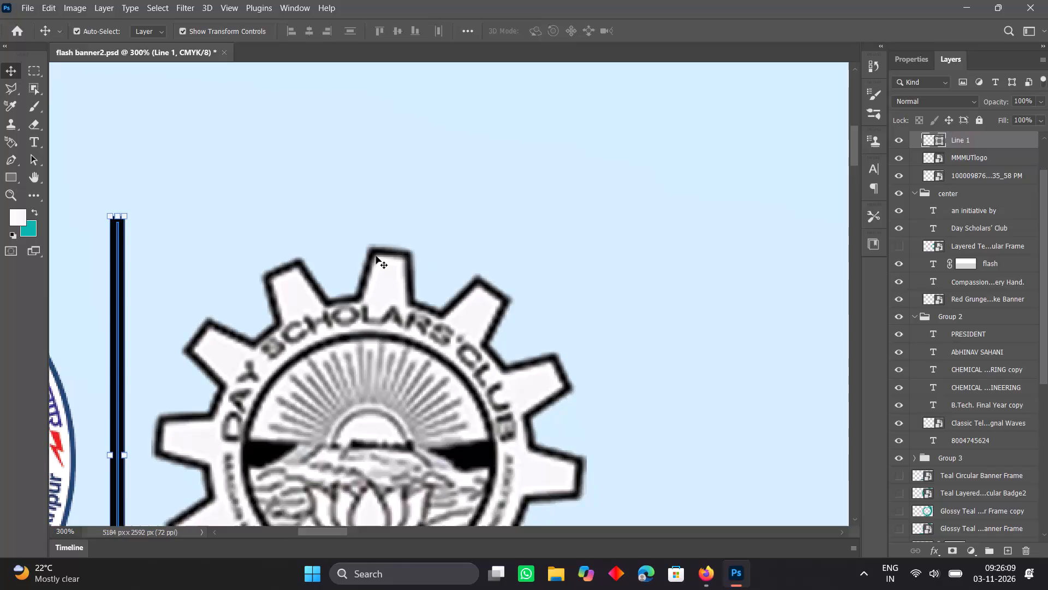
Shorten the black divider line between the two logos from both ends, to about 94% of its height.
scroll(376, 256, left, 4)
scroll(376, 256, down, 1)
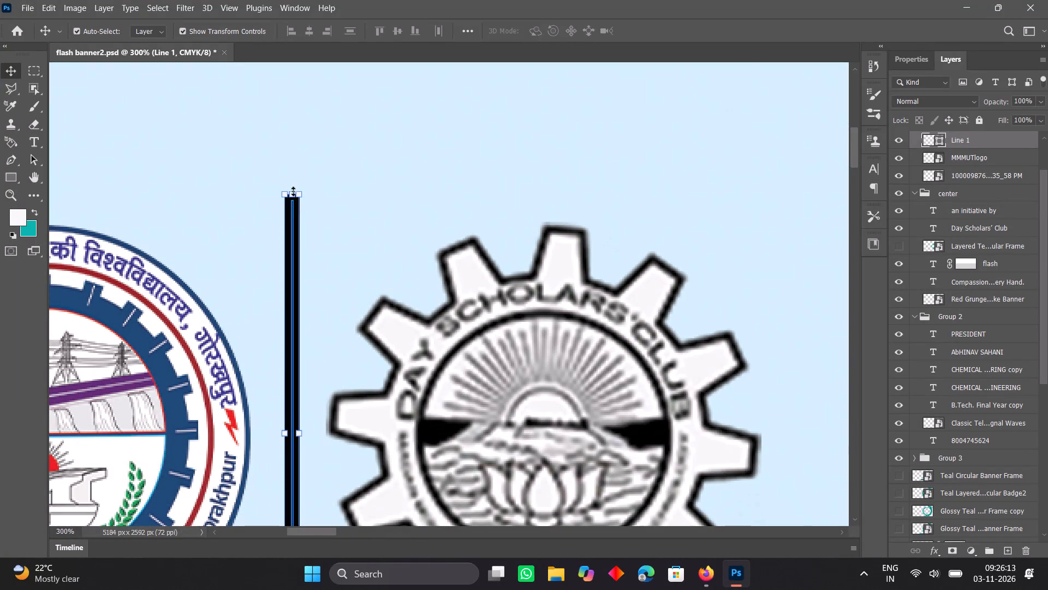
drag(293, 193, 294, 214)
scroll(294, 214, down, 3)
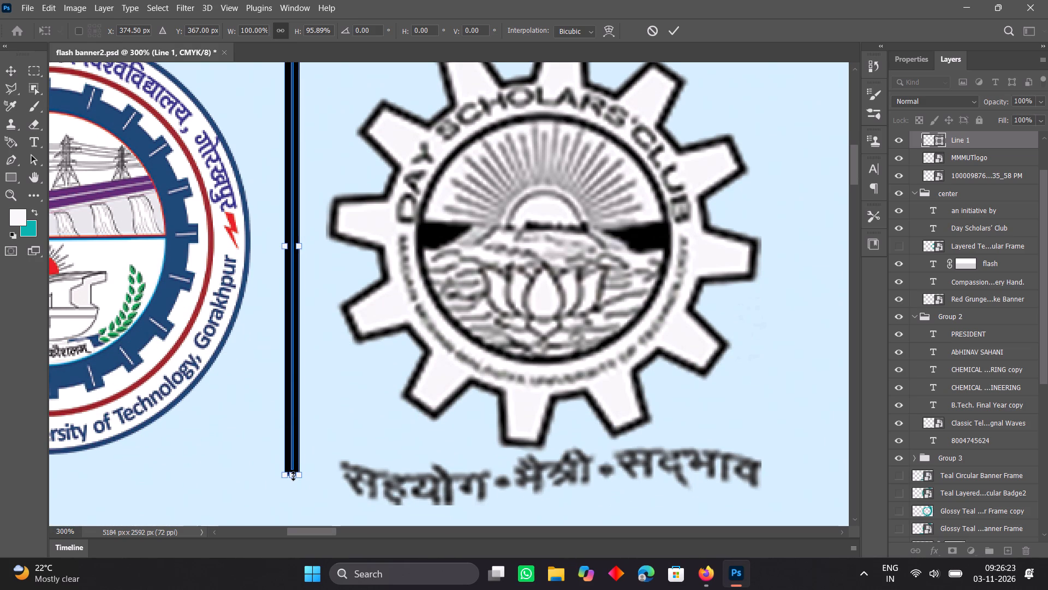
drag(293, 476, 294, 469)
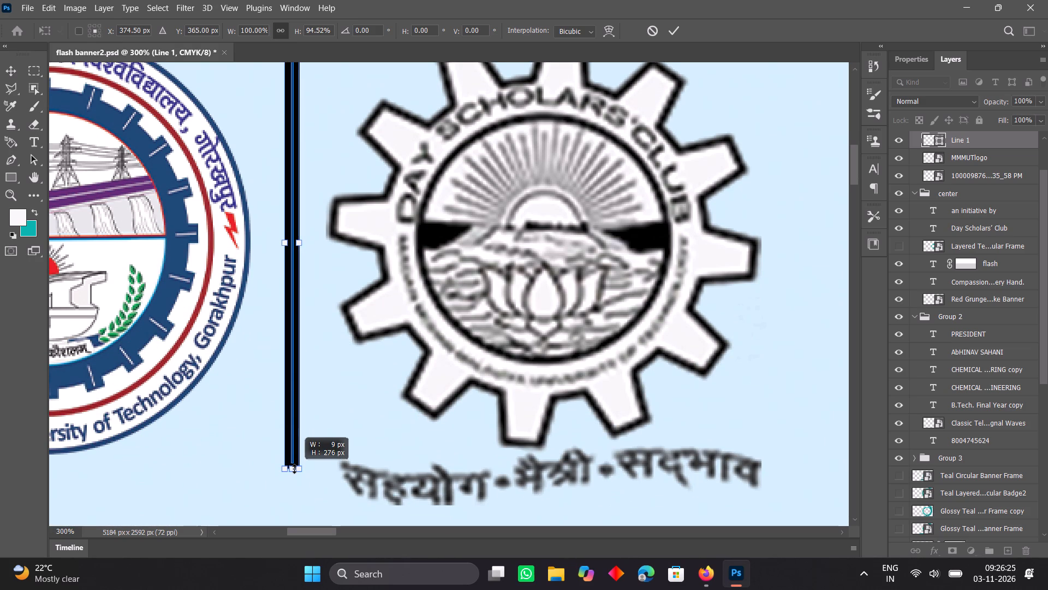
drag(294, 469, 295, 468)
scroll(295, 468, up, 1)
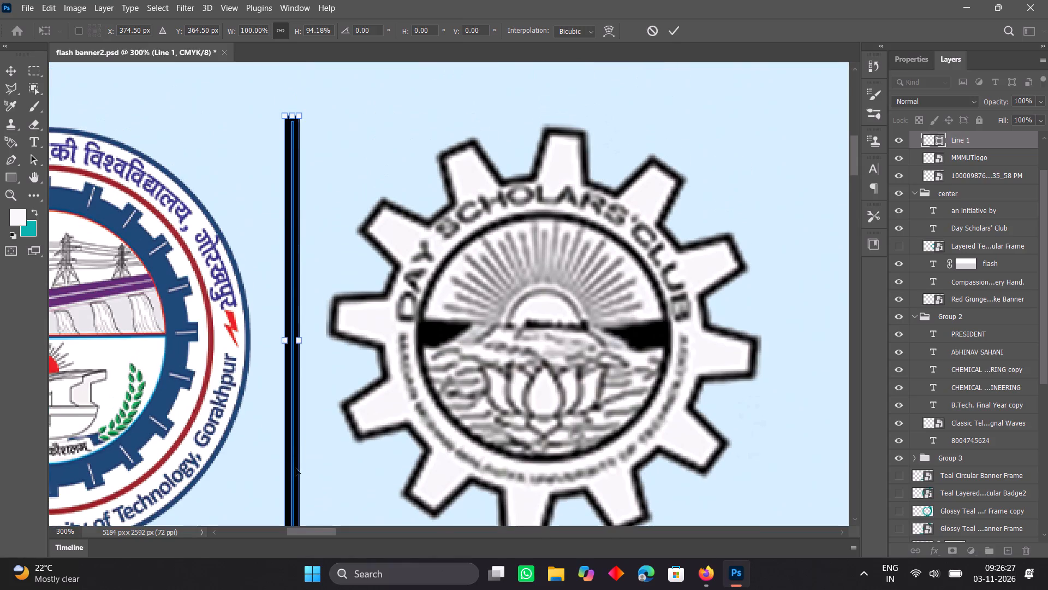
scroll(295, 468, up, 1)
key(ctrl+0)
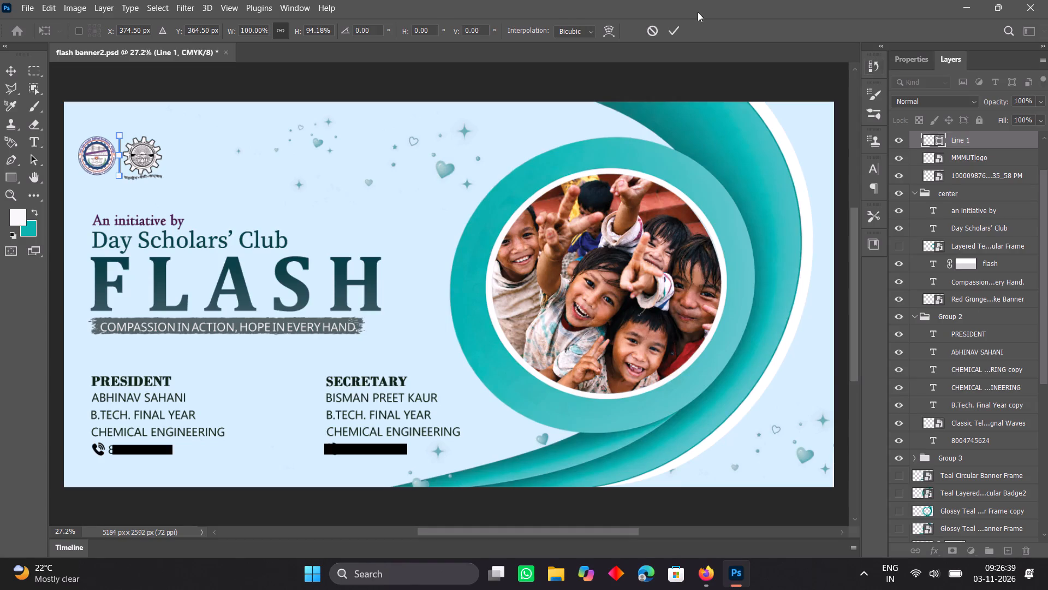
click(10, 74)
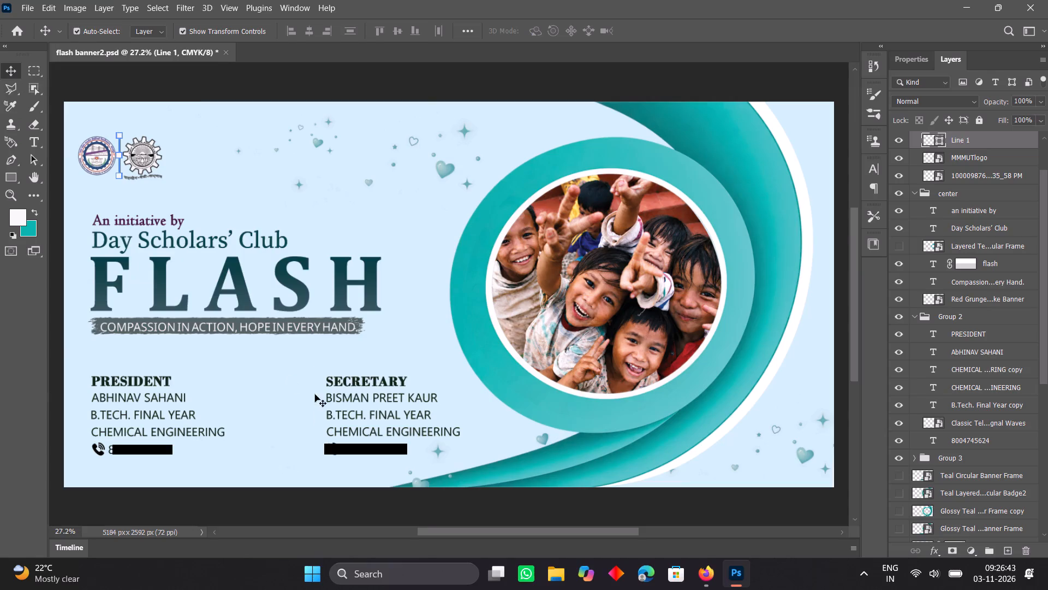
In the white tagline under FLASH, add one extra space between COMPASSION and IN and one between IN and ACTION.
click(180, 327)
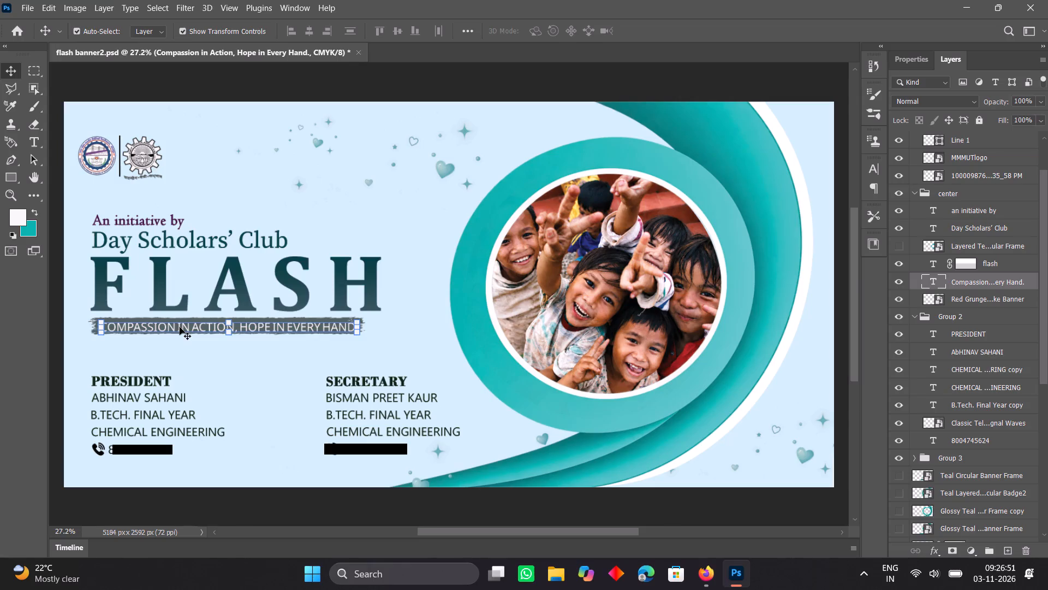
double_click(179, 327)
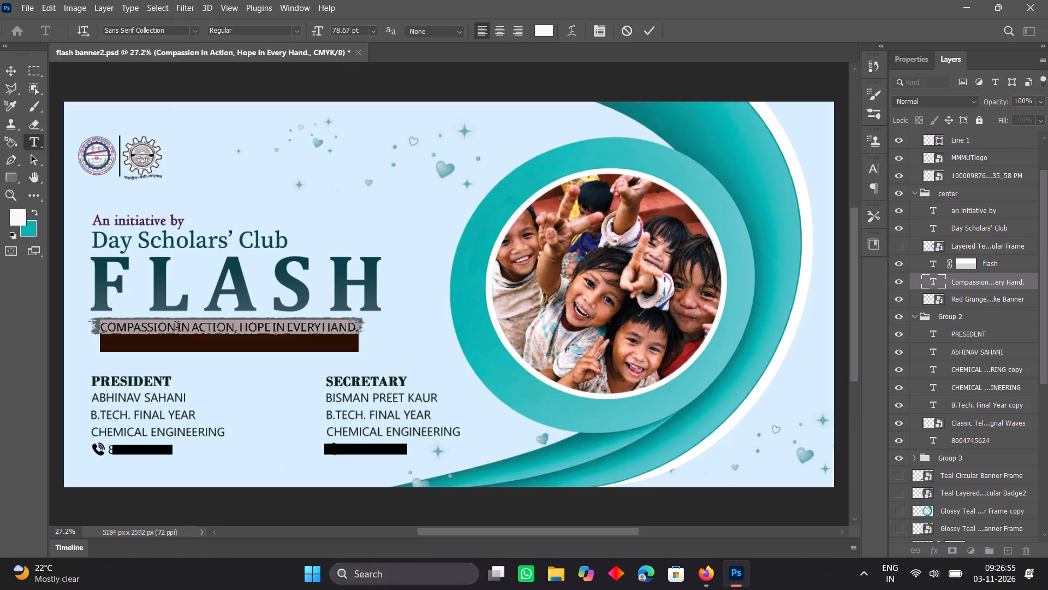
click(177, 327)
key(space)
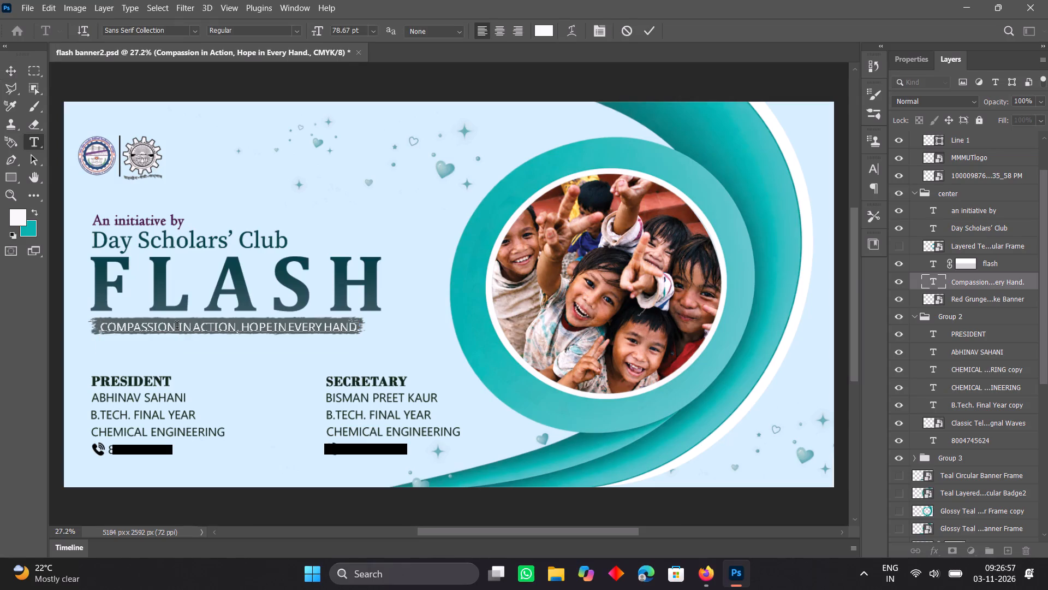
click(195, 330)
key(space)
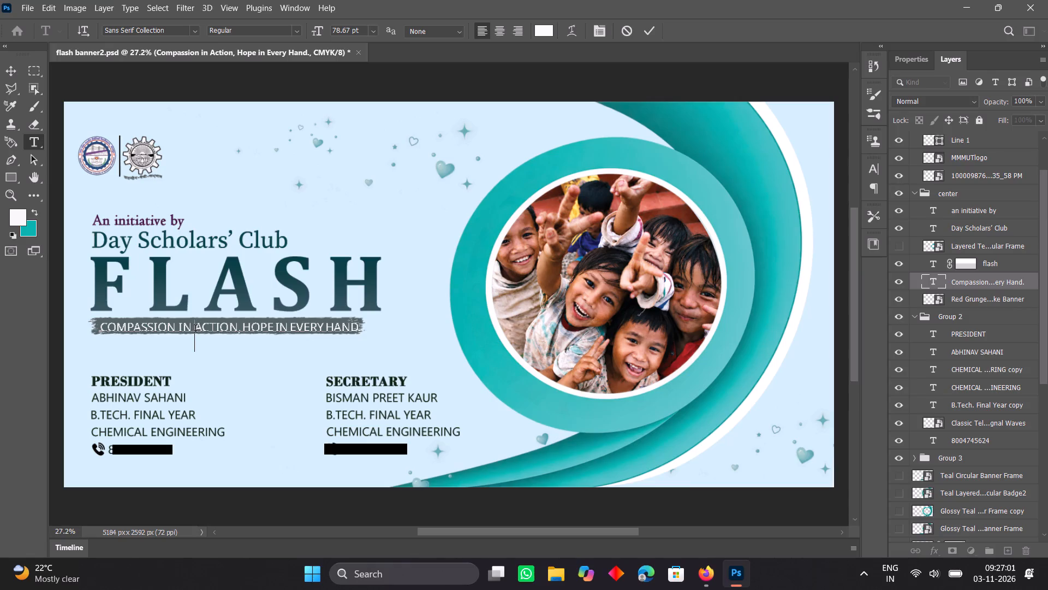
key(space)
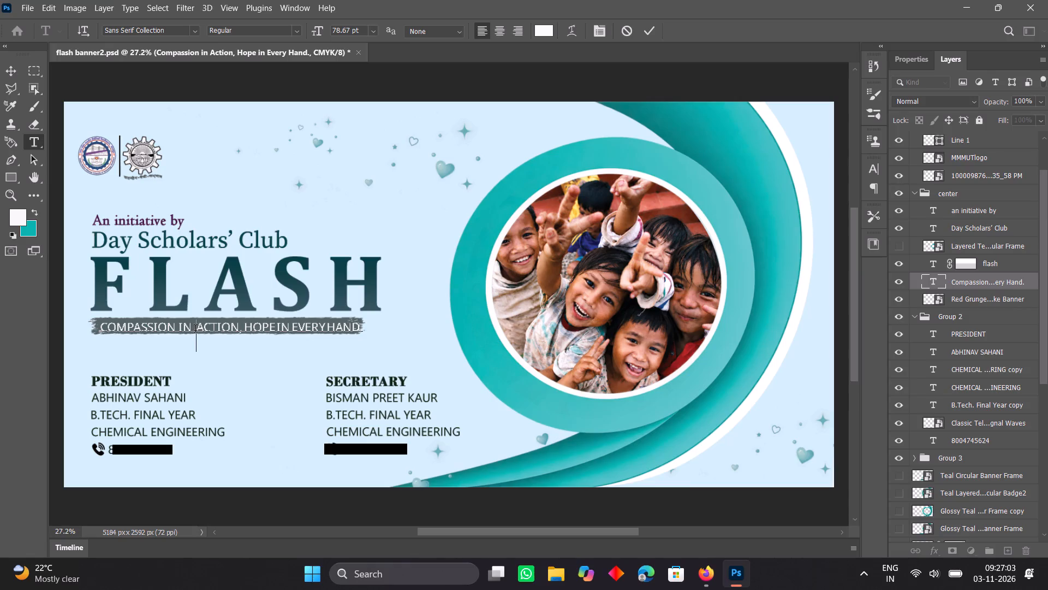
key(BackSpace)
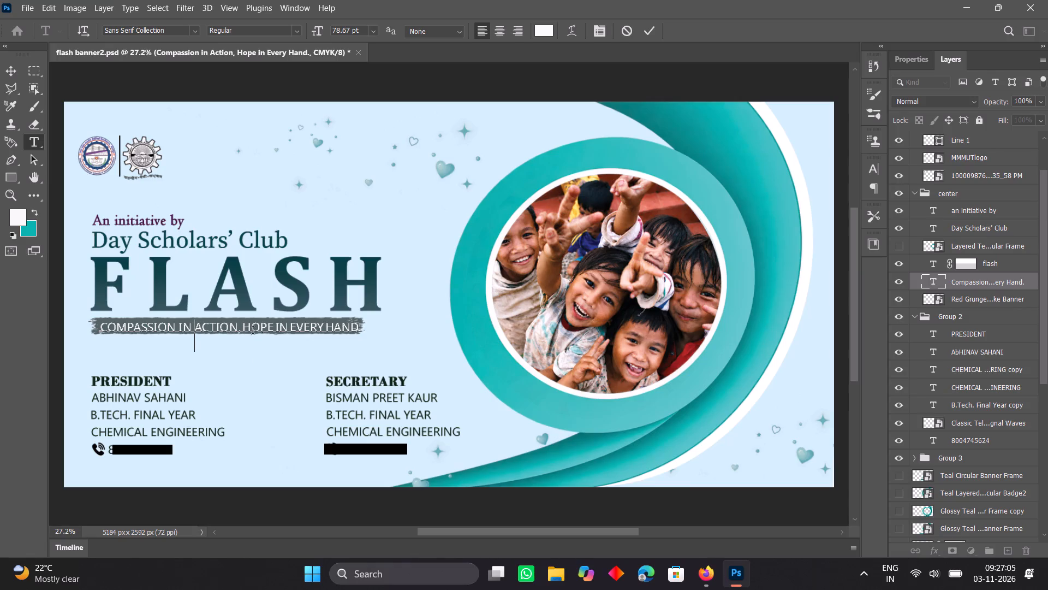
Add two extra spaces between HOPE and IN and two between IN and EVERY in the tagline.
click(276, 329)
key(space)
key(space)
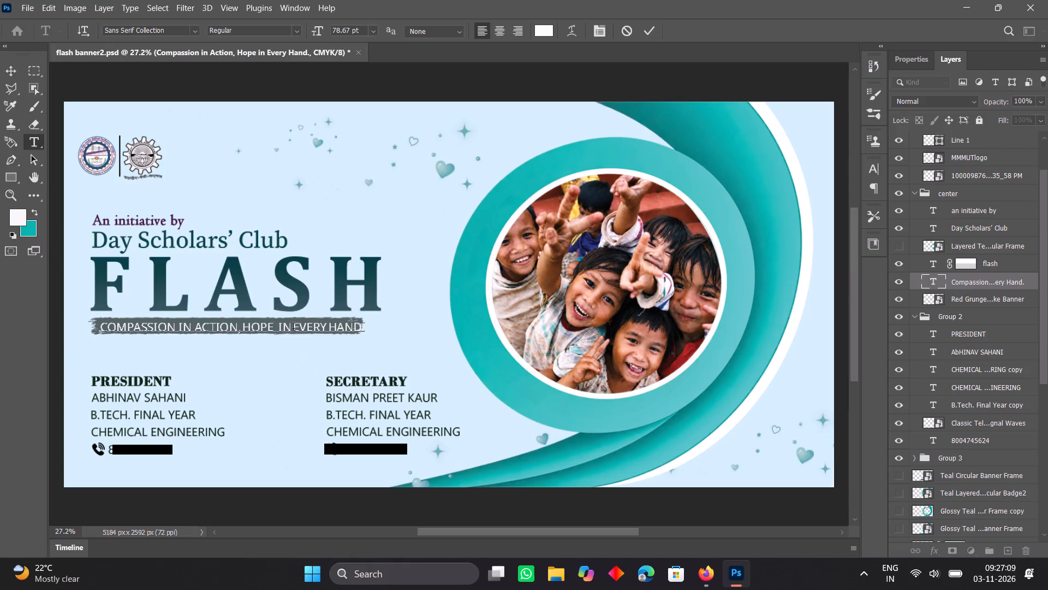
click(292, 330)
key(space)
key(space)
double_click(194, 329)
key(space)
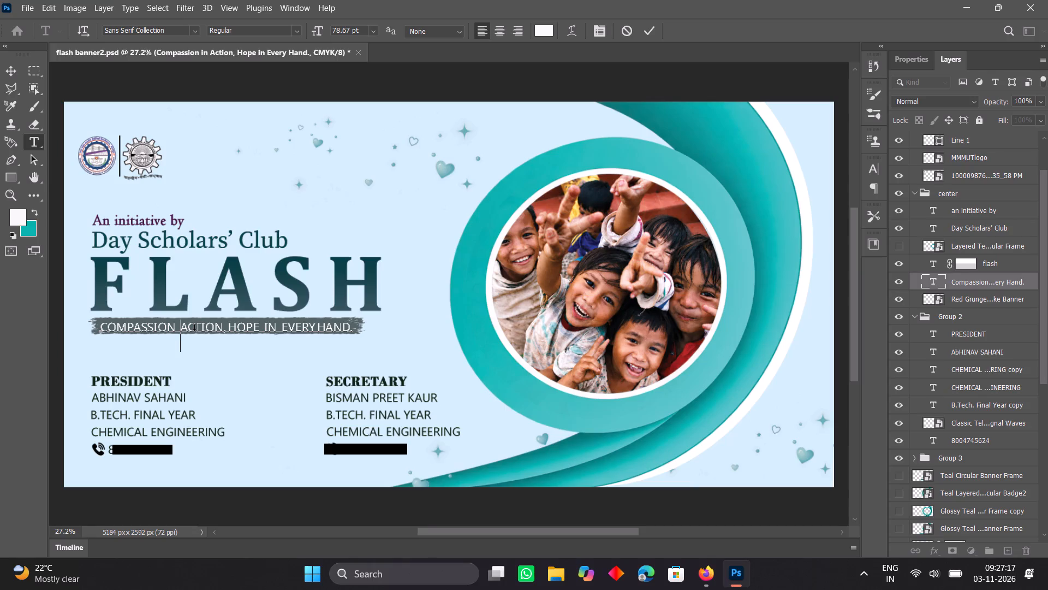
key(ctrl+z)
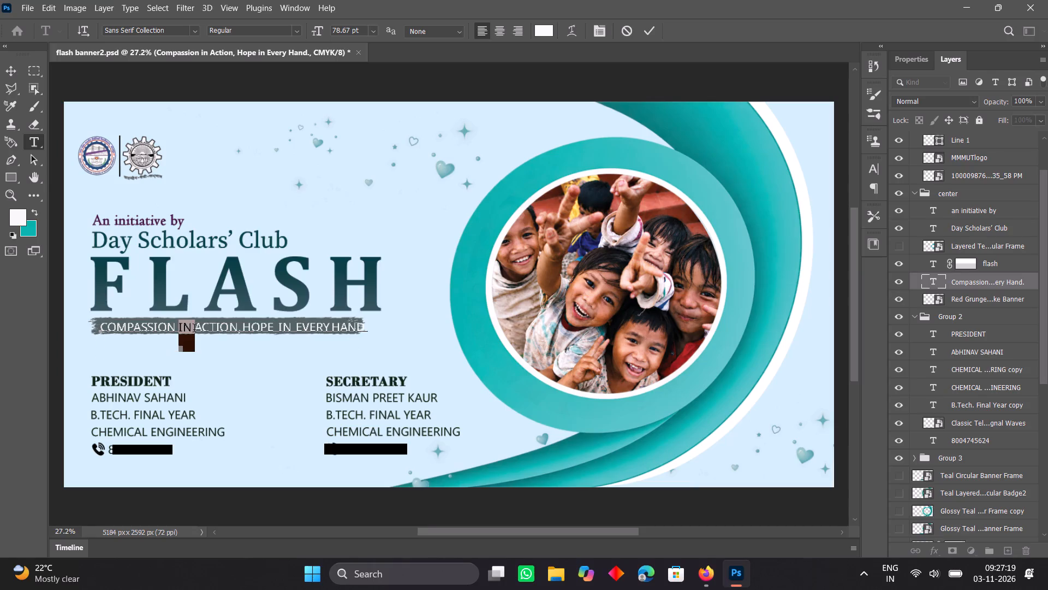
Add another space before ACTION in the tagline and finish the text edit.
click(196, 329)
key(space)
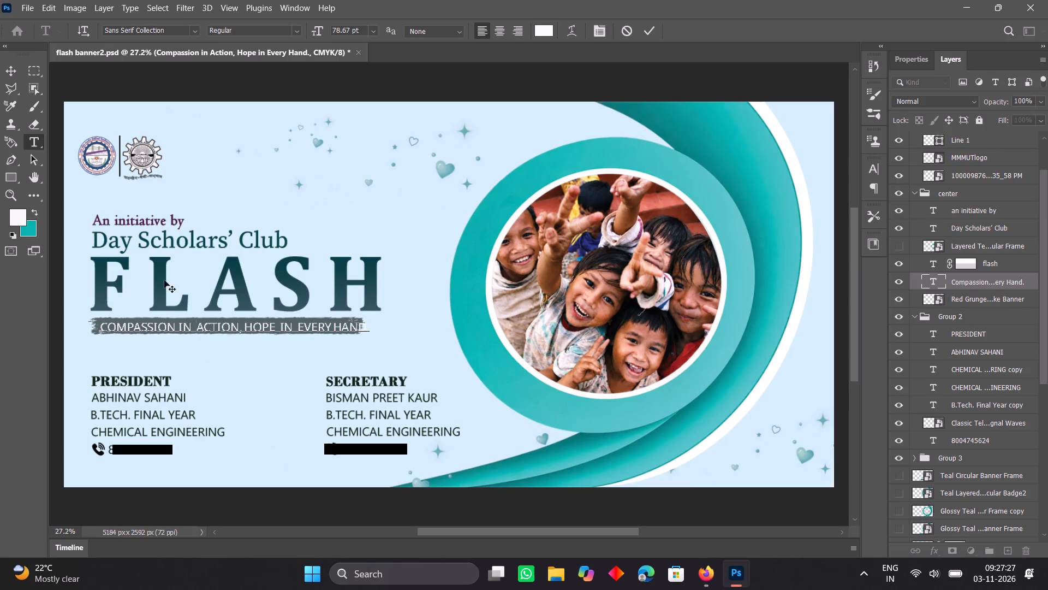
click(172, 220)
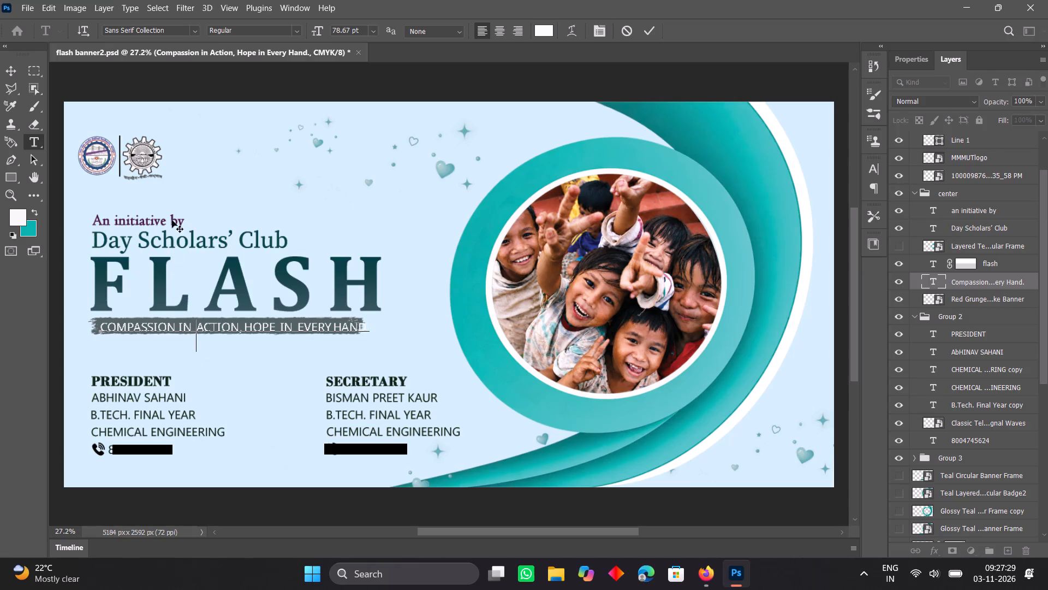
click(173, 221)
click(7, 70)
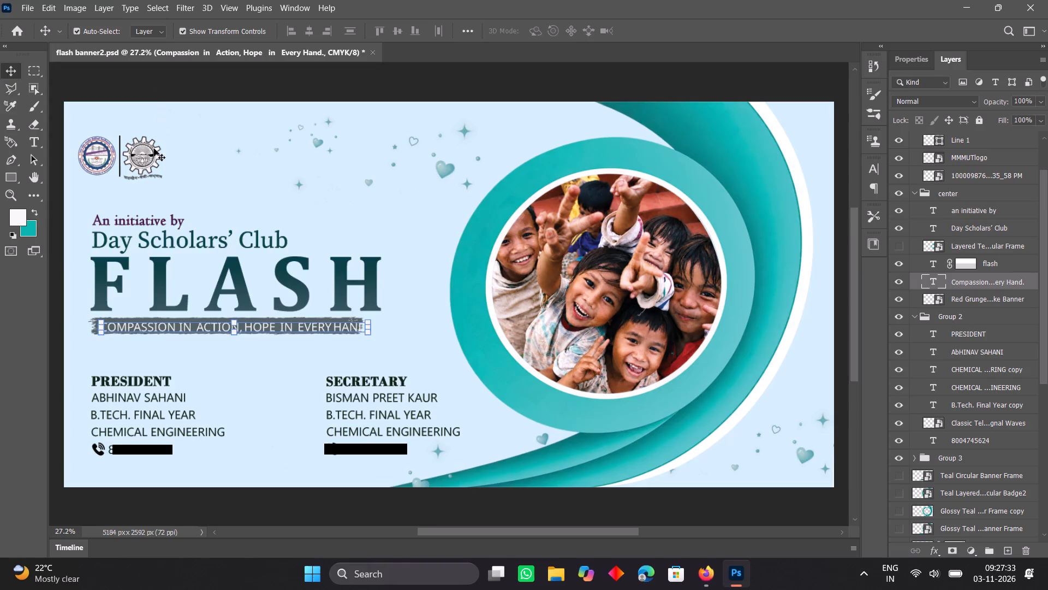
Shorten the logo divider line from its top end, to about 97% of its height.
click(139, 223)
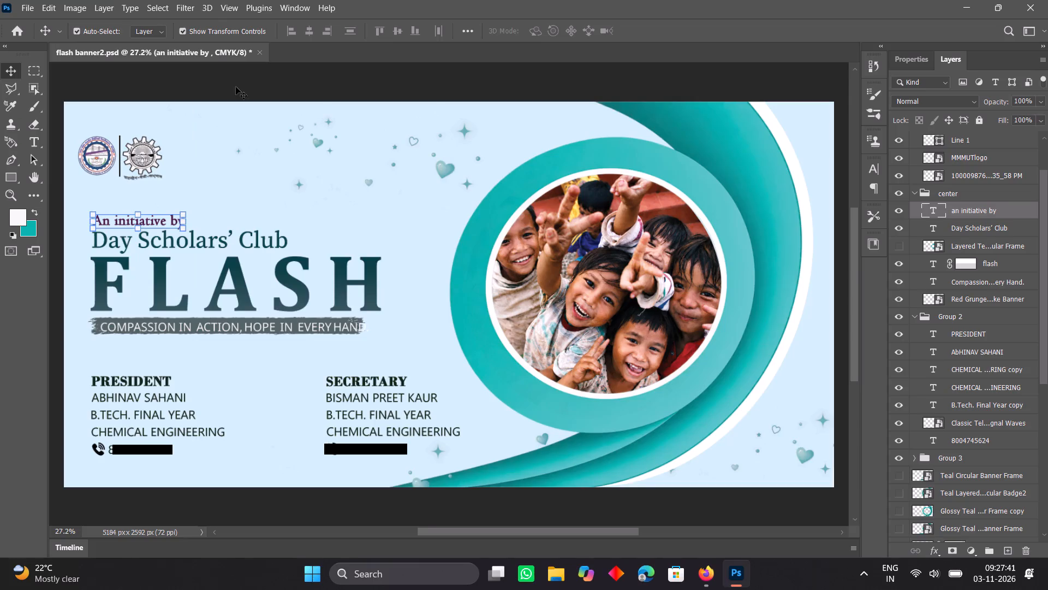
key(ctrl+plus)
key(ctrl+plus)
scroll(236, 87, left, 3)
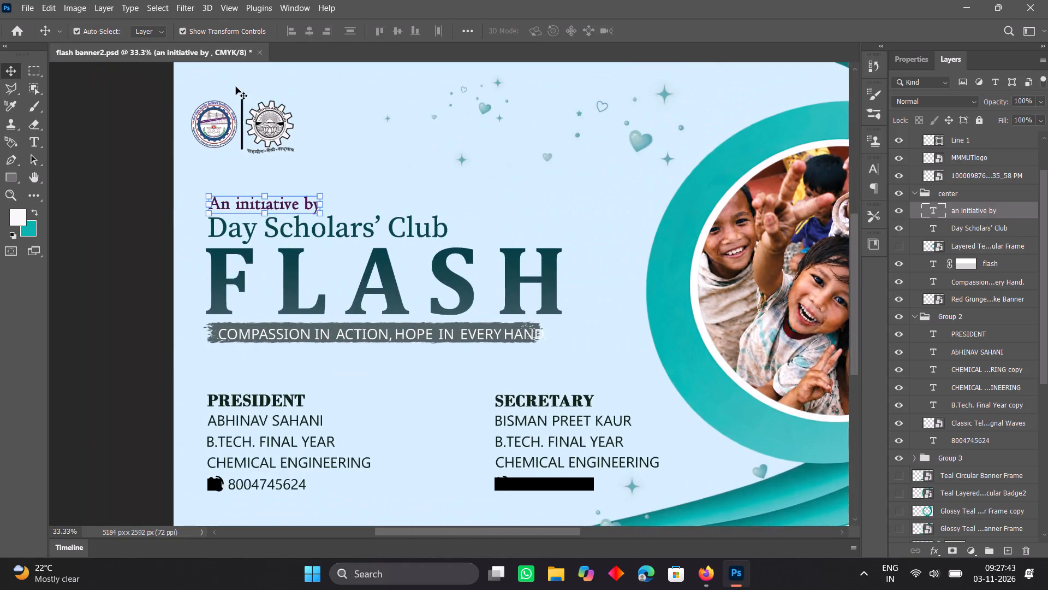
scroll(236, 87, up, 1)
key(ctrl+plus)
key(ctrl+plus)
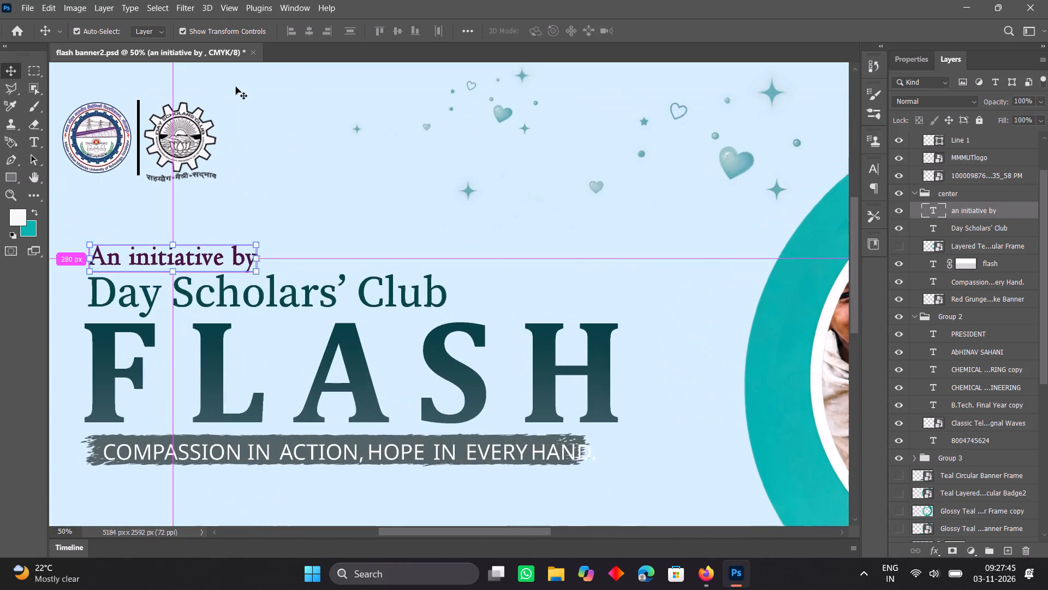
scroll(236, 87, up, 2)
key(ctrl+plus)
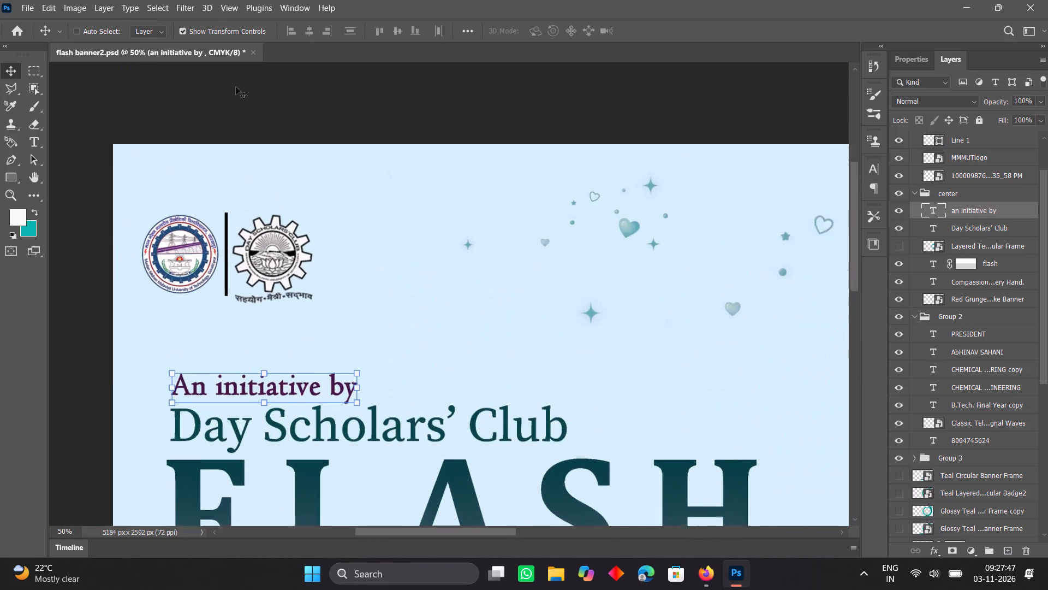
key(ctrl+plus)
key(ctrl+plus)
scroll(236, 87, left, 3)
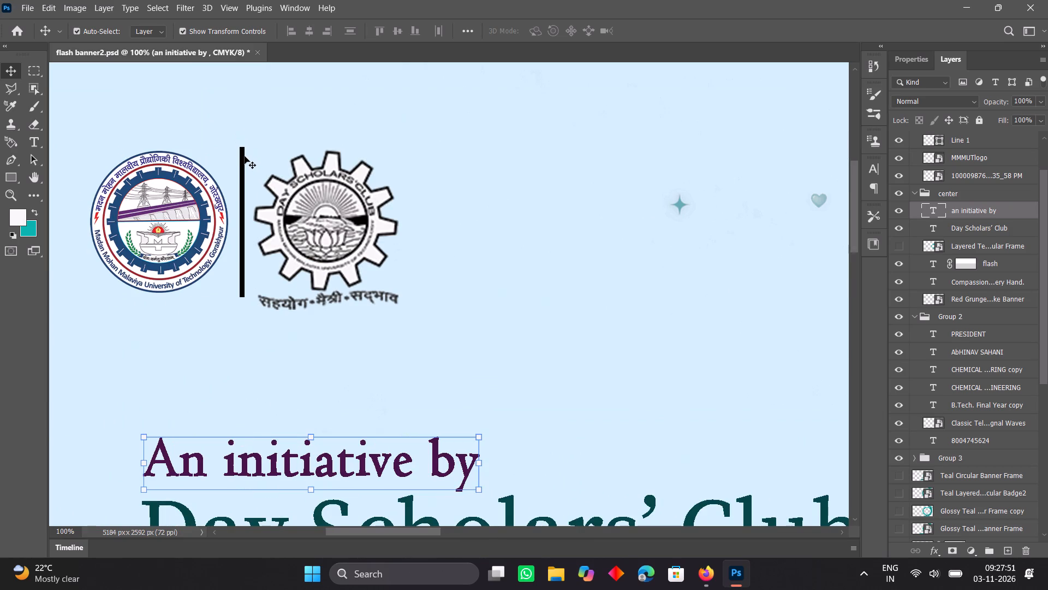
click(244, 159)
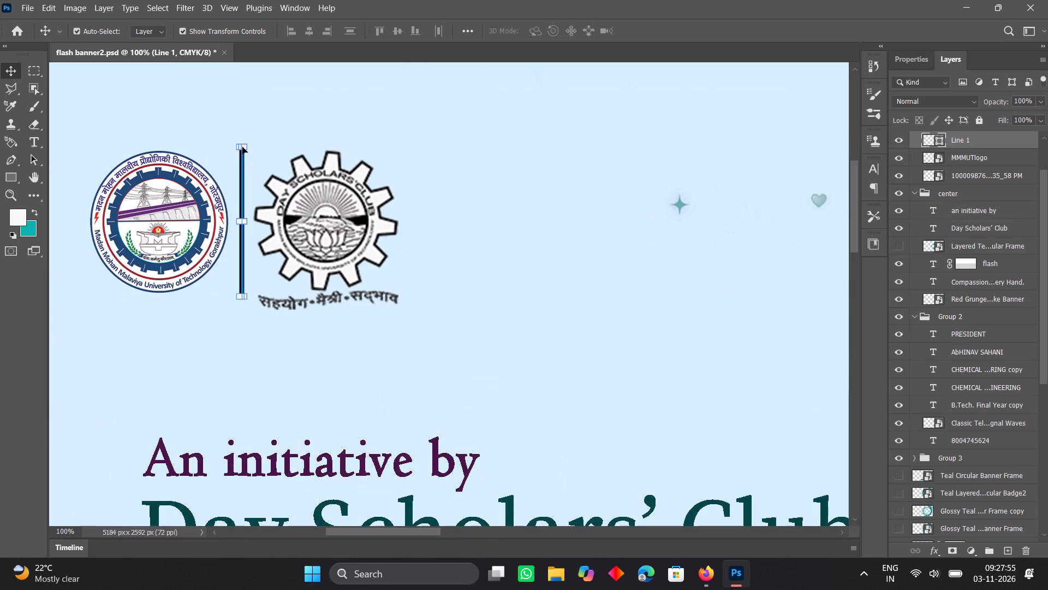
key(ctrl+plus)
key(ctrl+plus)
scroll(242, 147, up, 4)
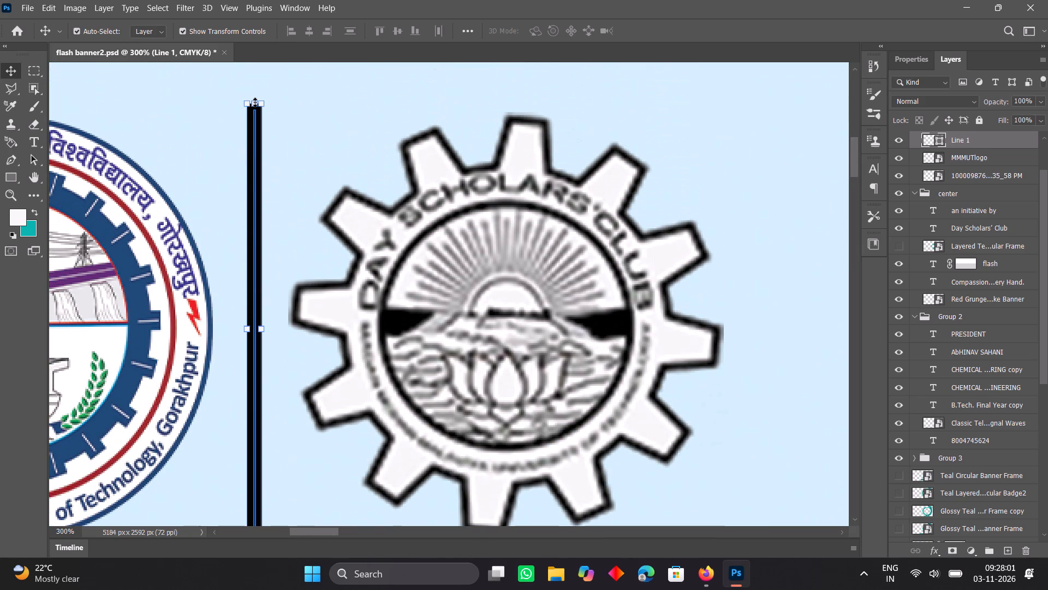
click(255, 102)
drag(255, 102, 257, 115)
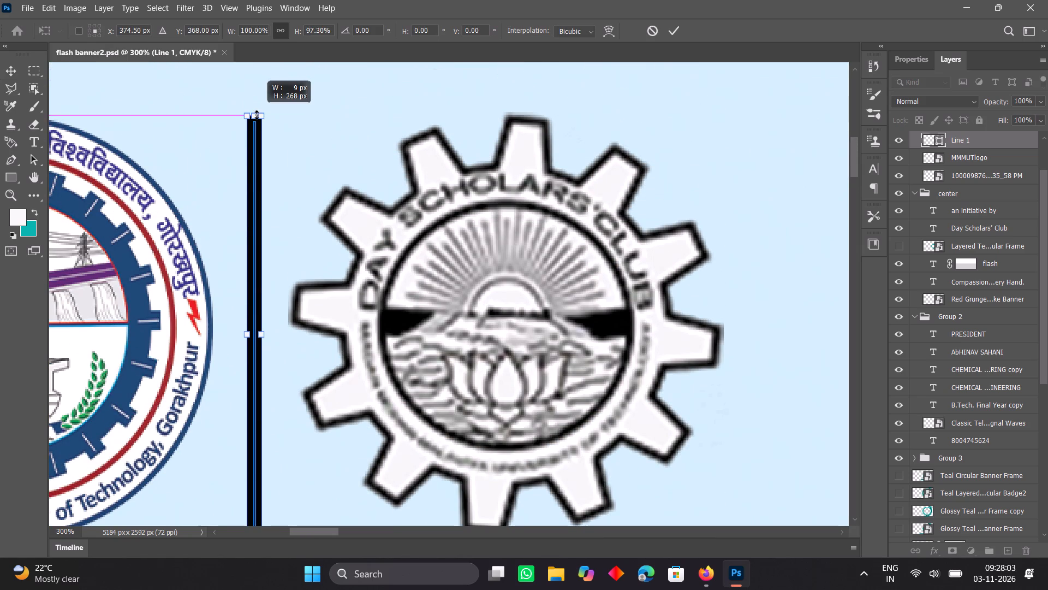
drag(257, 115, 259, 115)
Shorten the logo divider line from its bottom end to about 92% height, nudge it 2 px down overall, and apply the transform.
scroll(259, 115, down, 2)
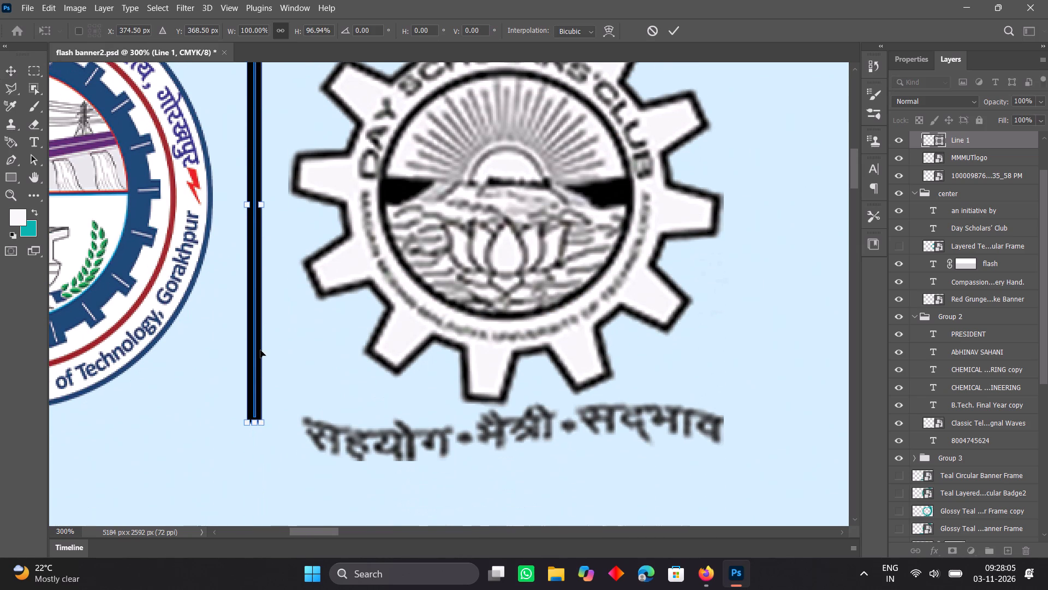
scroll(243, 433, up, 1)
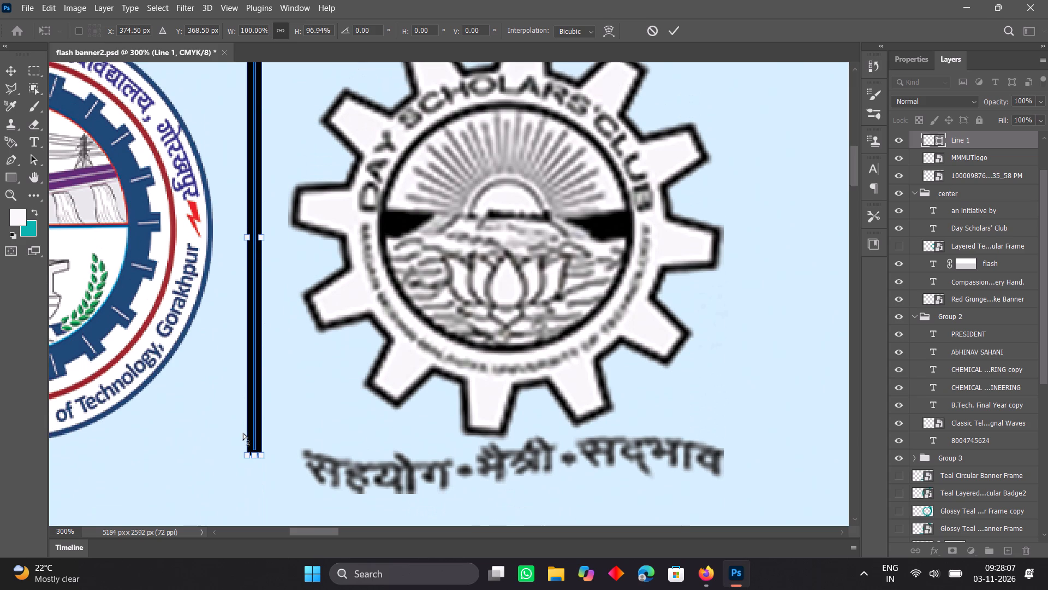
key(ctrl+minus)
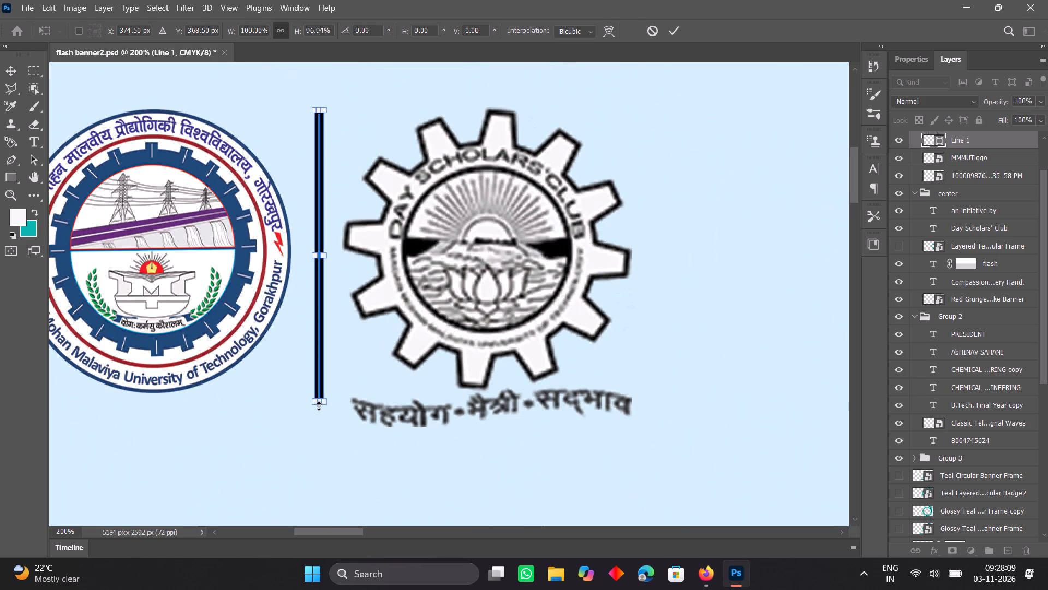
drag(319, 404, 322, 385)
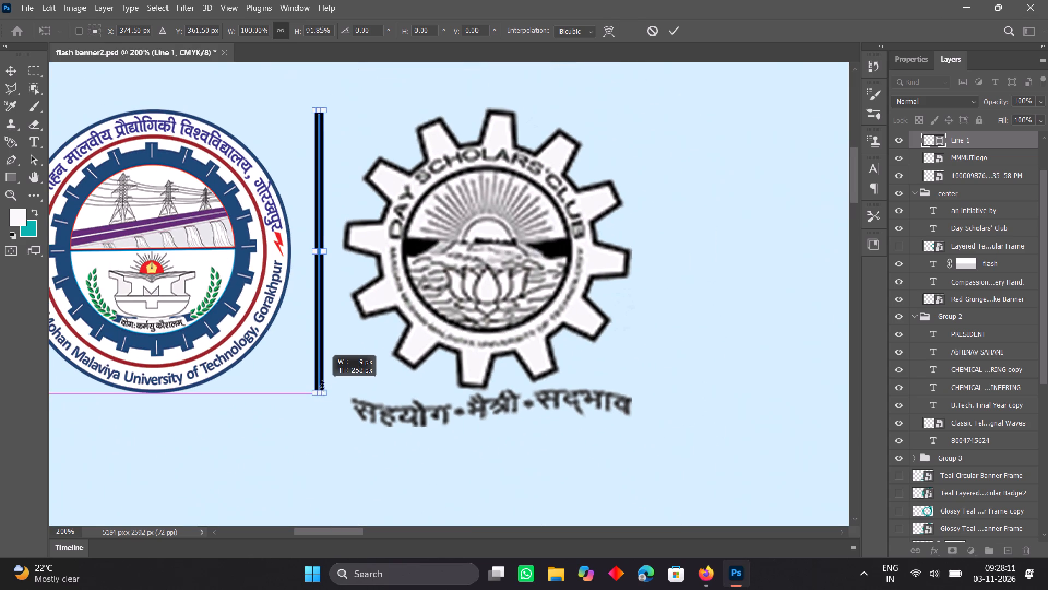
drag(322, 385, 323, 389)
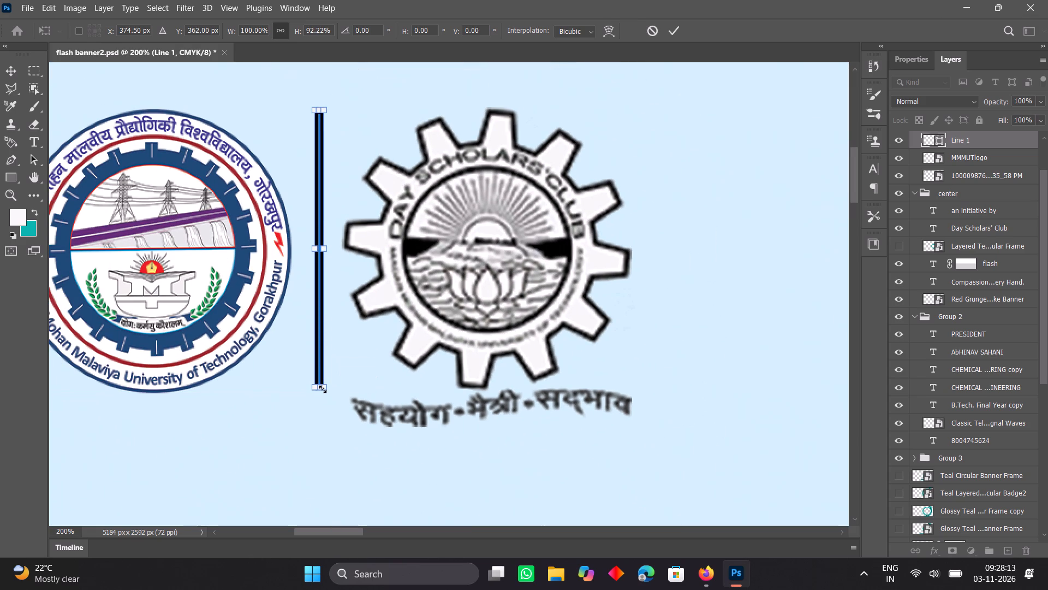
key(Down)
key(Down)
key(Down)
key(Up)
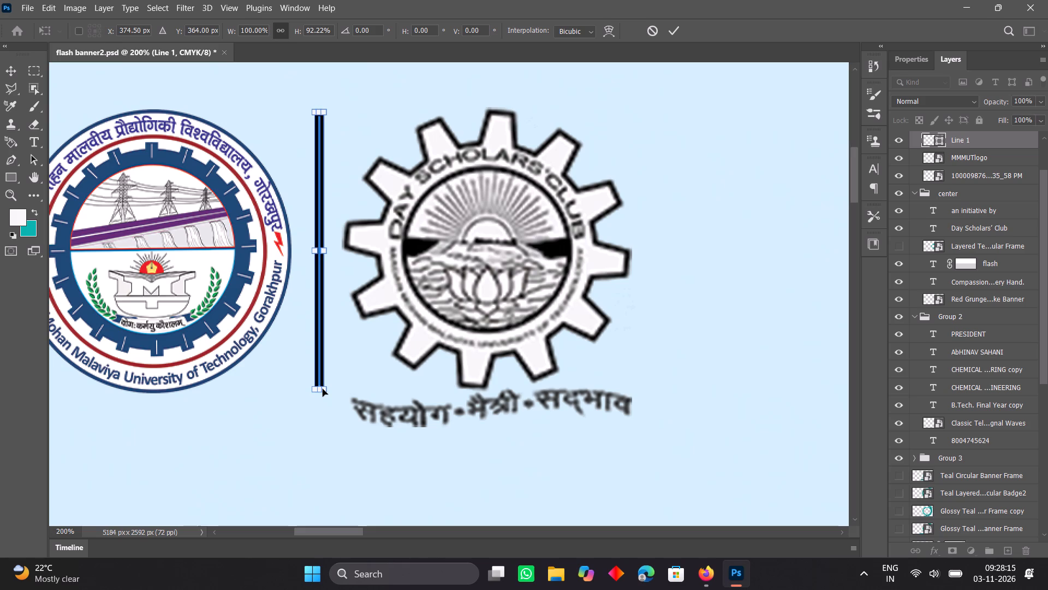
click(8, 73)
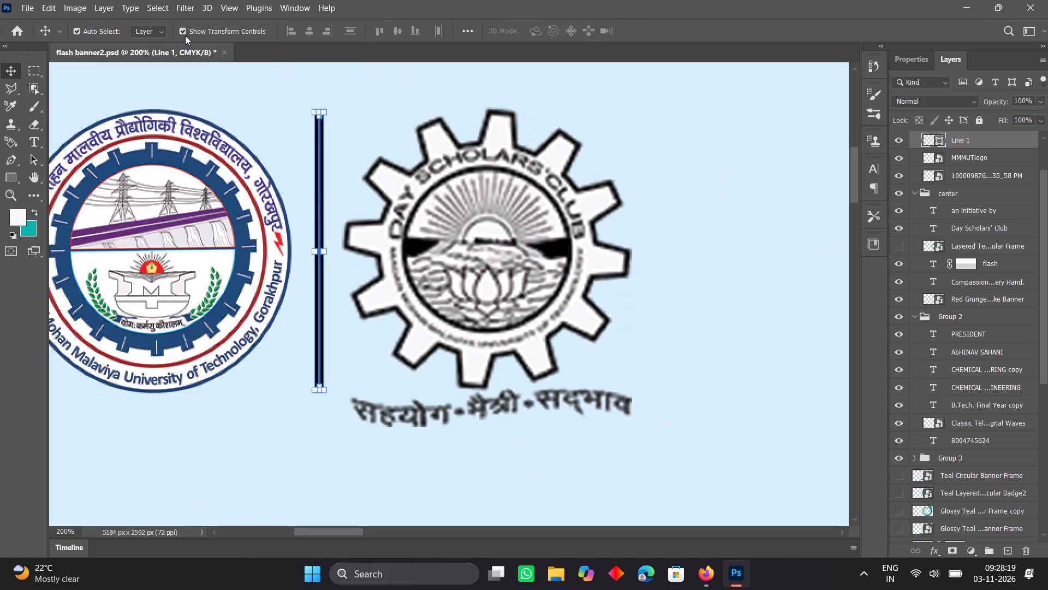
Turn off the display of transform controls for the Move tool.
click(182, 32)
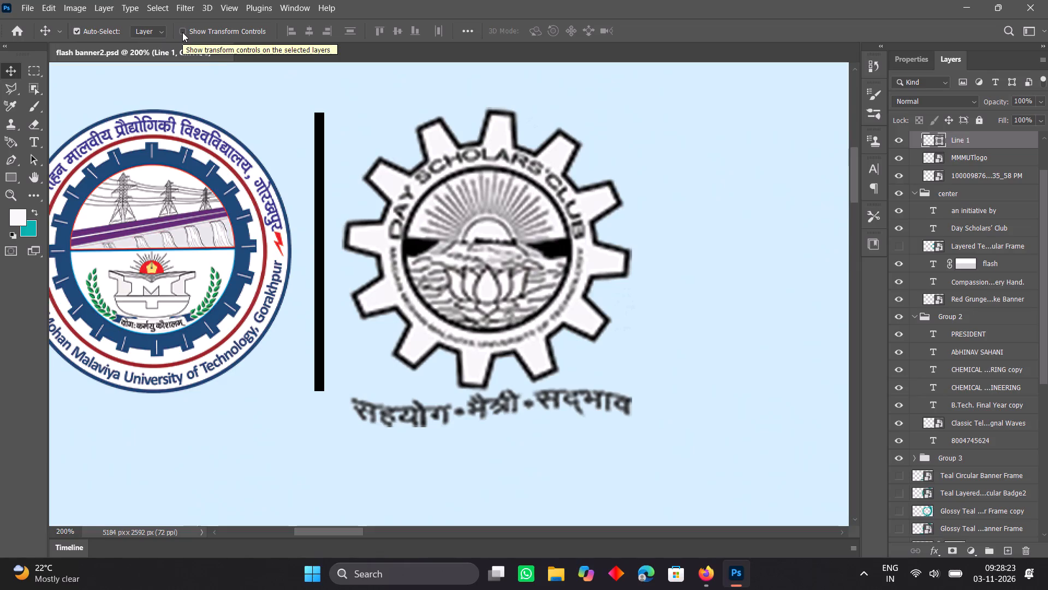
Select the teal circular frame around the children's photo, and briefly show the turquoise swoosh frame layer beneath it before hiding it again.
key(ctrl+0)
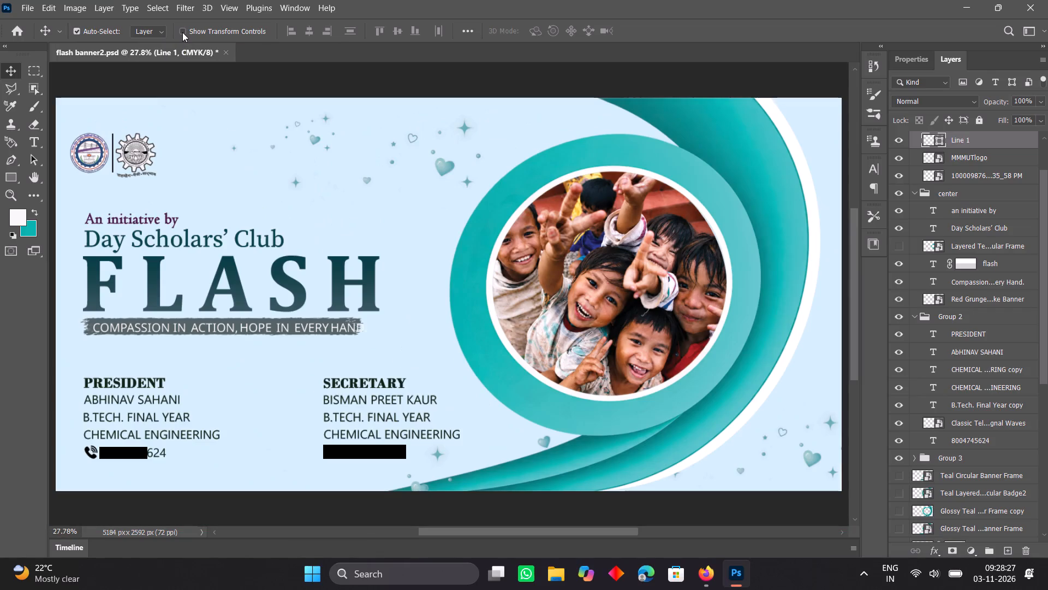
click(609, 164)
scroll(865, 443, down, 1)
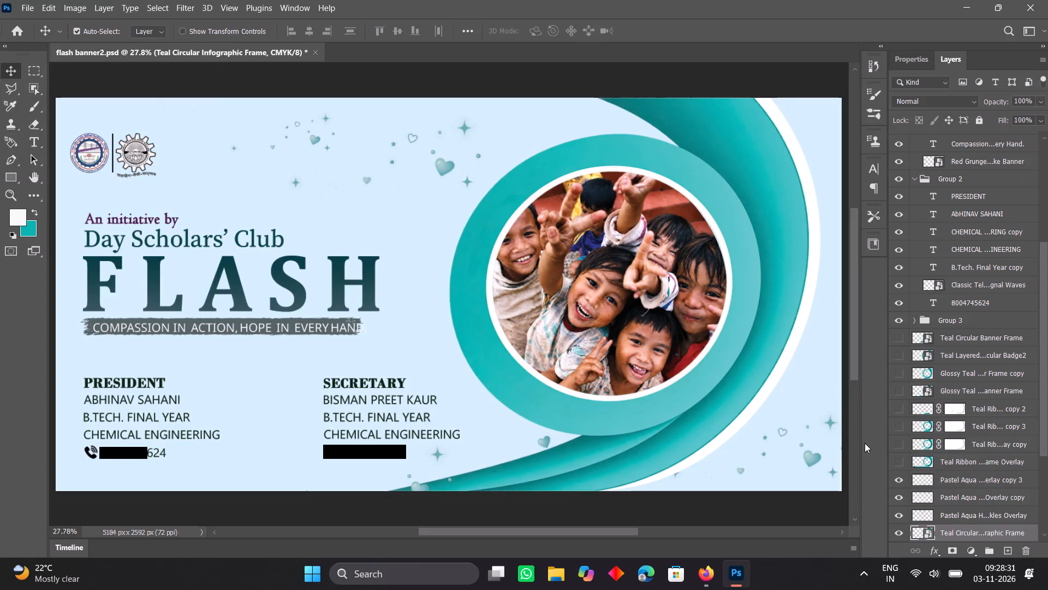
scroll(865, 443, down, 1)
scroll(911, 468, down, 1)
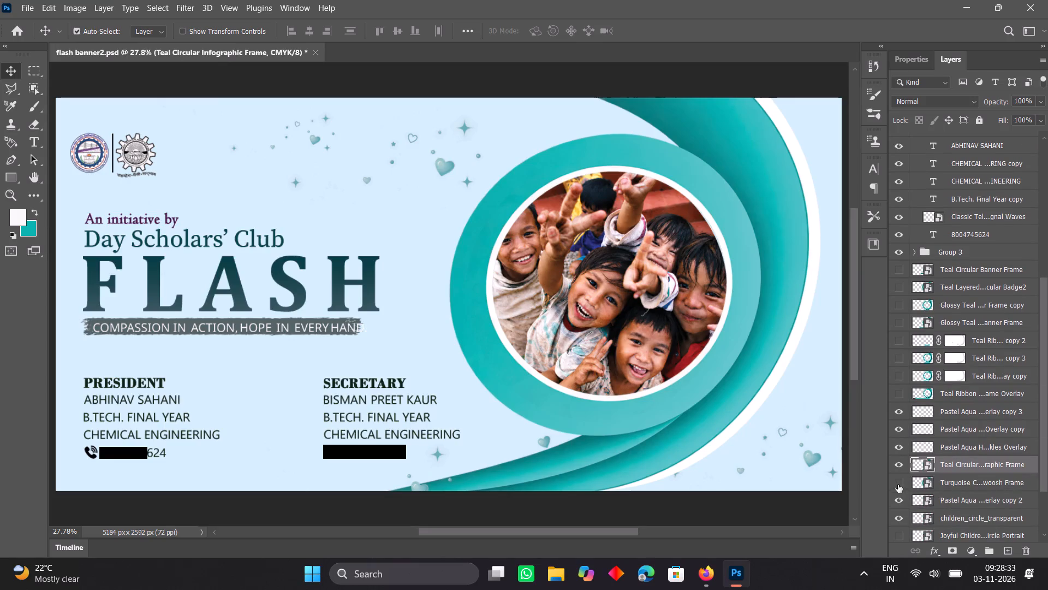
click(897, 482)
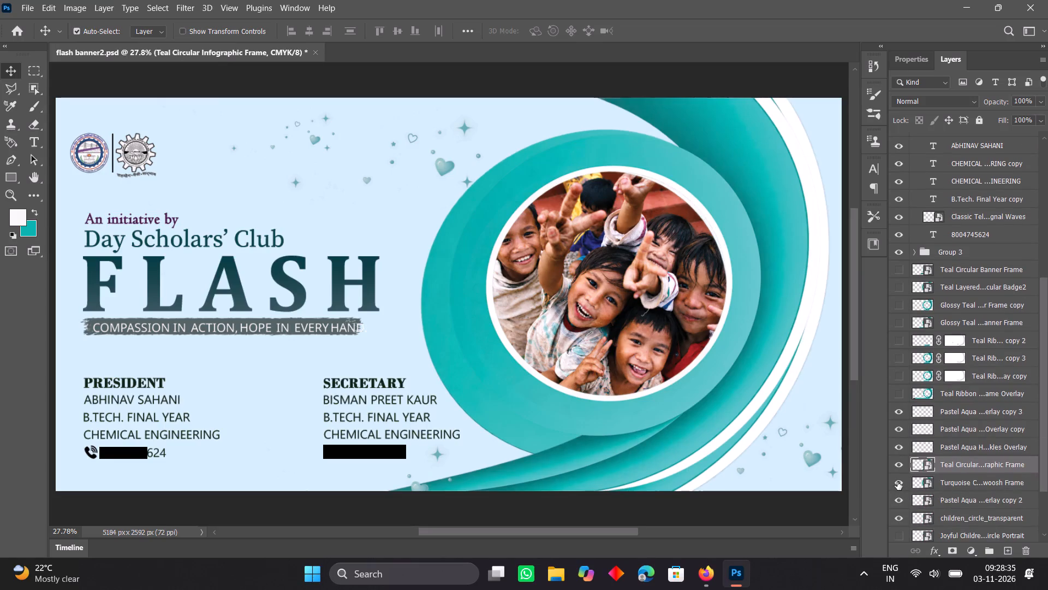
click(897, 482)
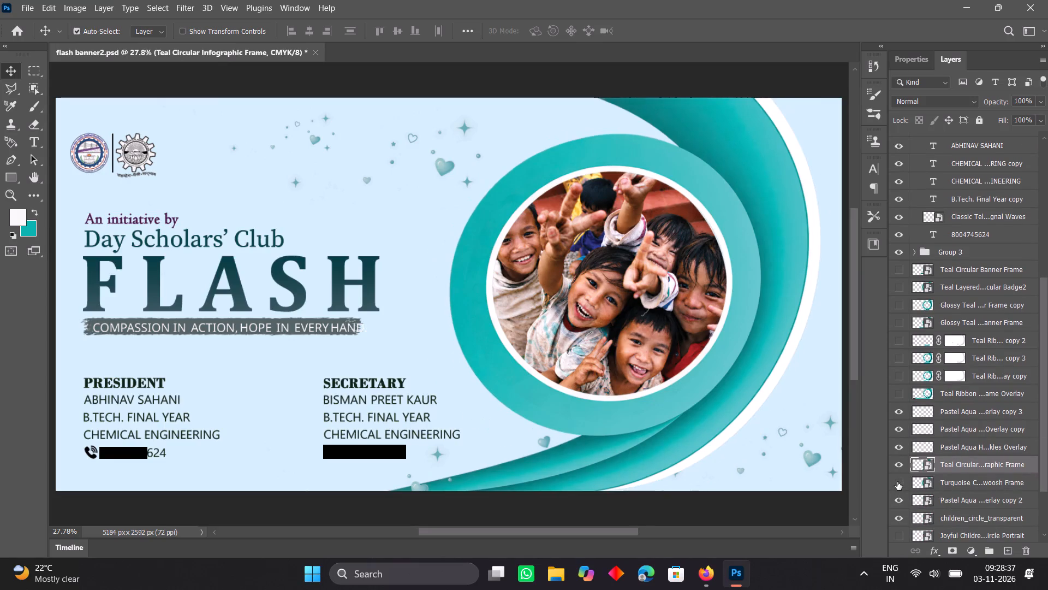
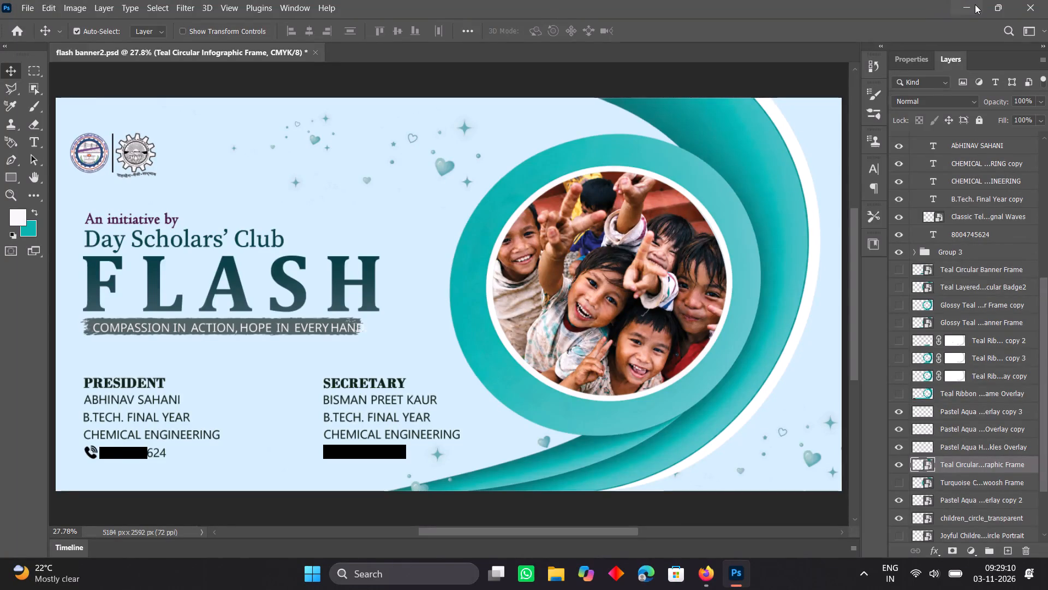
Briefly hide the teal circular frame layer and show it again to compare the banner with and without it.
click(776, 138)
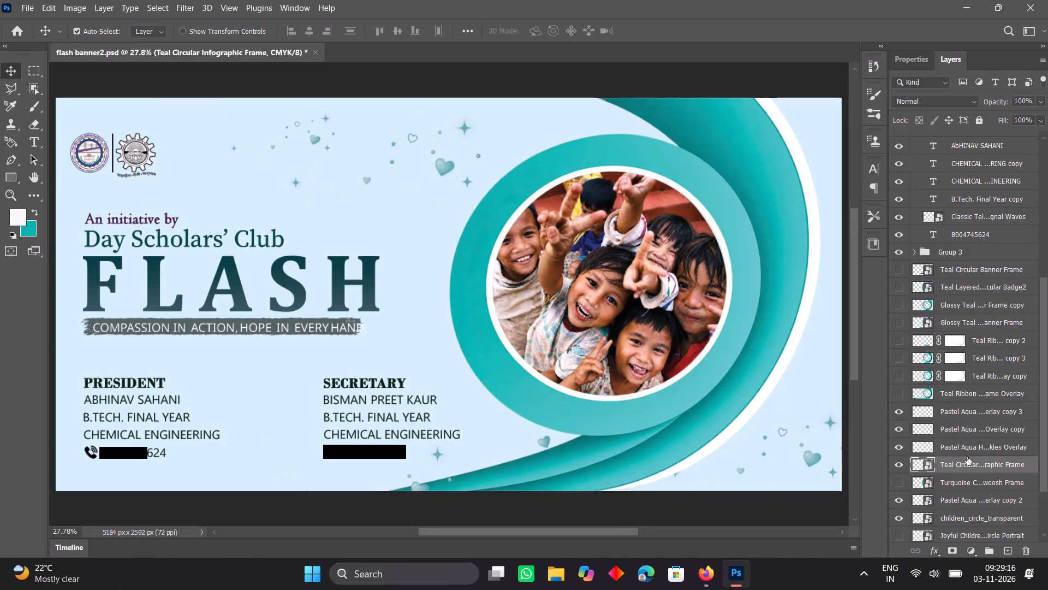
click(901, 465)
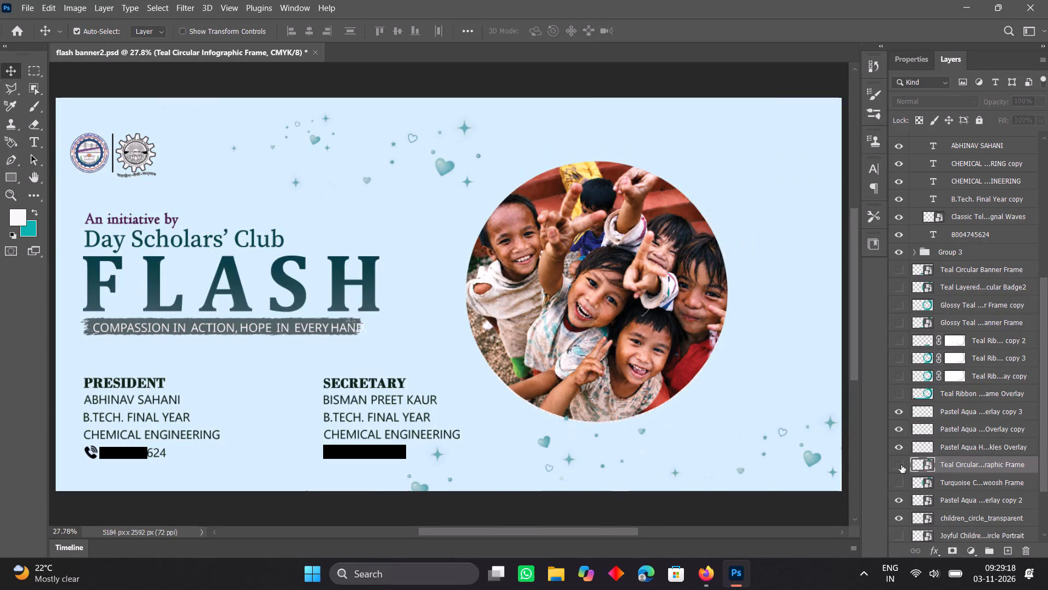
click(901, 465)
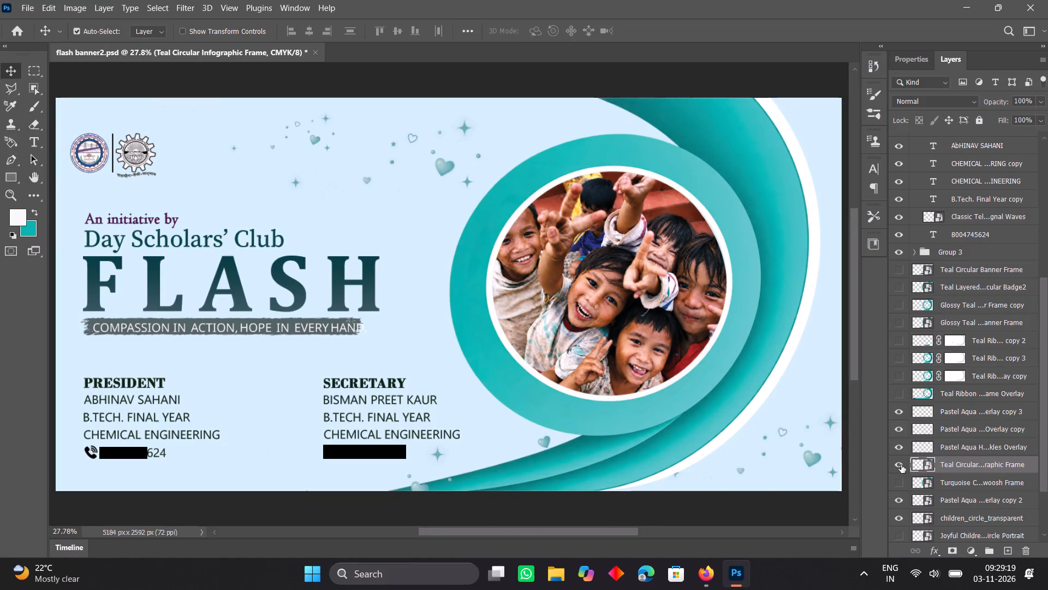
ctrl+scroll(815, 299, down, 2)
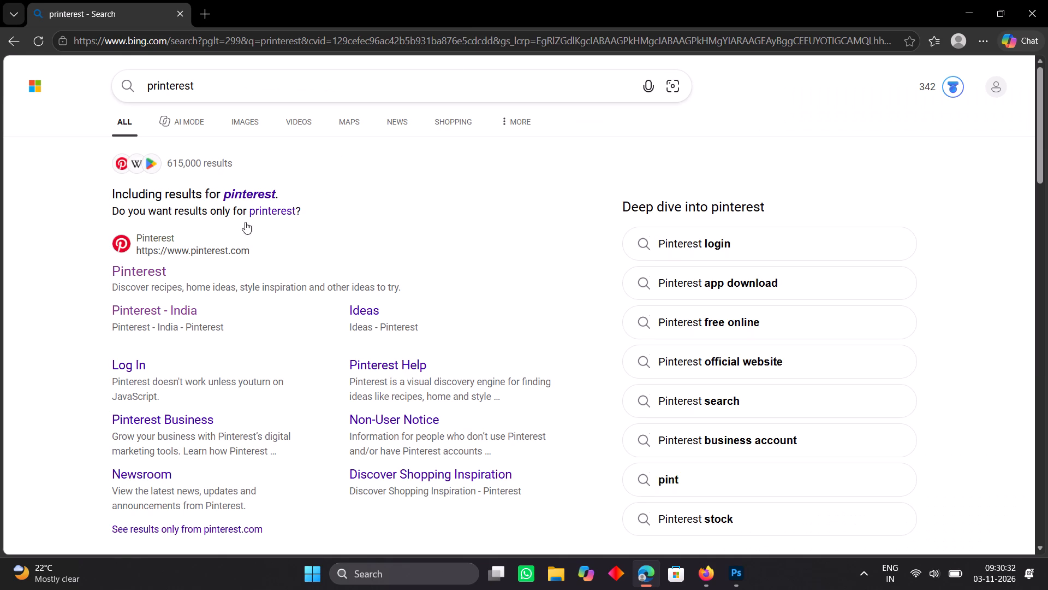
click(129, 273)
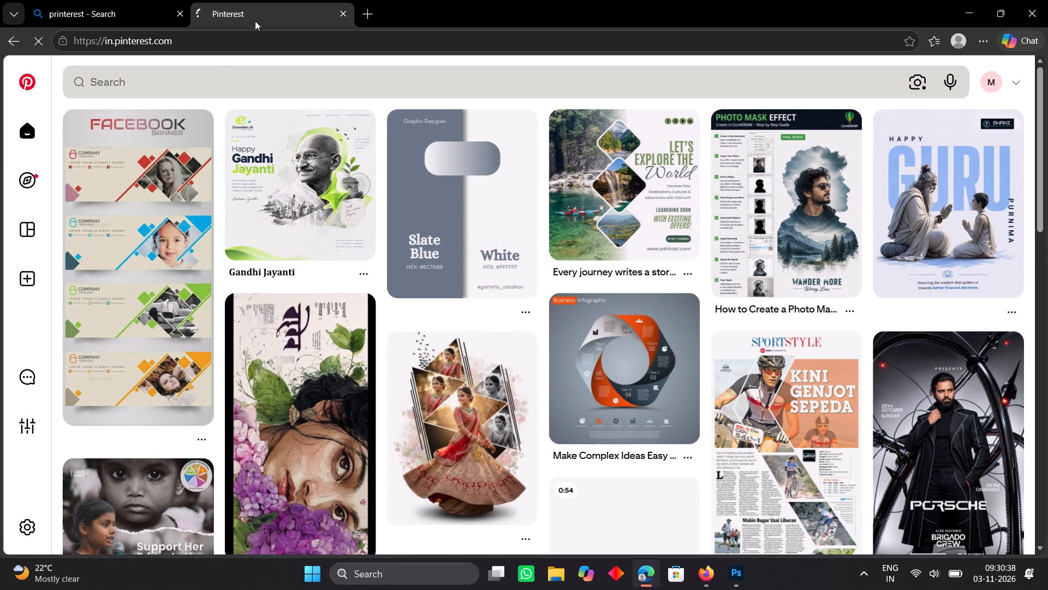
Search Pinterest for "curve lines mng".
click(218, 76)
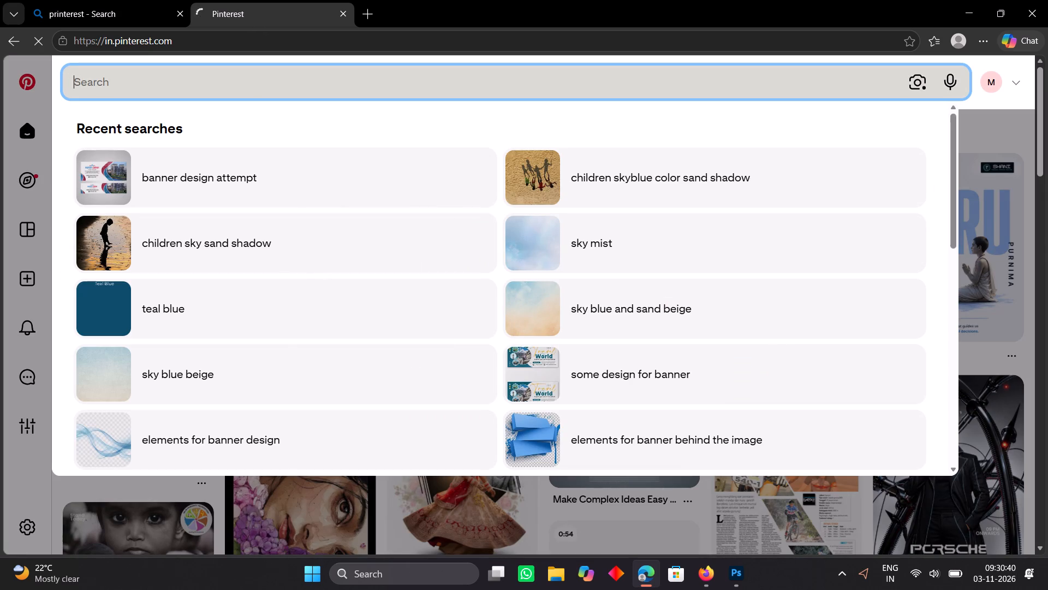
text(cur)
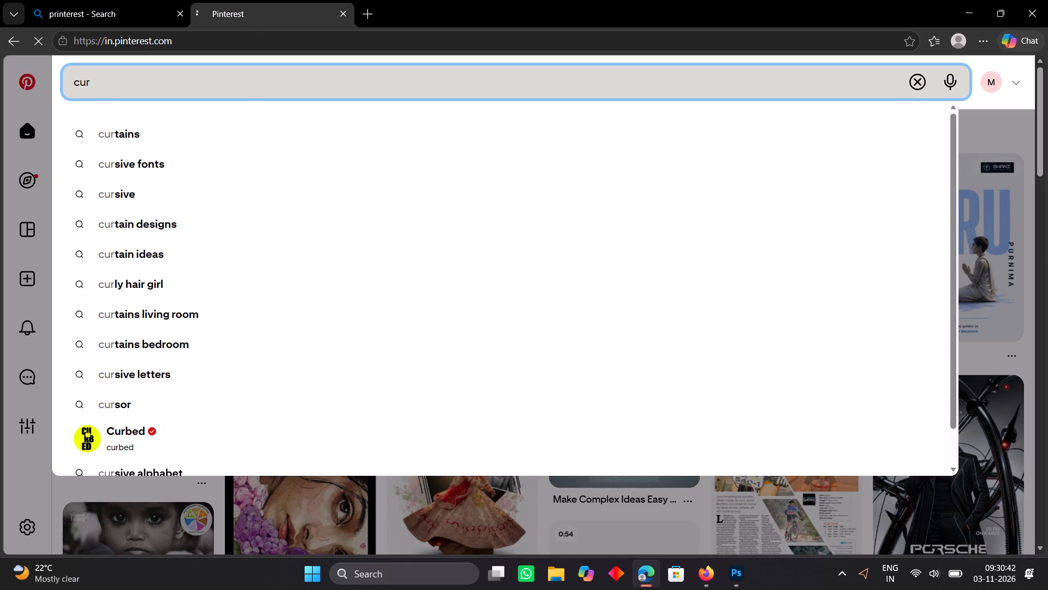
text(ve lines mng)
key(Return)
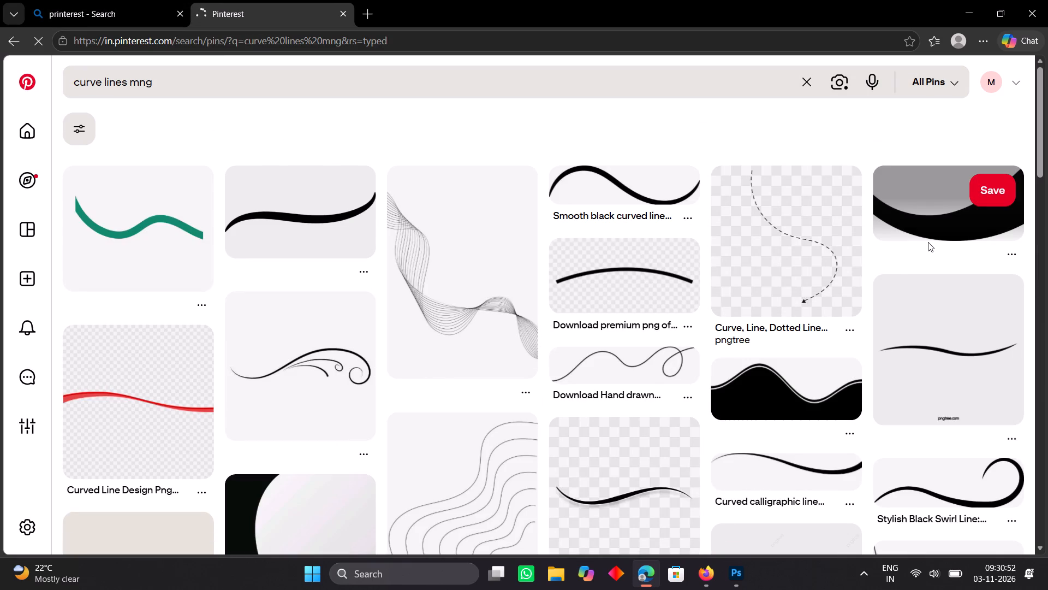
Open the pin with the thick black upward-curving band and browse the related curve shapes for frame ideas.
scroll(928, 242, down, 3)
scroll(928, 242, up, 3)
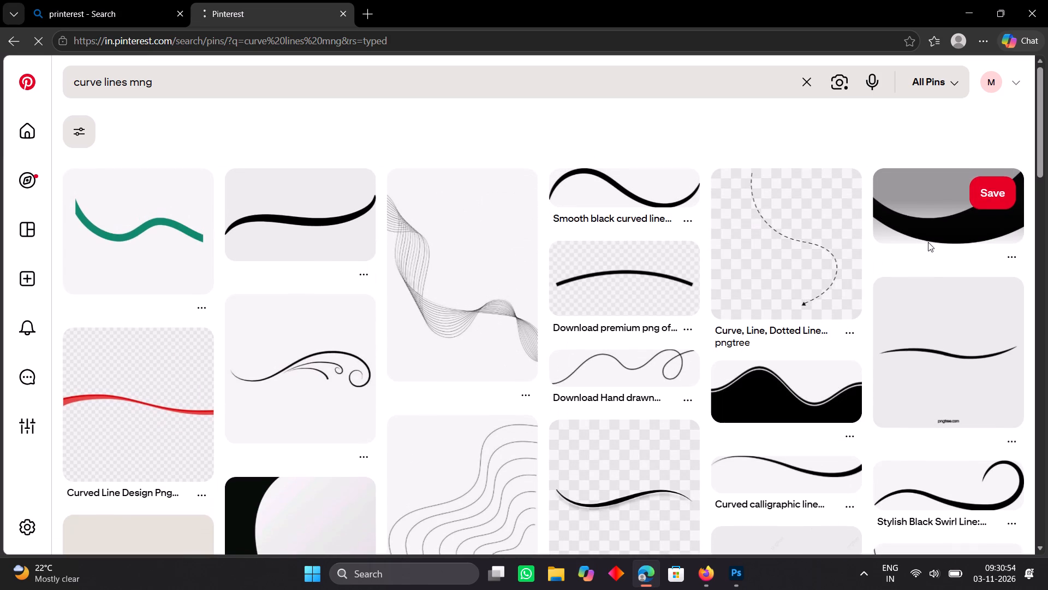
click(928, 242)
click(918, 218)
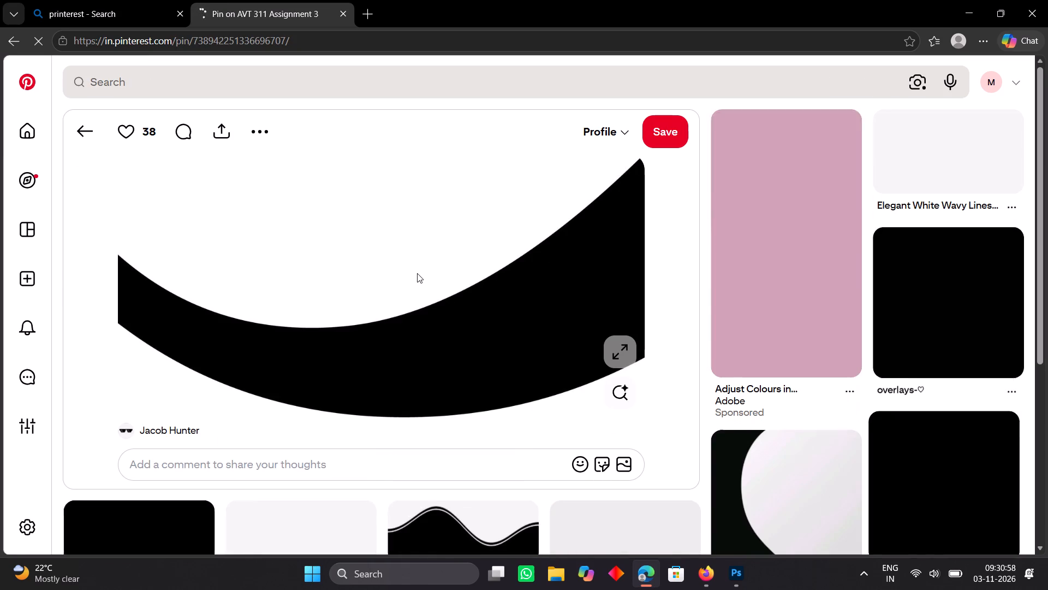
scroll(417, 273, down, 4)
scroll(417, 273, up, 4)
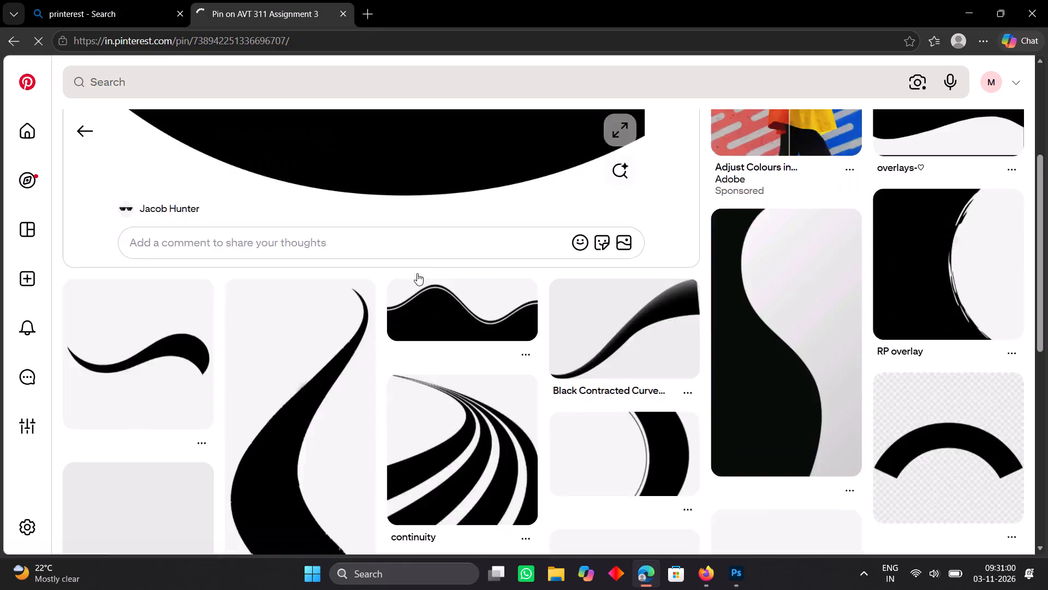
Switch back to Photoshop and hide the teal circular frame layer around the children's photo.
click(739, 573)
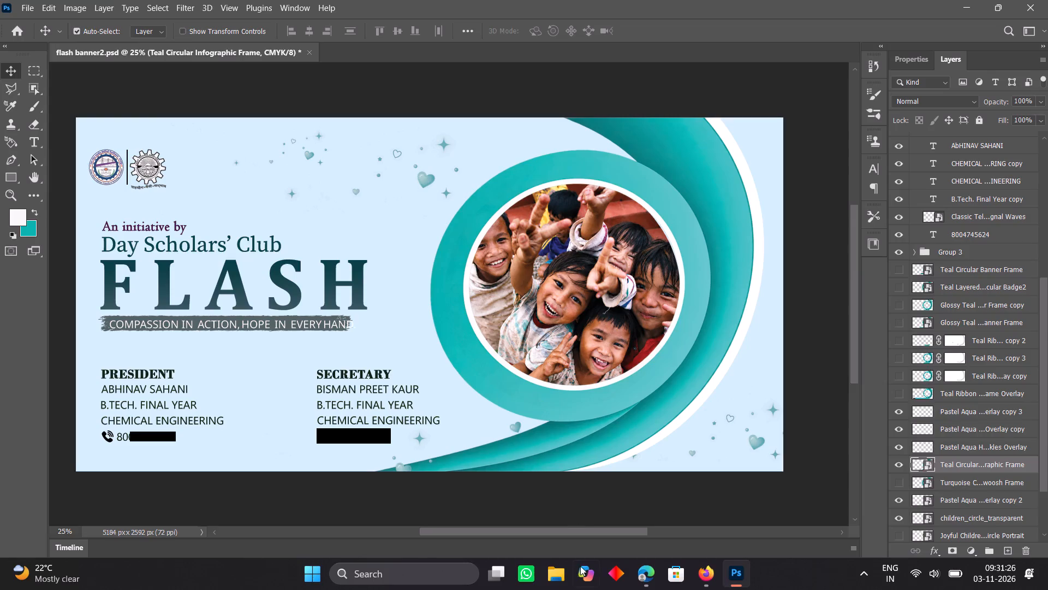
click(901, 466)
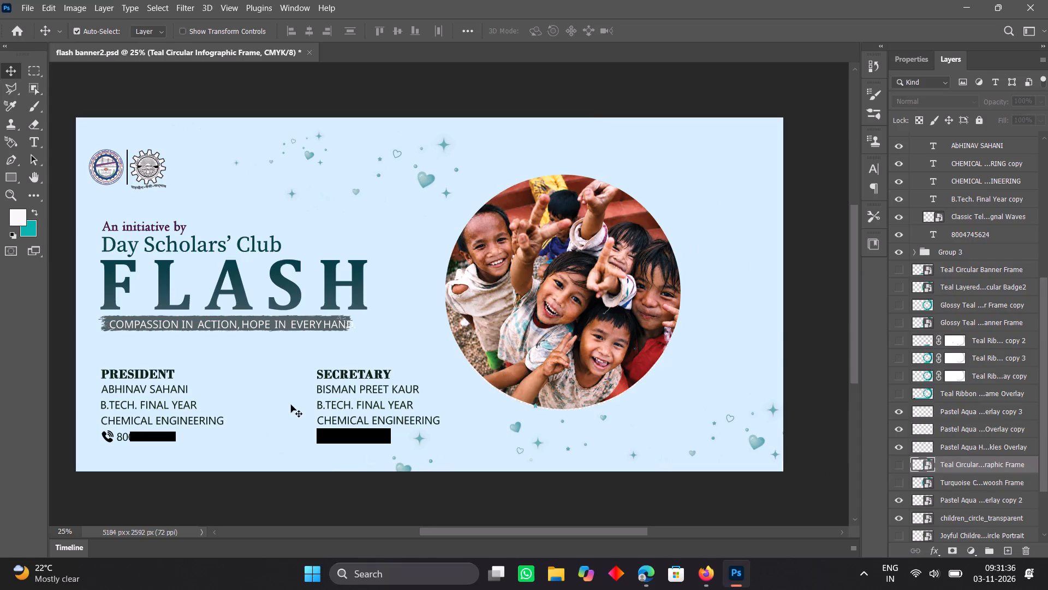
Draw a white-filled ellipse about 1842 × 1665 px over the children's photo with the Ellipse tool, undoing any stray extra ellipse.
click(15, 178)
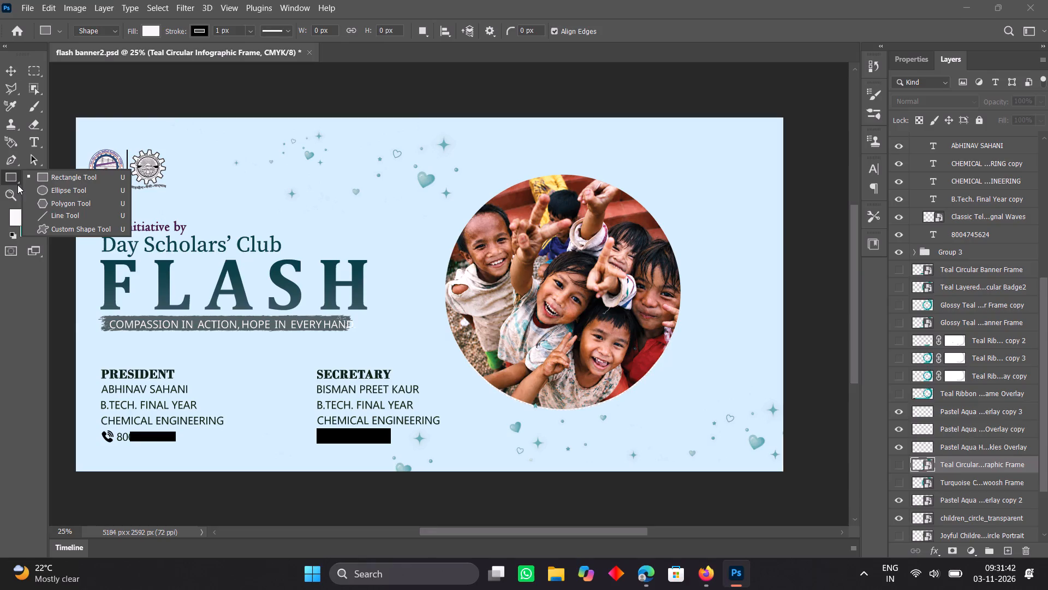
click(67, 188)
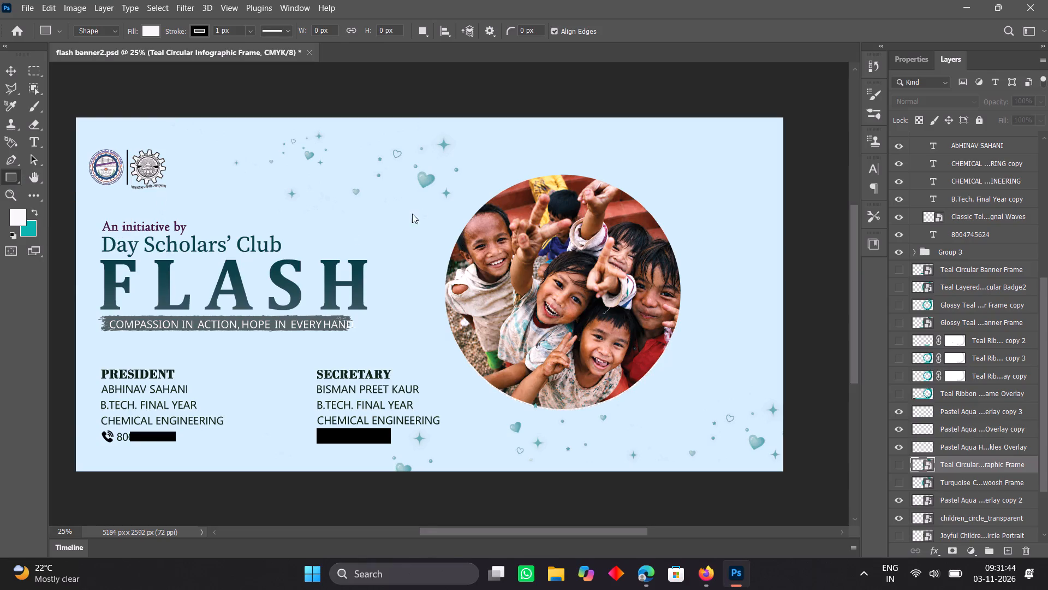
drag(438, 183, 696, 376)
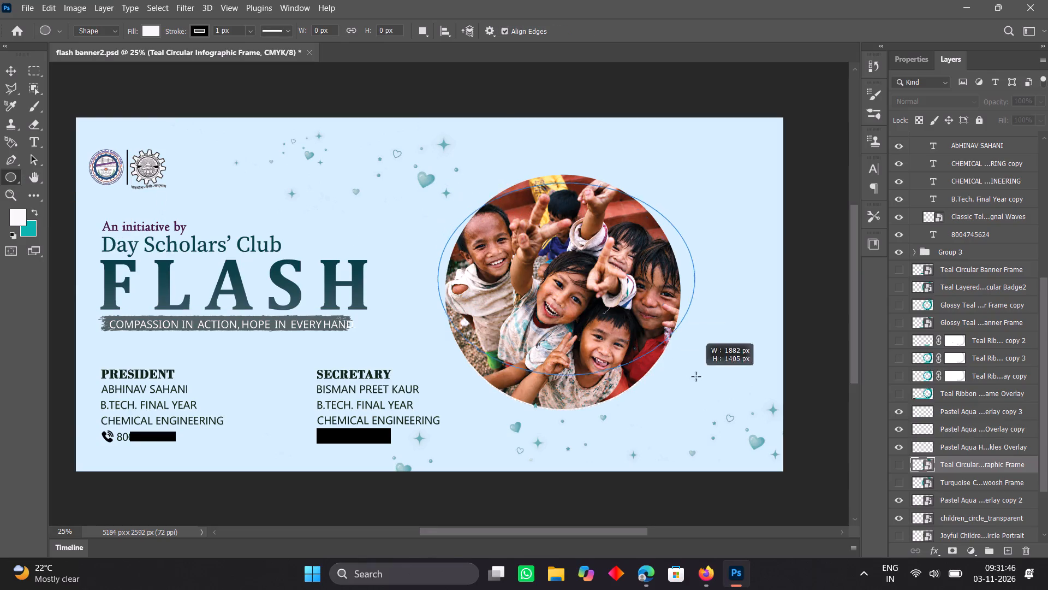
drag(696, 376, 679, 410)
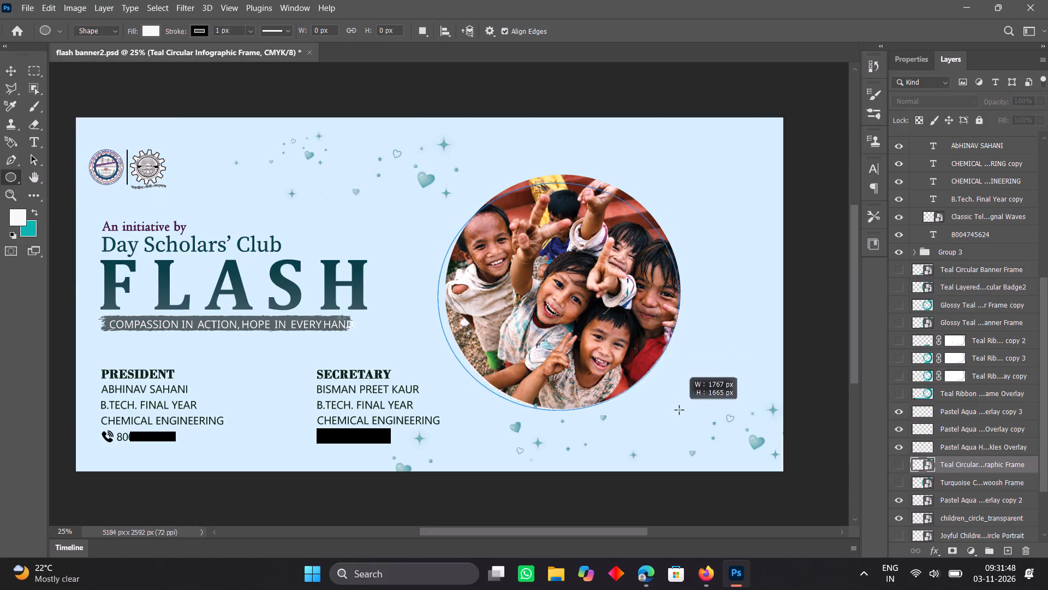
drag(679, 410, 689, 410)
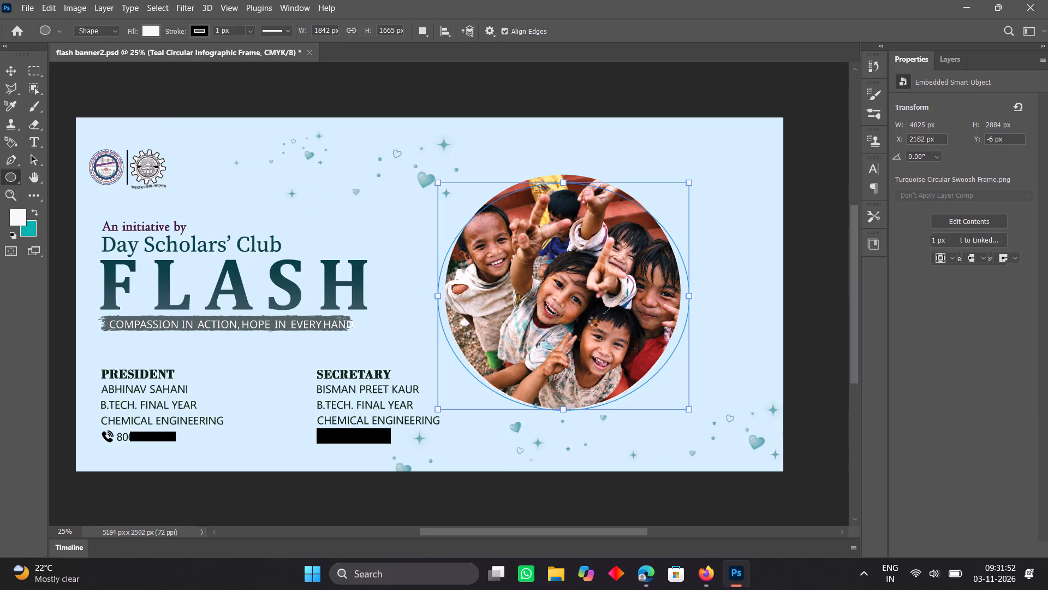
click(577, 308)
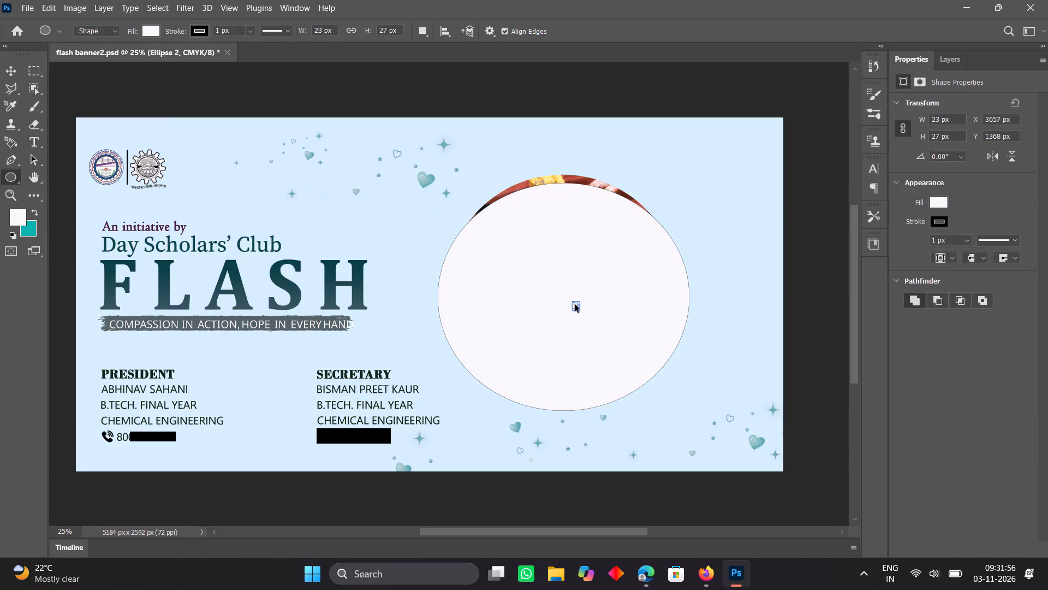
key(ctrl+z)
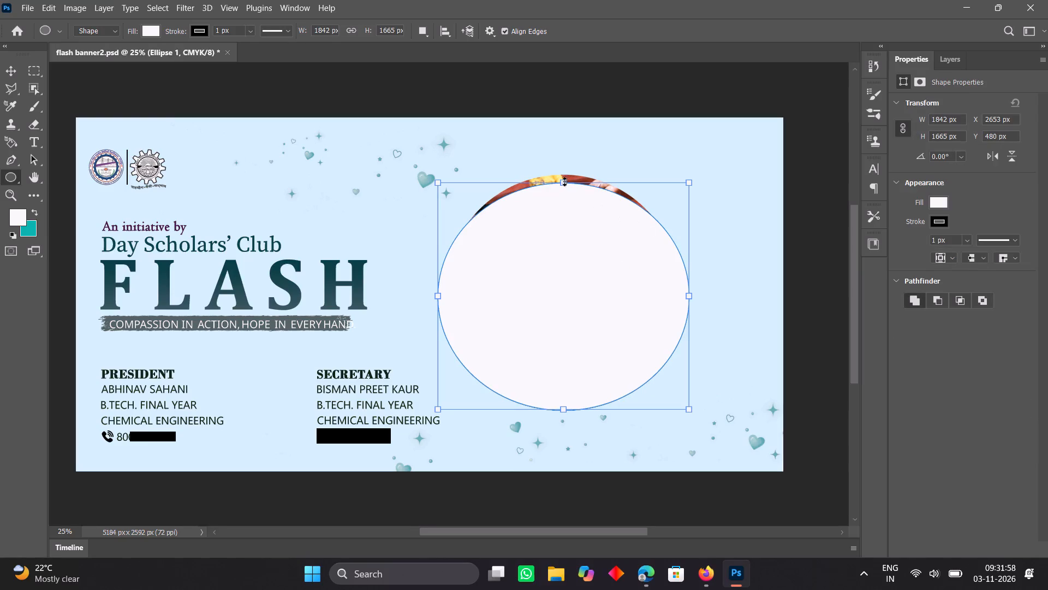
Stretch the white ellipse's top edge upward to a height of about 1708 px and nudge it over the children's photo.
drag(560, 180, 562, 170)
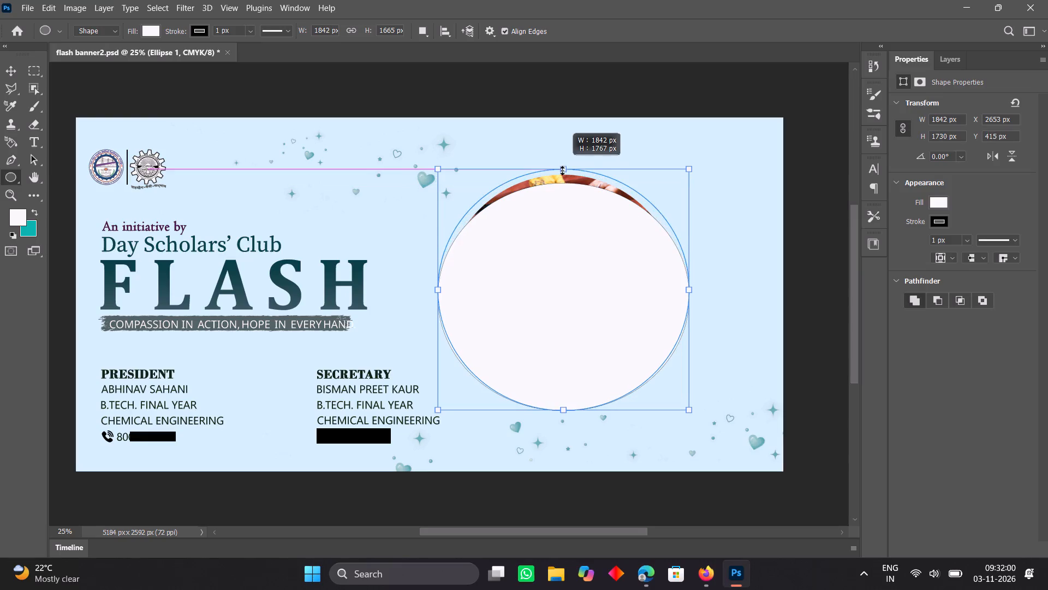
drag(562, 170, 561, 173)
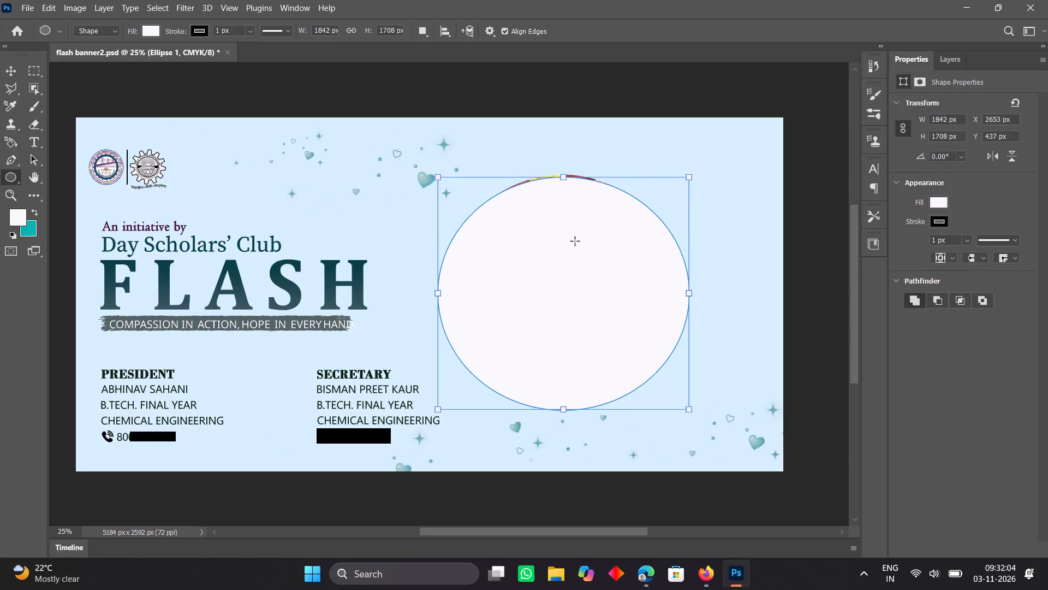
click(14, 77)
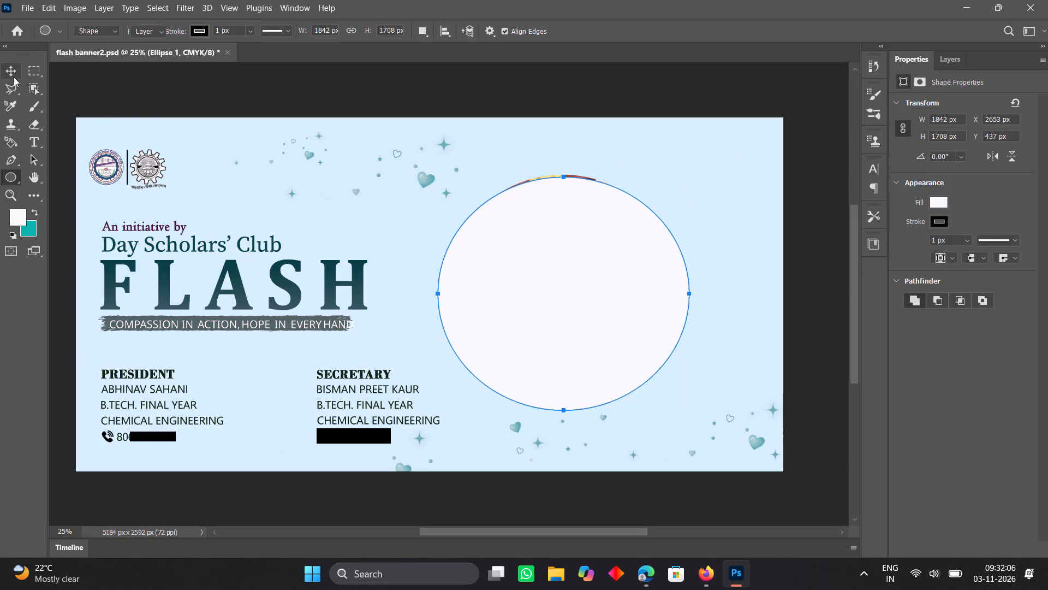
click(576, 254)
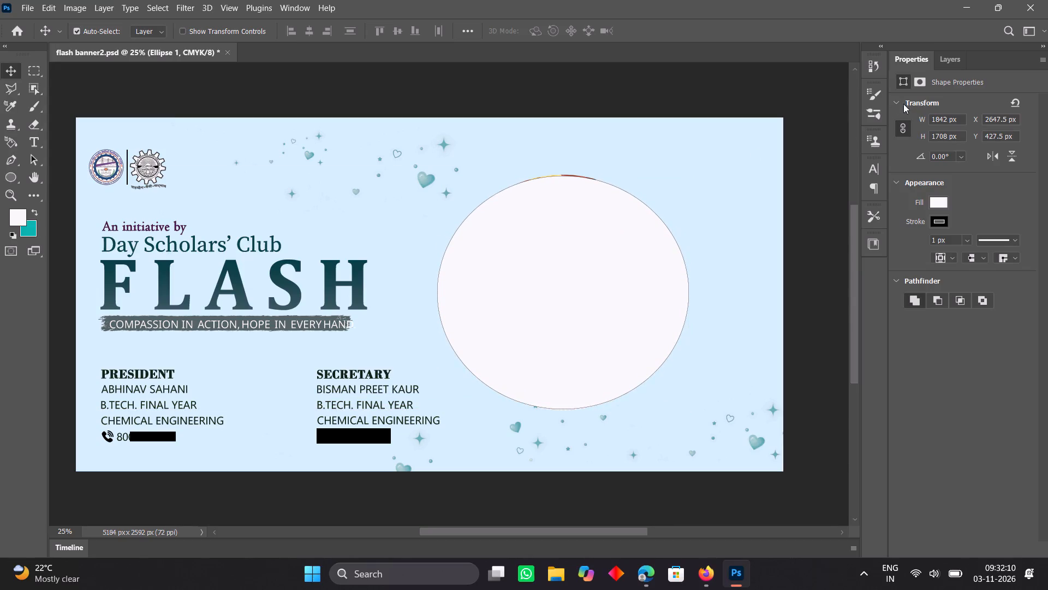
Move the children_circle_transparent layer directly beneath Ellipse 1, hiding the ellipse to pick the photo and showing it again.
click(948, 64)
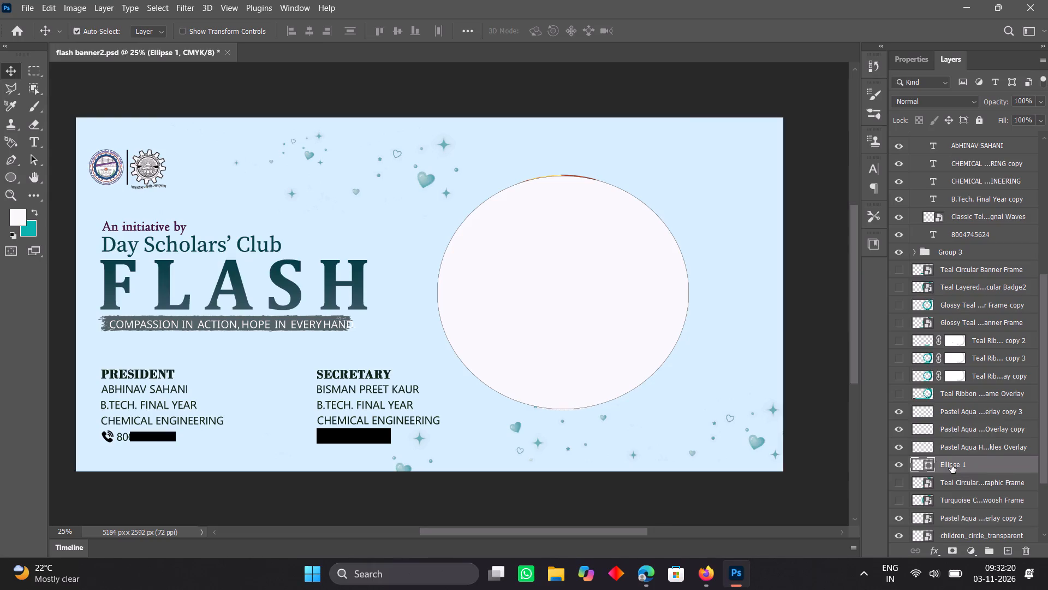
click(900, 461)
click(572, 326)
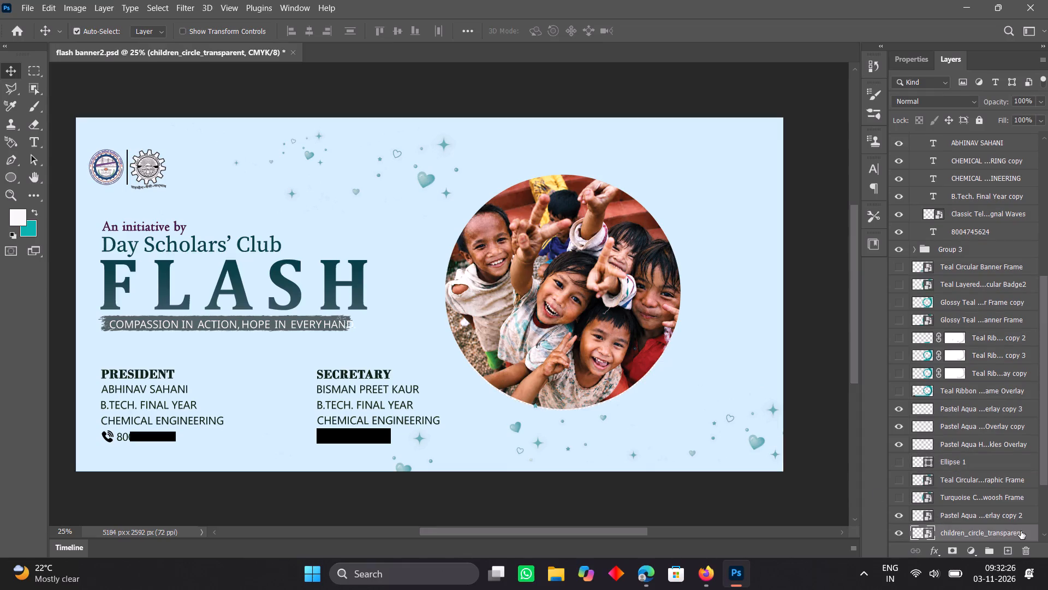
drag(1028, 531, 1010, 470)
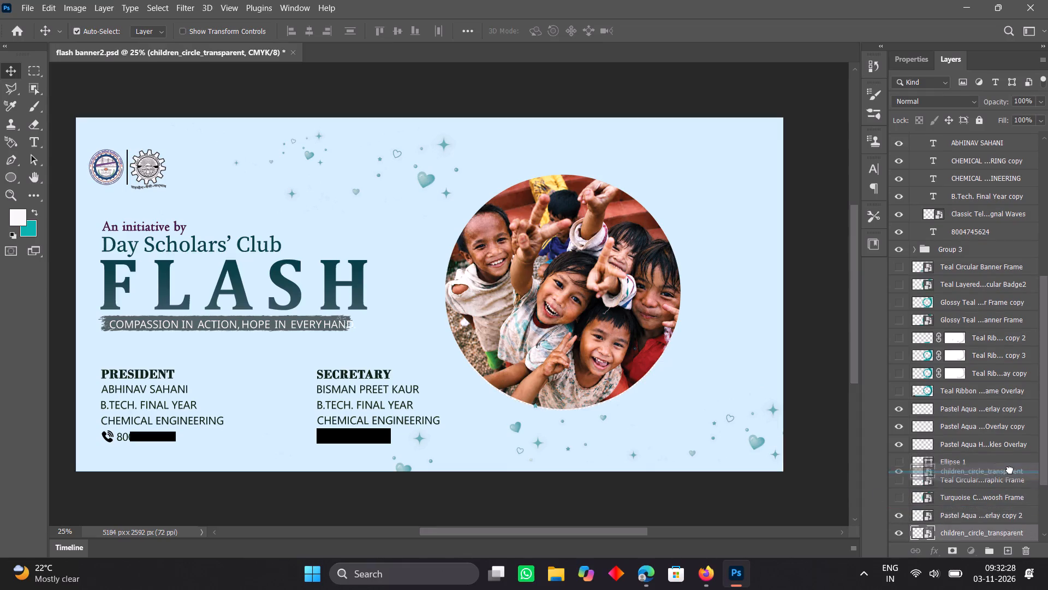
drag(1010, 470, 1010, 476)
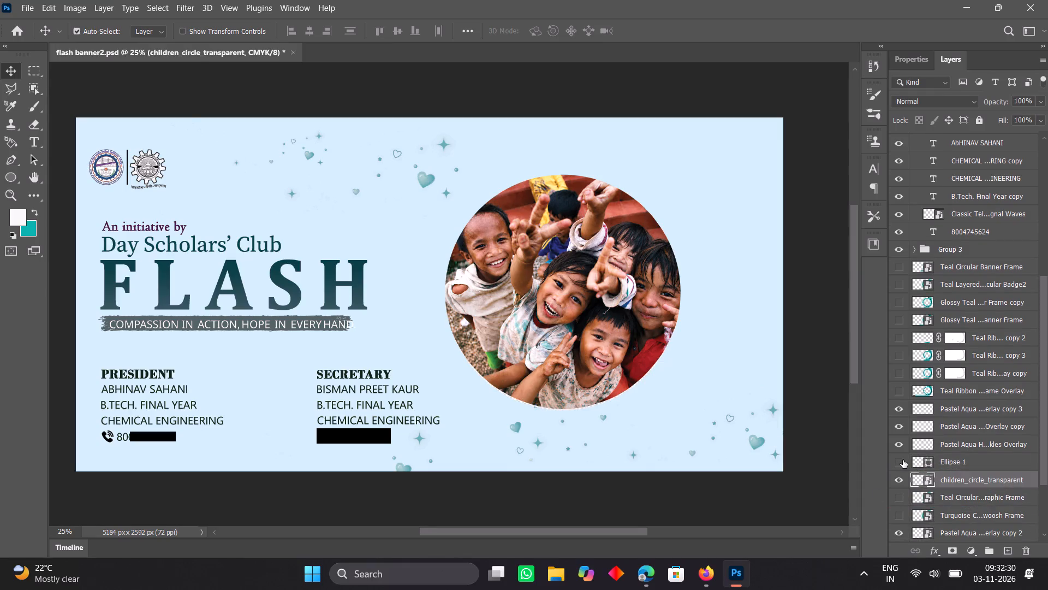
click(903, 460)
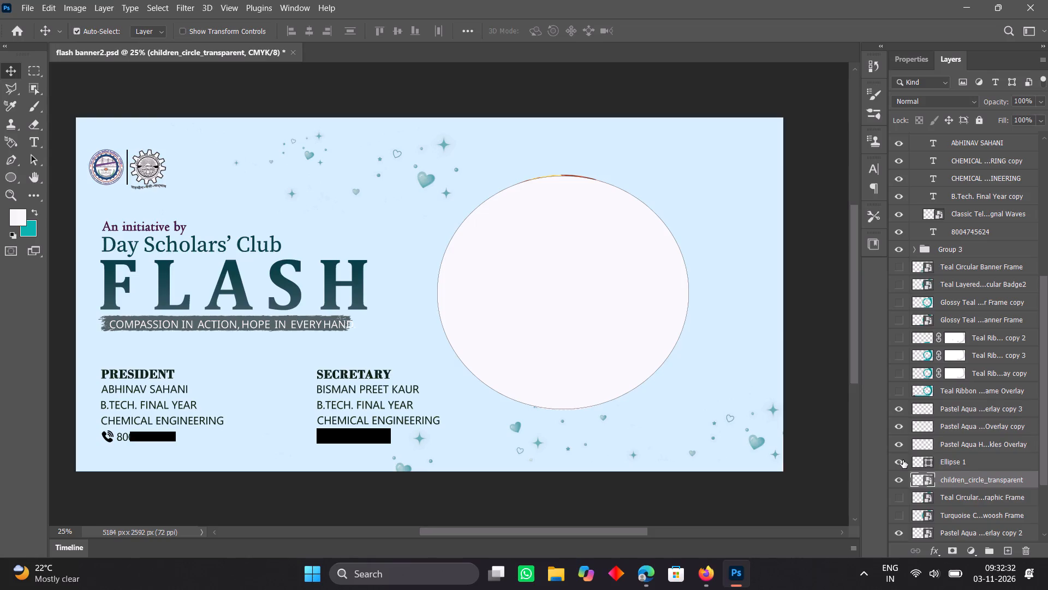
Create a clipping mask on the children_circle_transparent layer.
right_click(1003, 463)
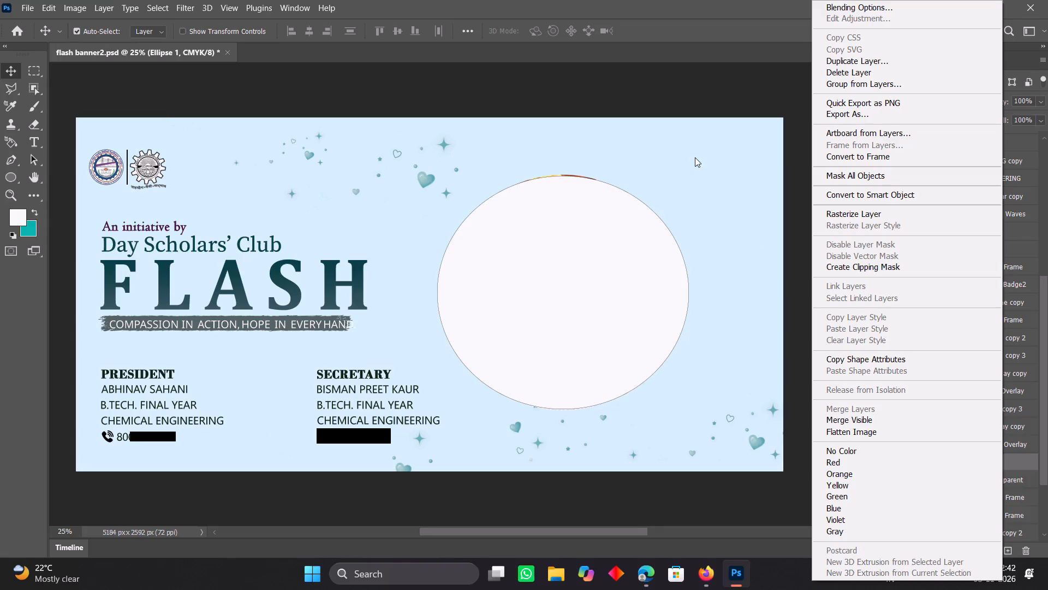
click(352, 89)
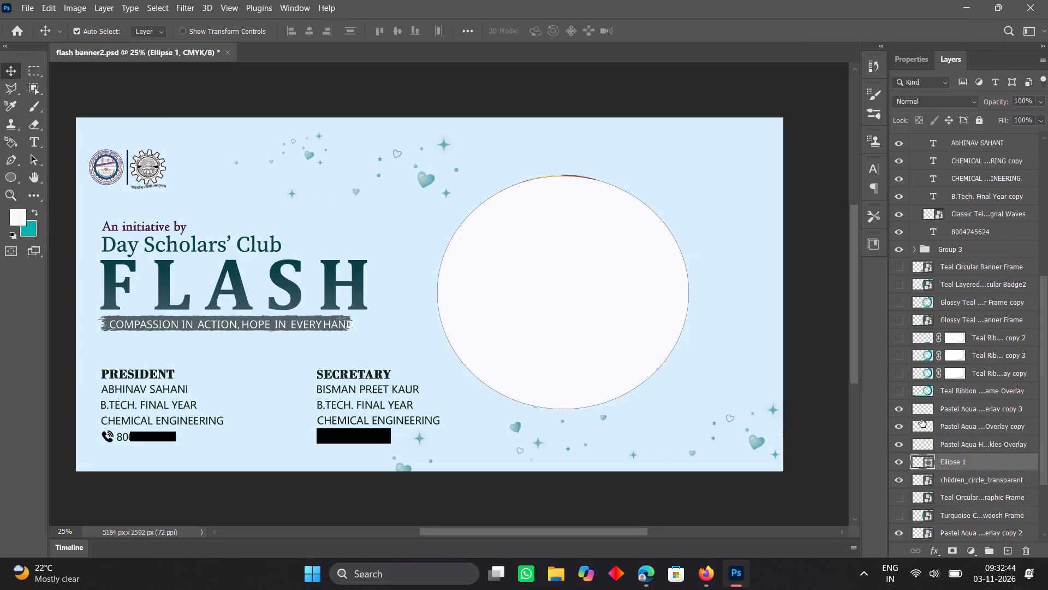
right_click(1027, 478)
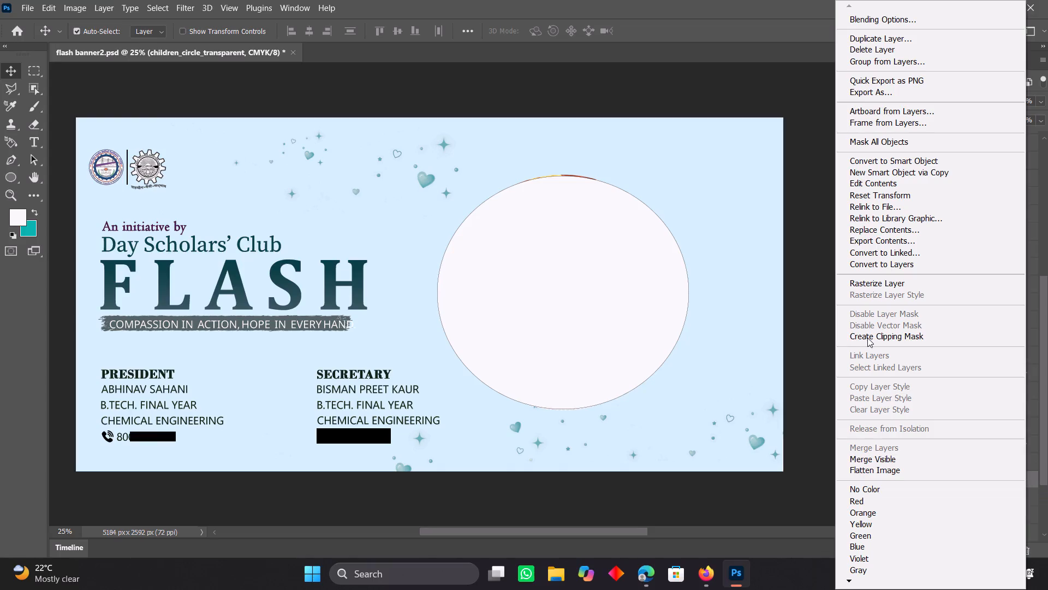
click(868, 338)
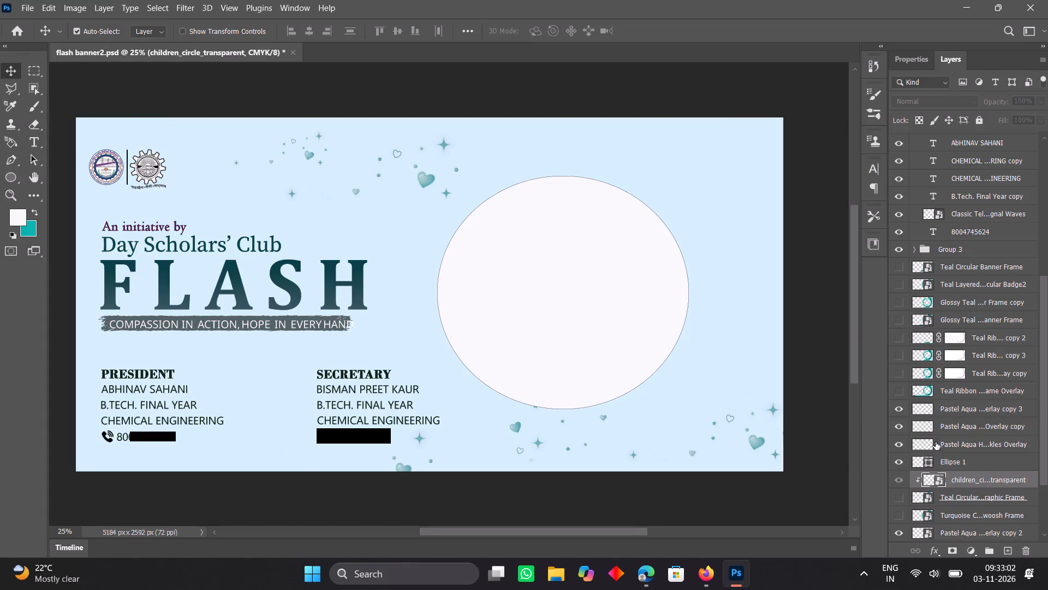
Rasterize the Ellipse 1 shape layer for use with the Eraser tool.
click(991, 459)
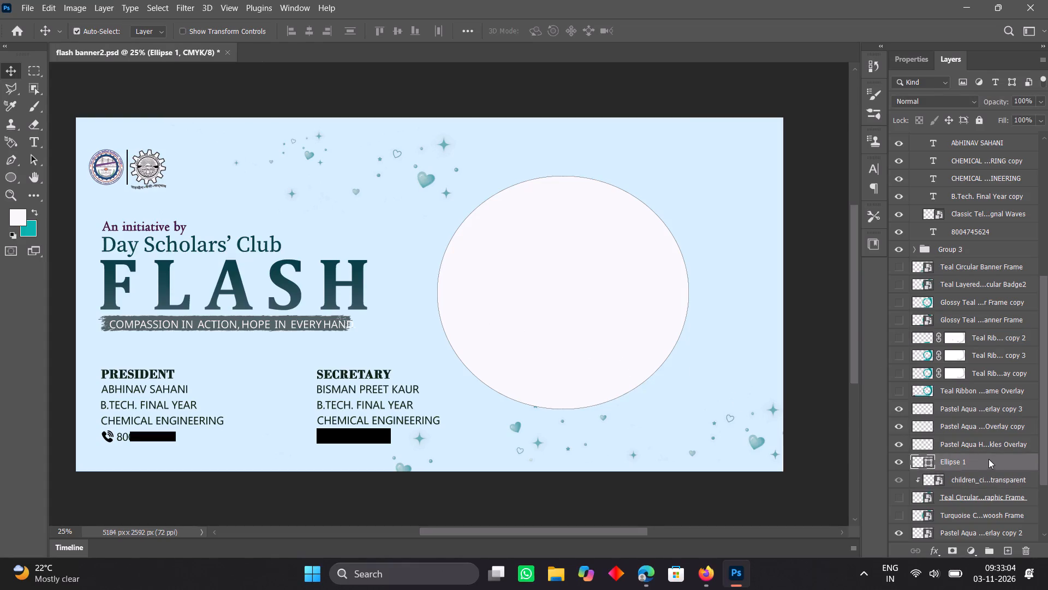
click(34, 122)
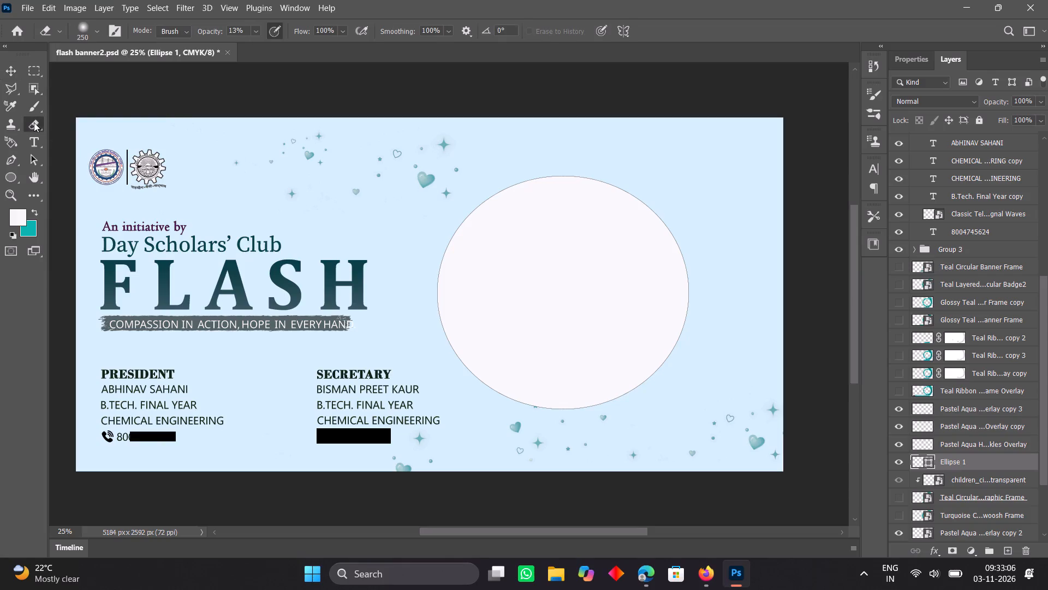
click(579, 327)
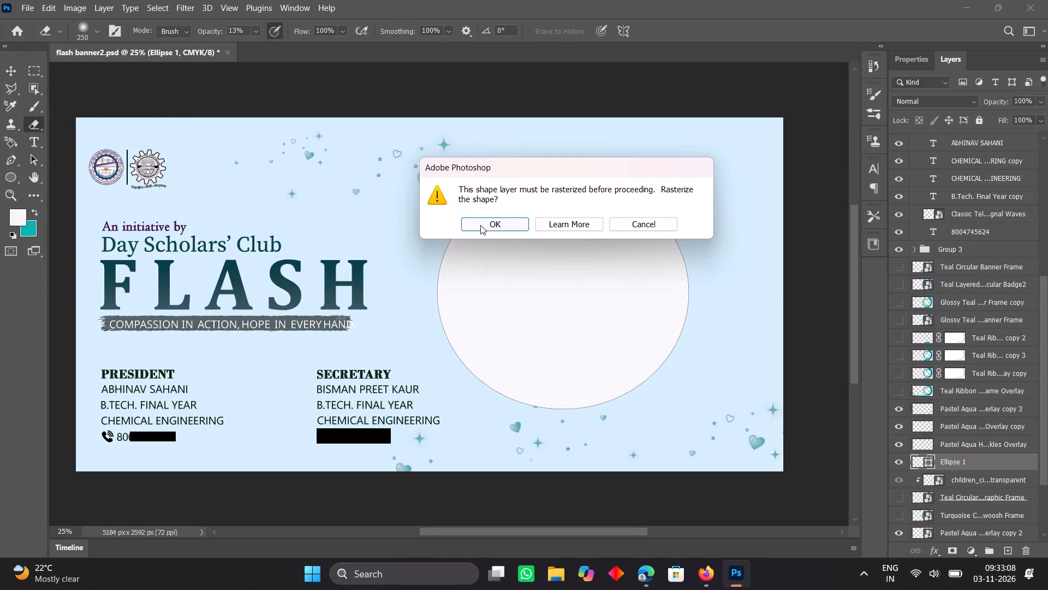
click(481, 227)
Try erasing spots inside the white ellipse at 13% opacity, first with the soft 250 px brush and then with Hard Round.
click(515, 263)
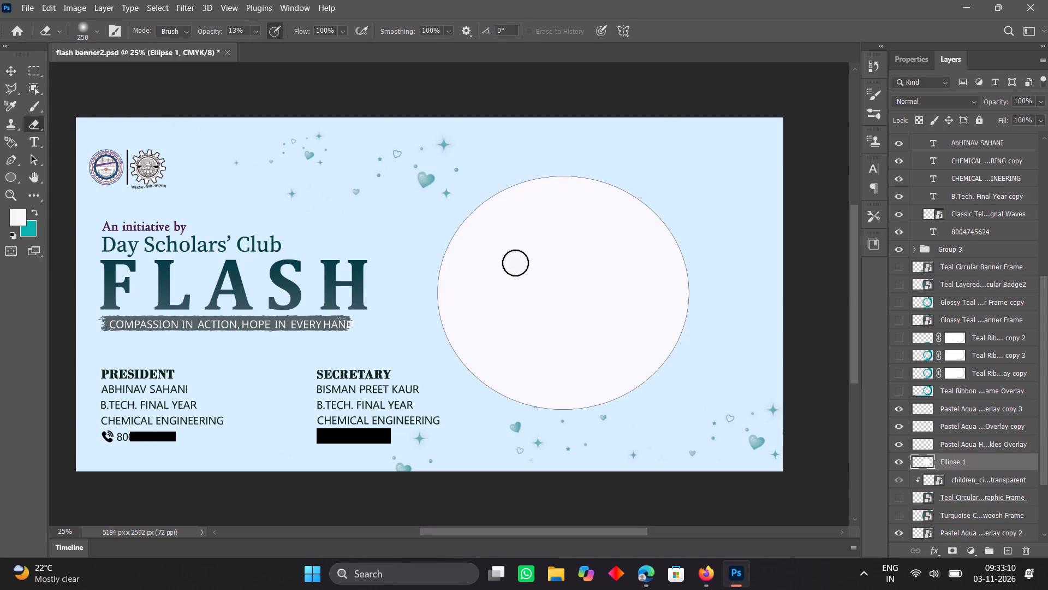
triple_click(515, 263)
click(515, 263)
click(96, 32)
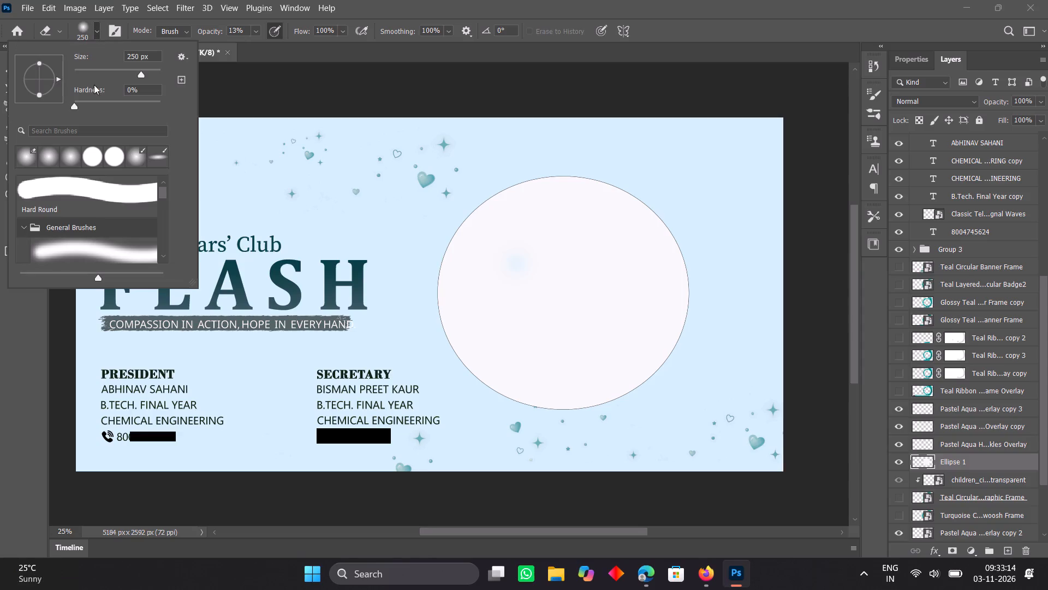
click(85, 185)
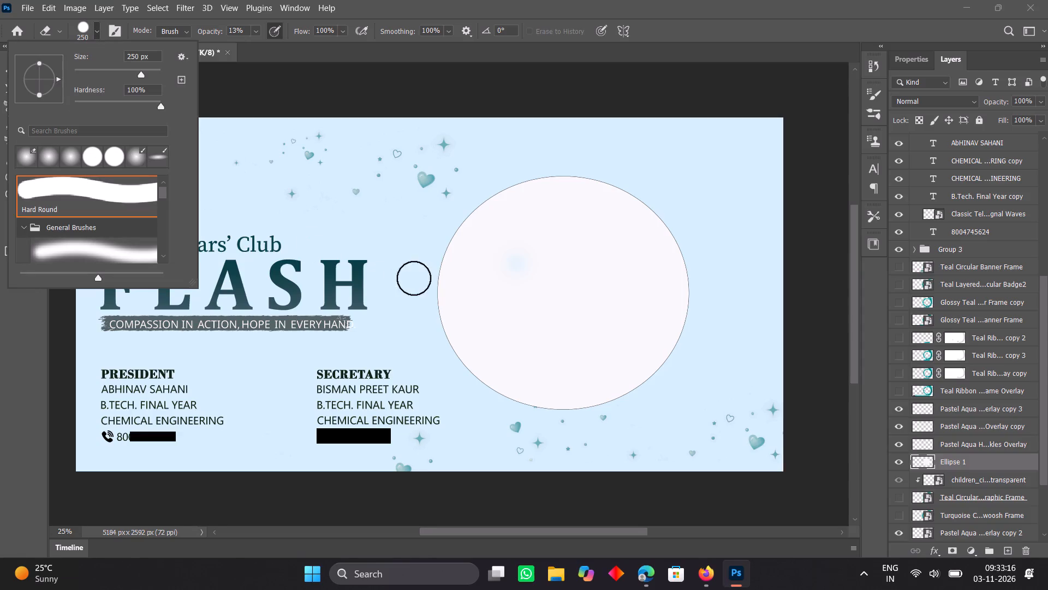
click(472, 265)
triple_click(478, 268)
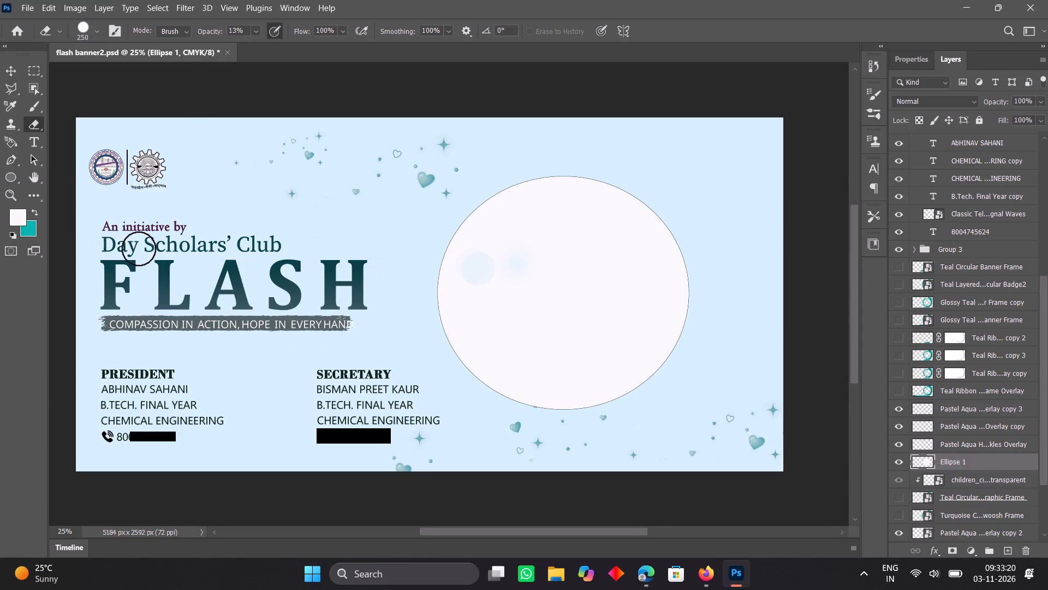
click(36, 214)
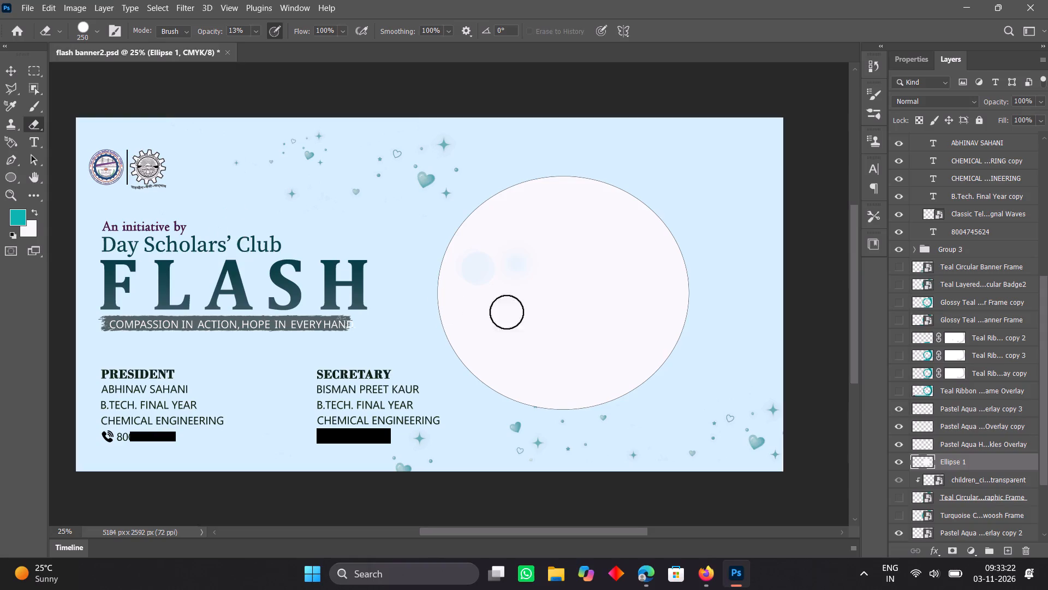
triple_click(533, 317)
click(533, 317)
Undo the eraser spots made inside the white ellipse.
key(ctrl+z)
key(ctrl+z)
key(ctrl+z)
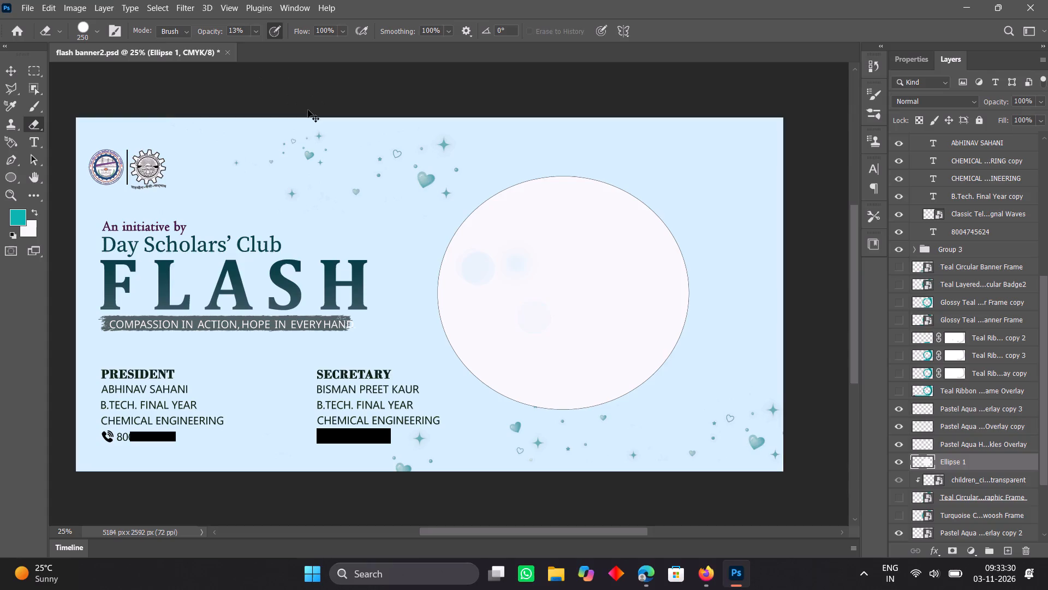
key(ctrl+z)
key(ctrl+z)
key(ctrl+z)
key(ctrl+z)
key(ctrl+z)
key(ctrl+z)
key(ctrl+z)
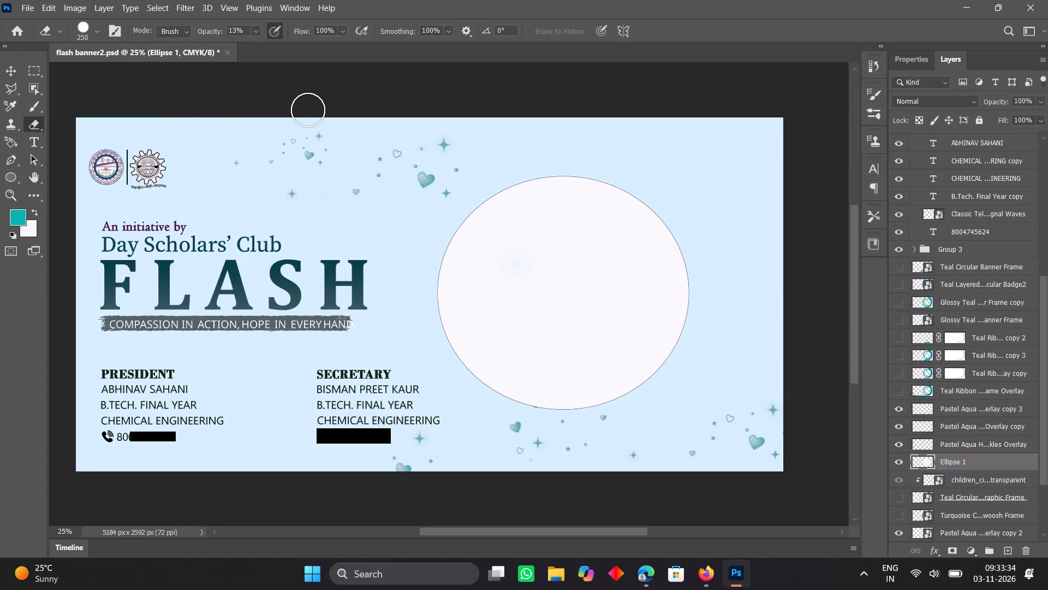
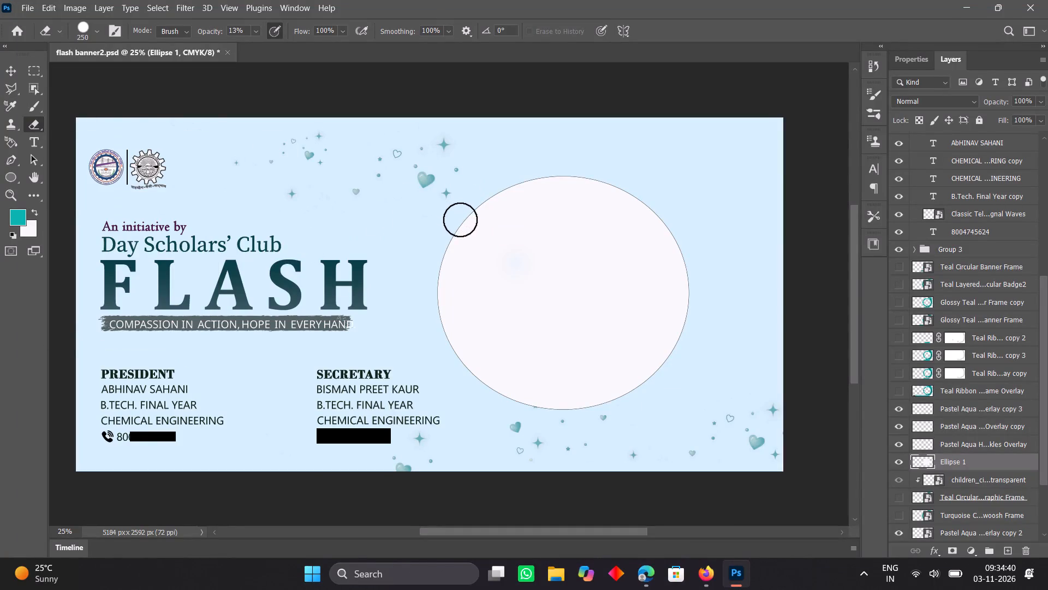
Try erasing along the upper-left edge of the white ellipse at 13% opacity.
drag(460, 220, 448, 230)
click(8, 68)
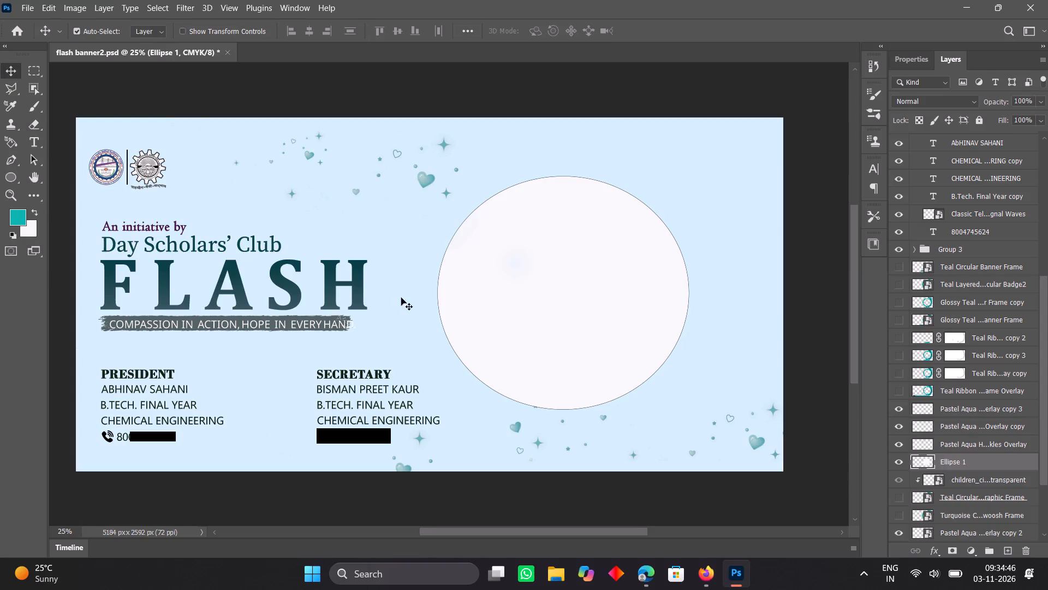
Compare the banner with the Ellipse 1, children's photo and Teal Circular Infographic Frame layers alternately shown and hidden.
click(897, 463)
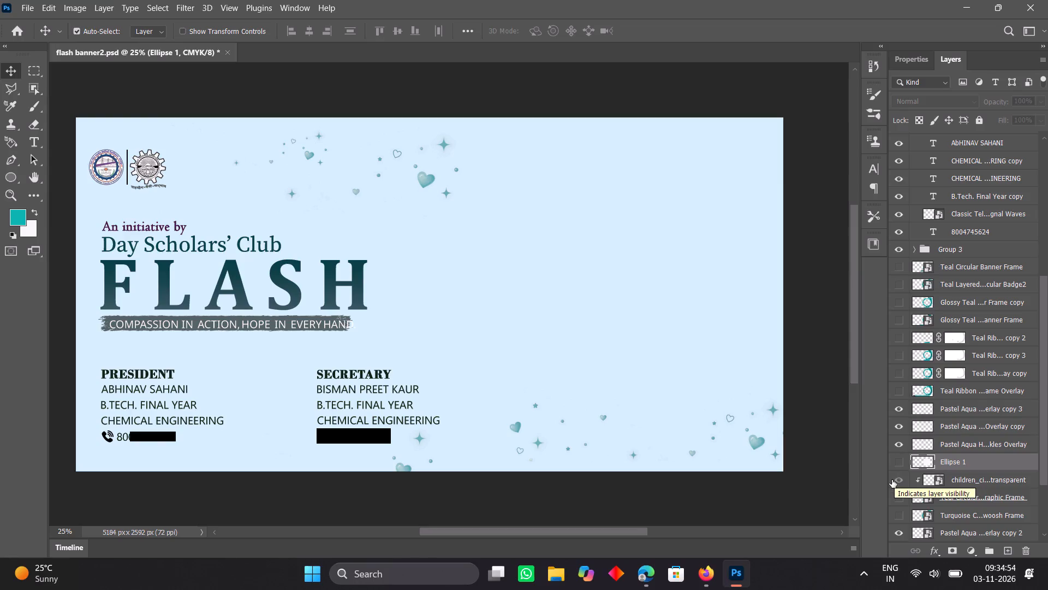
click(896, 480)
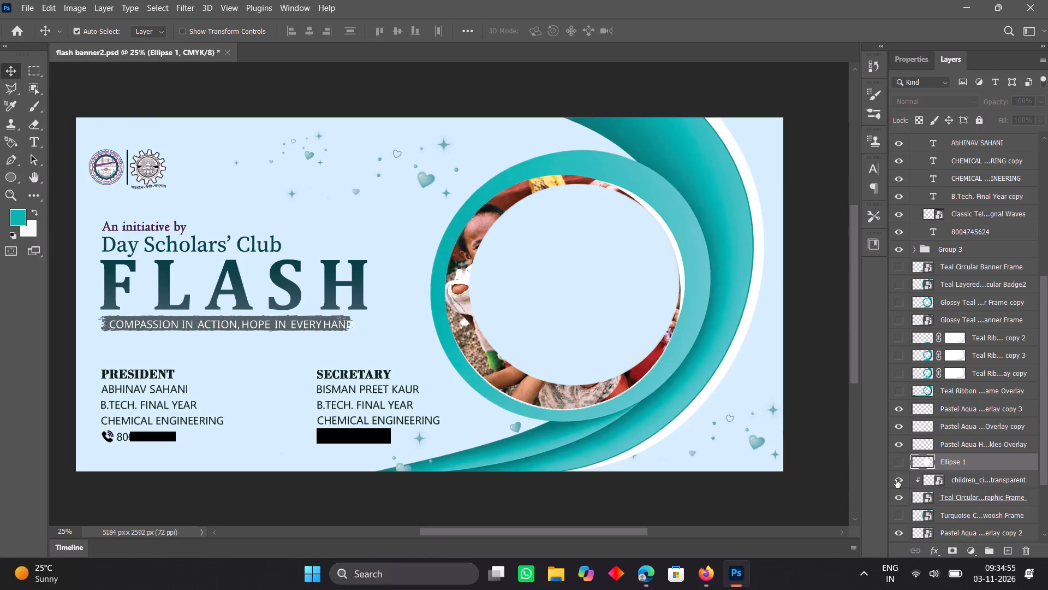
click(896, 480)
click(901, 461)
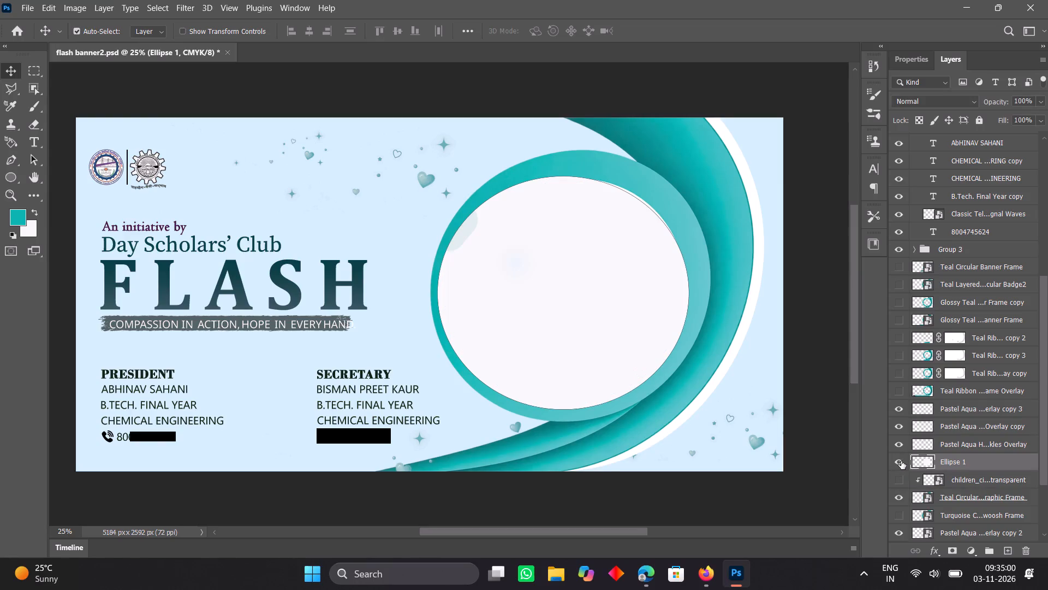
click(901, 497)
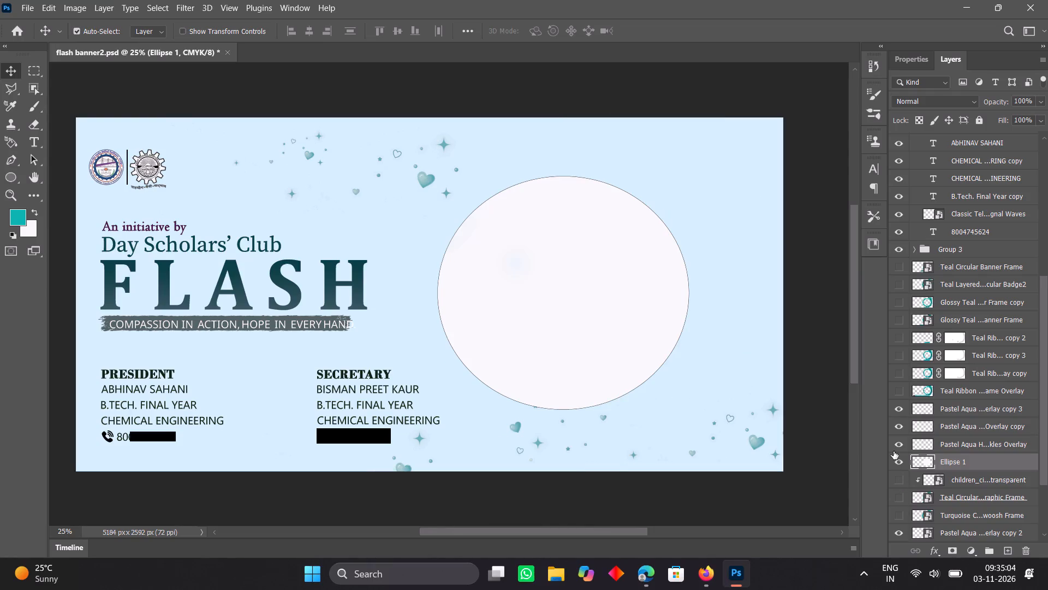
click(898, 462)
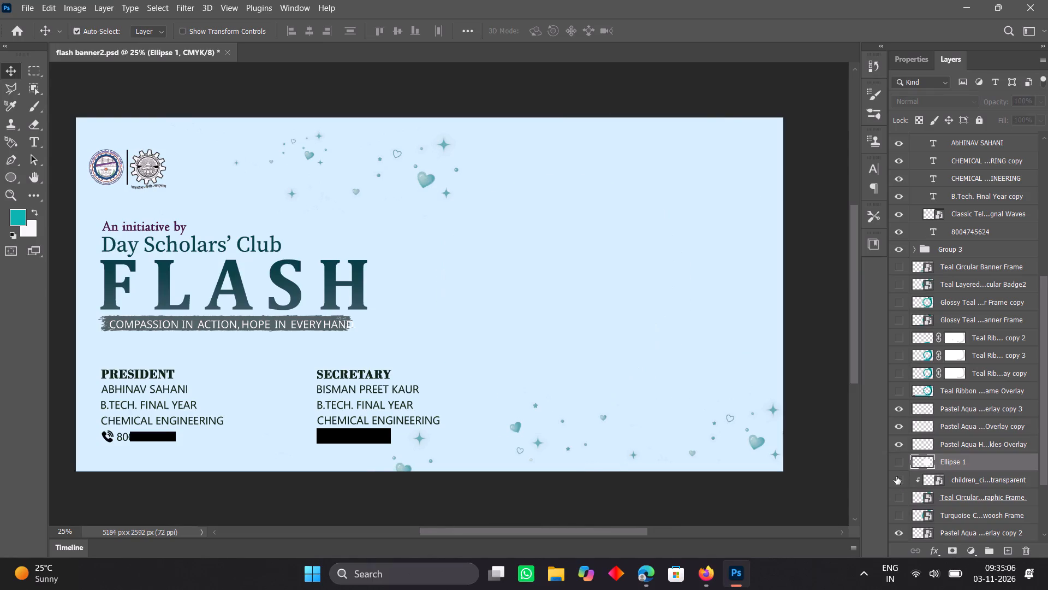
click(896, 476)
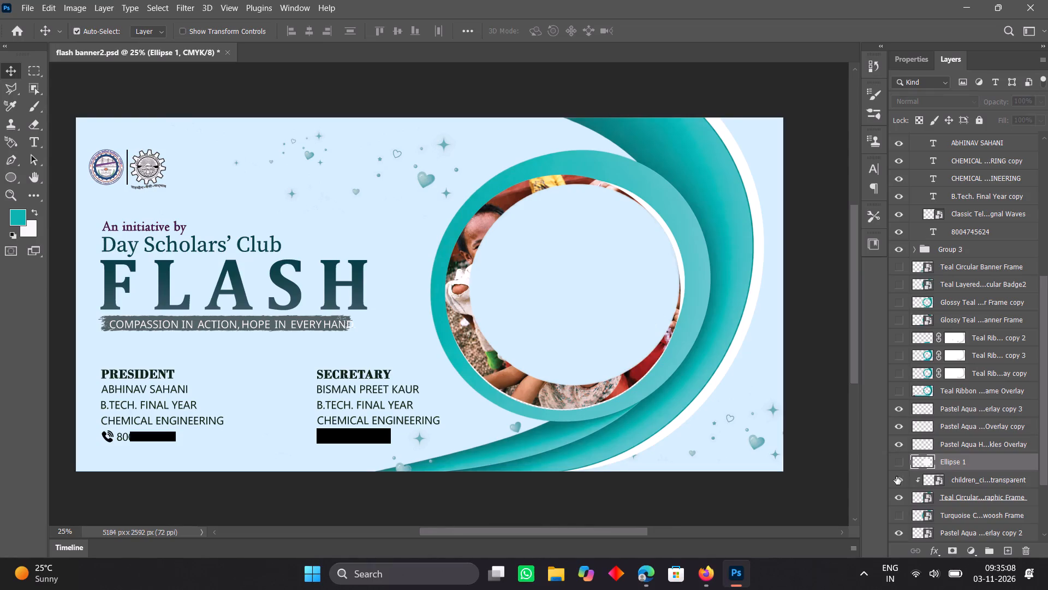
click(896, 476)
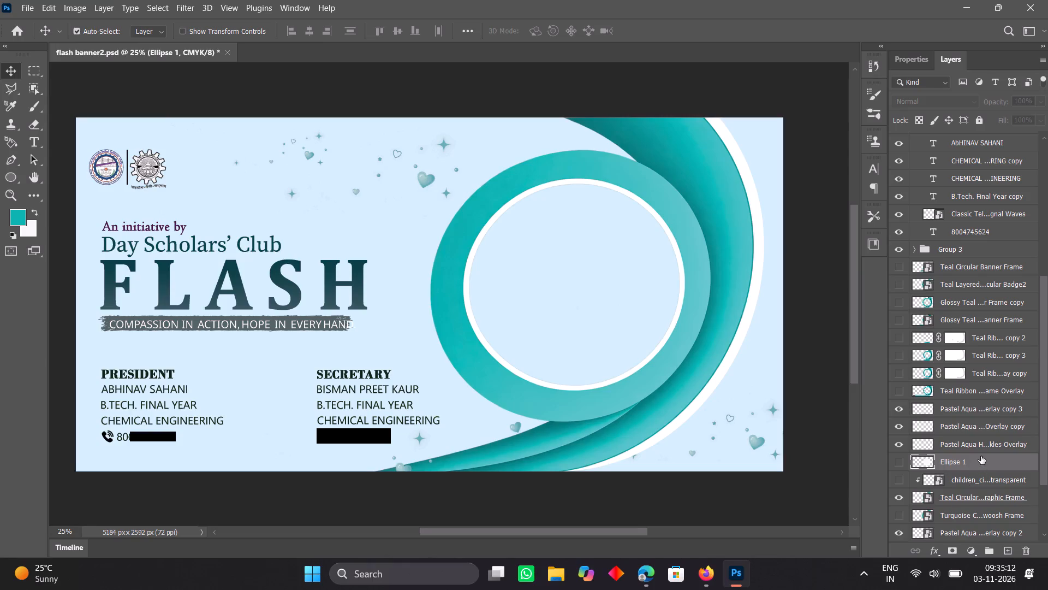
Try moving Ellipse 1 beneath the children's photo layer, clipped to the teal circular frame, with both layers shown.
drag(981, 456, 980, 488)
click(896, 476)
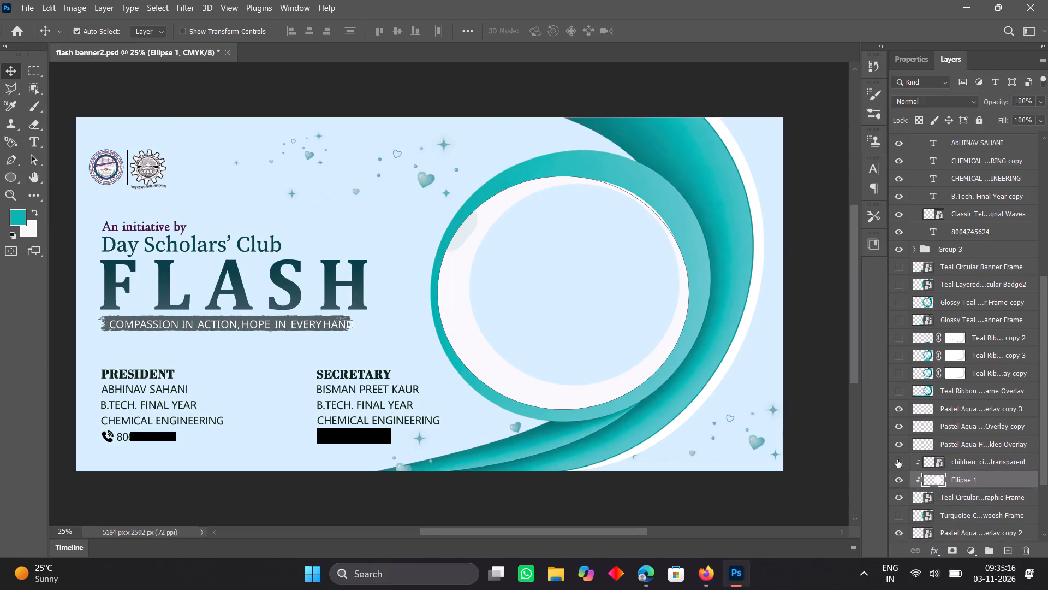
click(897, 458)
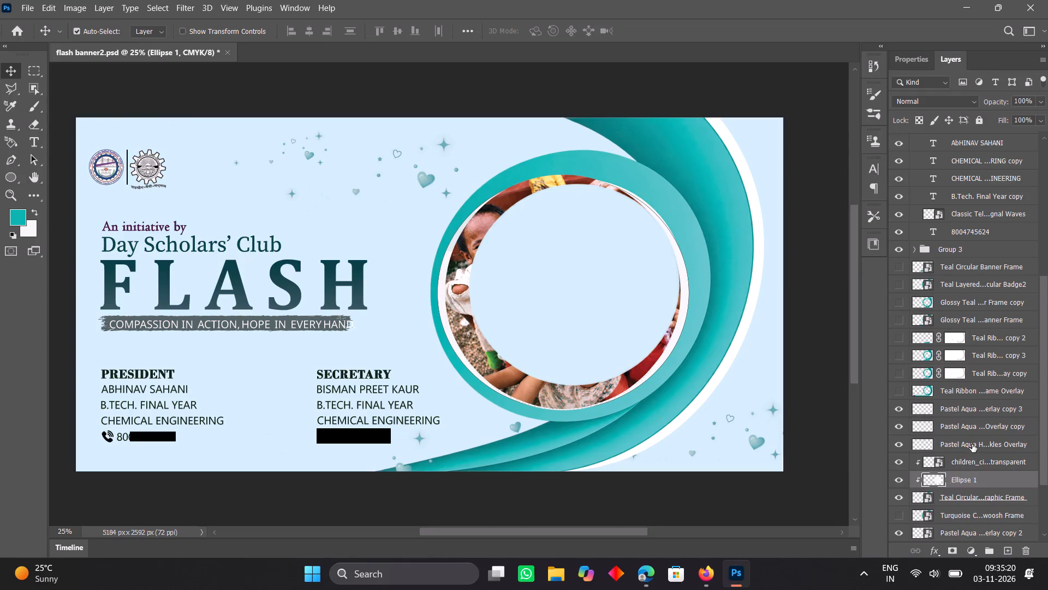
Preview the Teal Ribbon frame overlay on the banner, hide it again, and select the Teal Circular Infographic Frame.
click(896, 386)
click(898, 389)
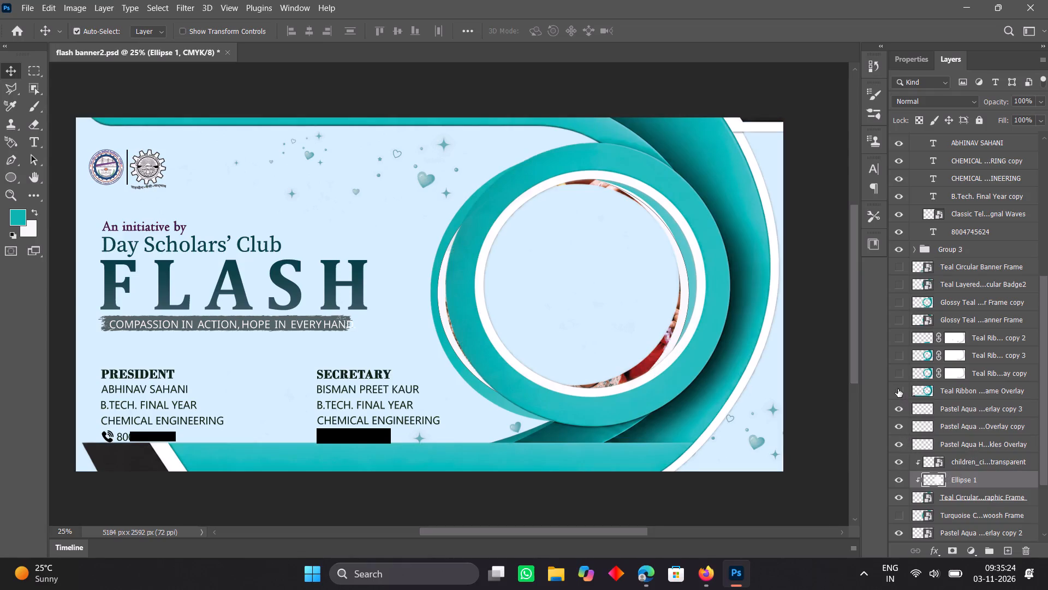
key(asterisk)
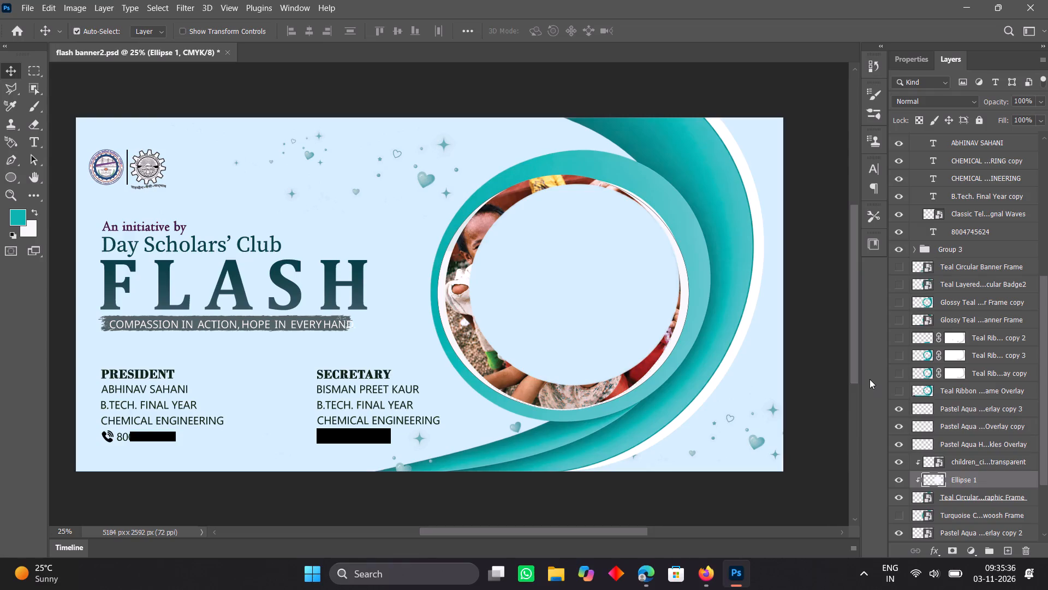
click(696, 400)
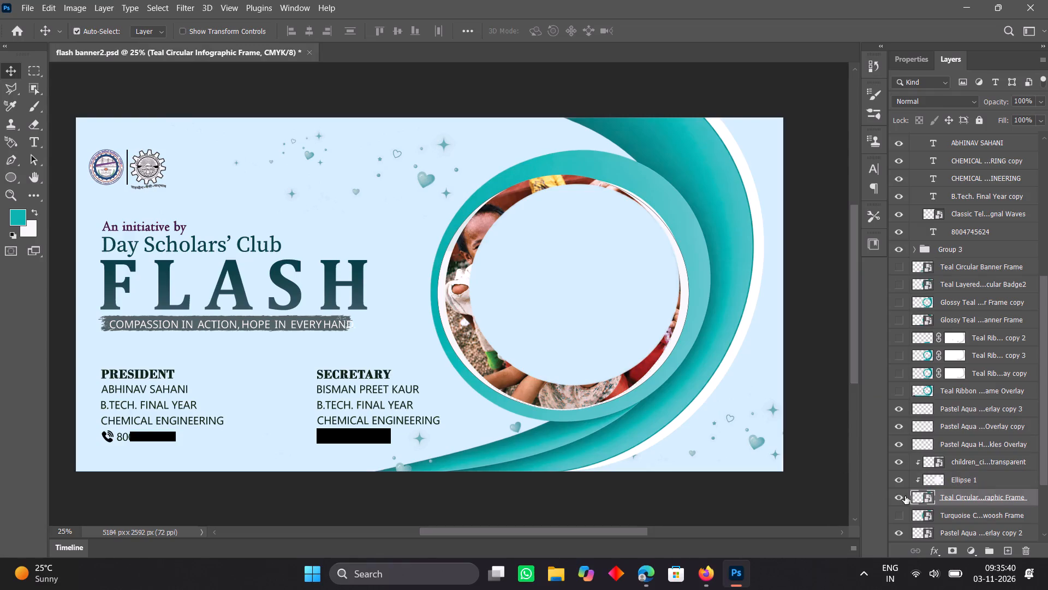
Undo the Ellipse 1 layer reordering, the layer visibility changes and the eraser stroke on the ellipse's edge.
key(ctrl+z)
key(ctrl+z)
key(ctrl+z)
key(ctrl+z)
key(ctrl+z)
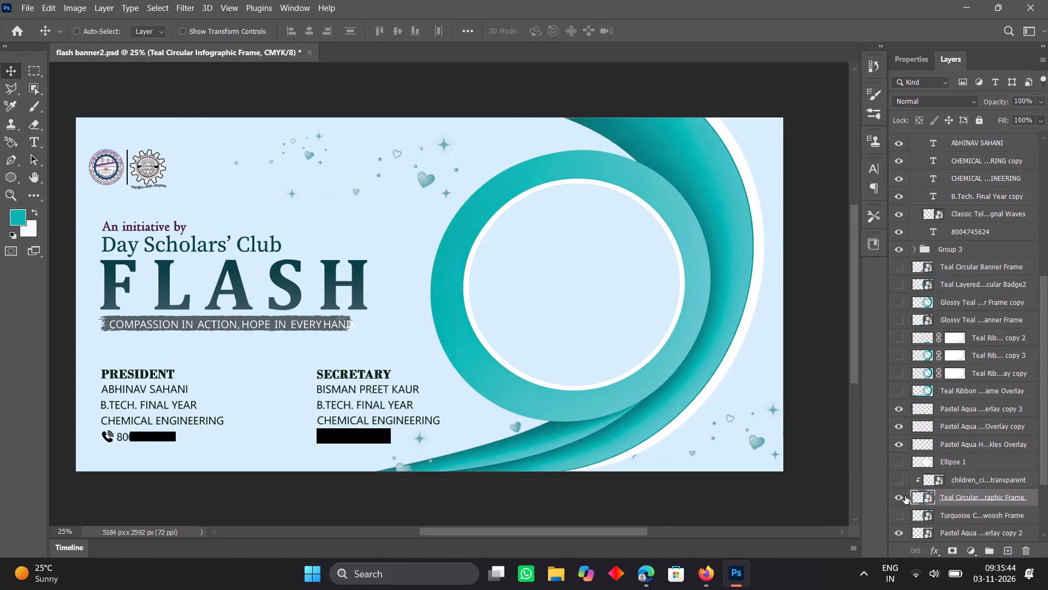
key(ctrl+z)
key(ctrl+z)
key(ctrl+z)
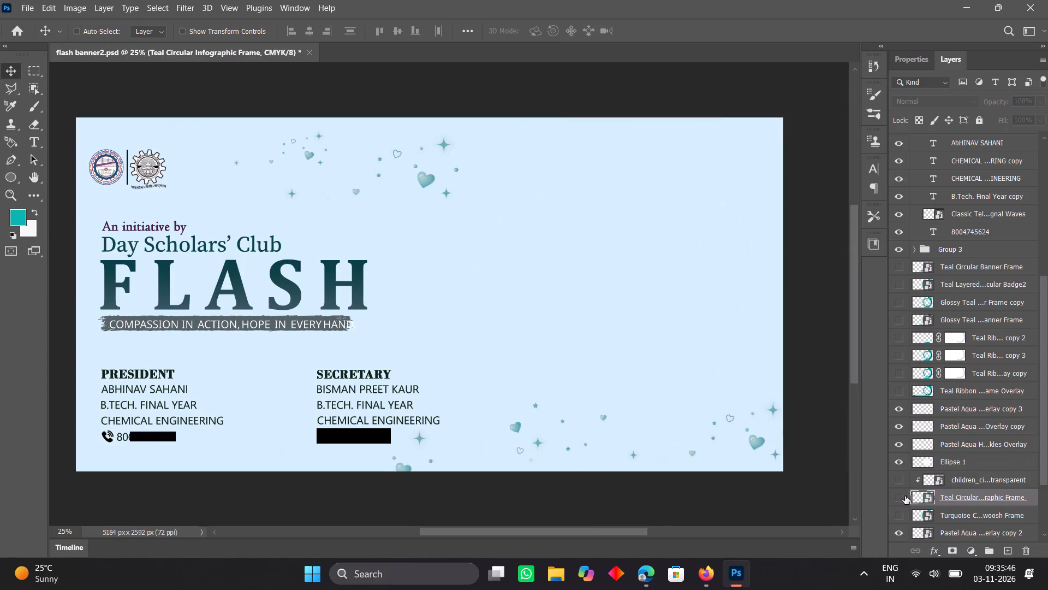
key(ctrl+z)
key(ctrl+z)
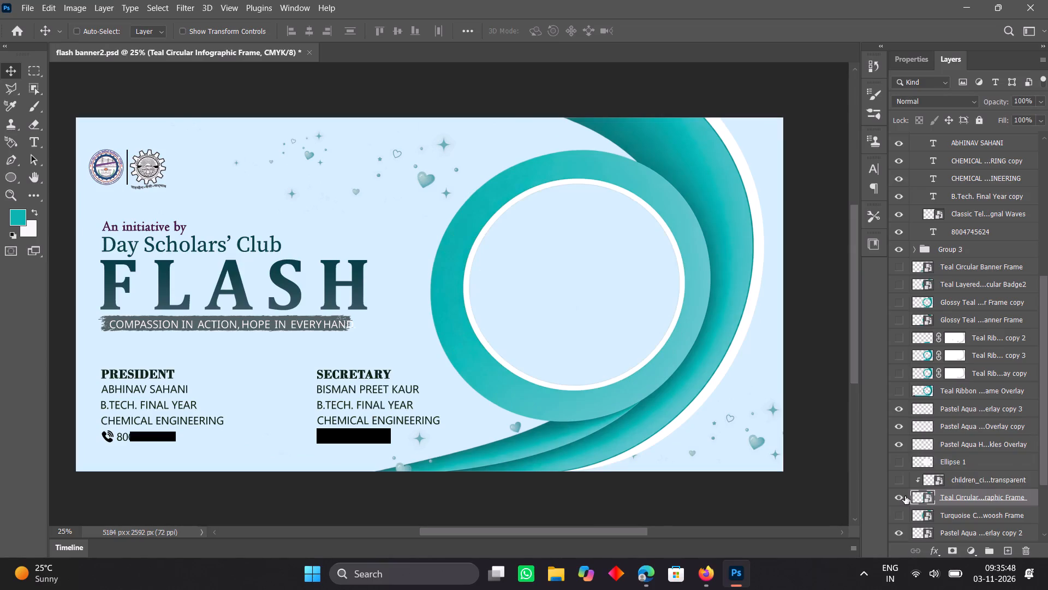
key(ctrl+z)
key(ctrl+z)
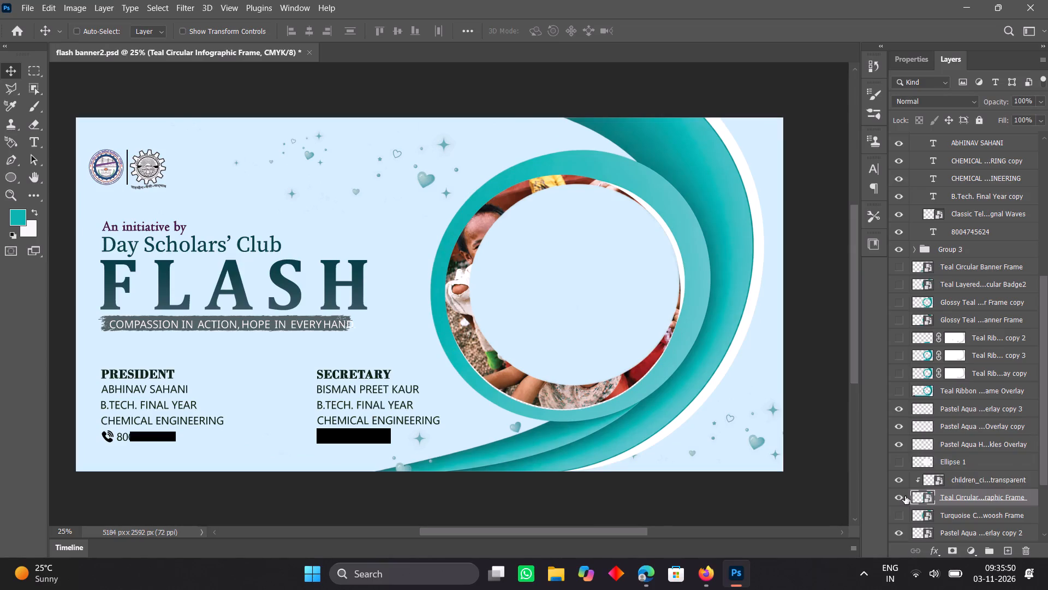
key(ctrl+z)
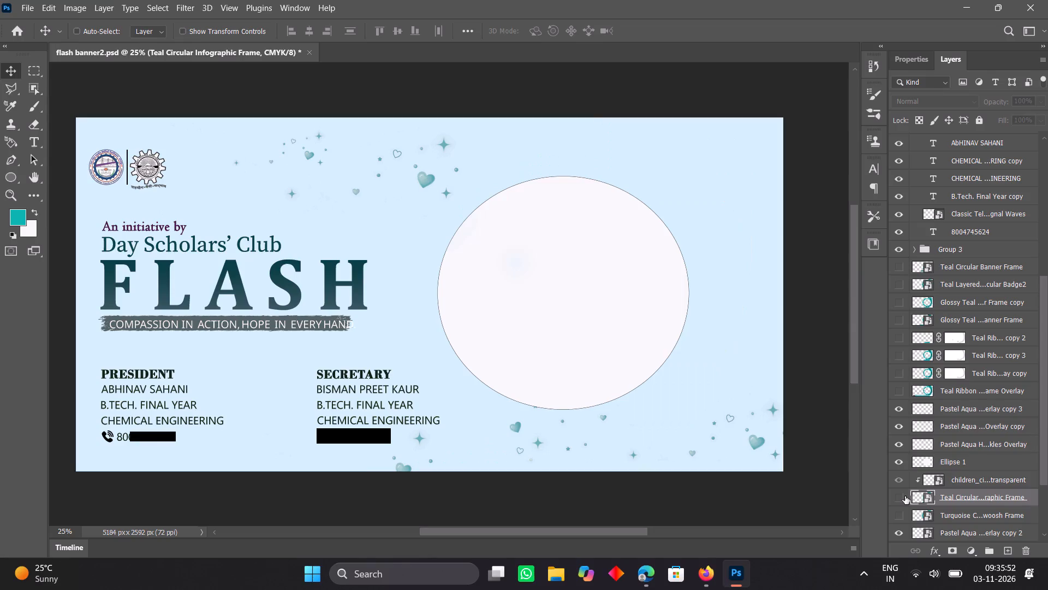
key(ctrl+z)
Preview the turquoise swoosh frame and the Teal Circular Infographic Frame layers, hiding each again.
click(897, 516)
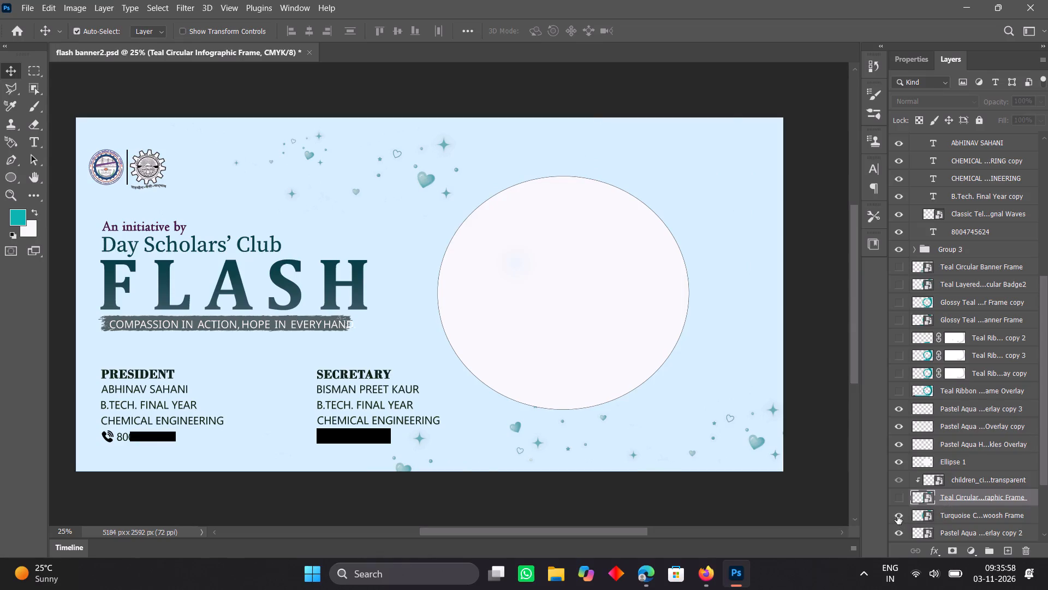
click(897, 516)
click(898, 497)
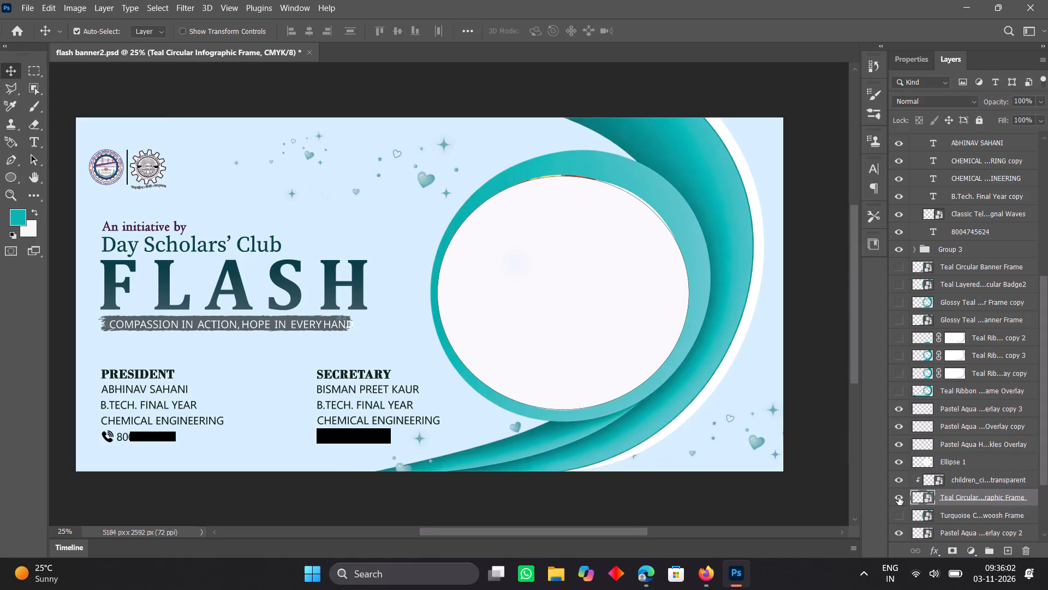
click(898, 497)
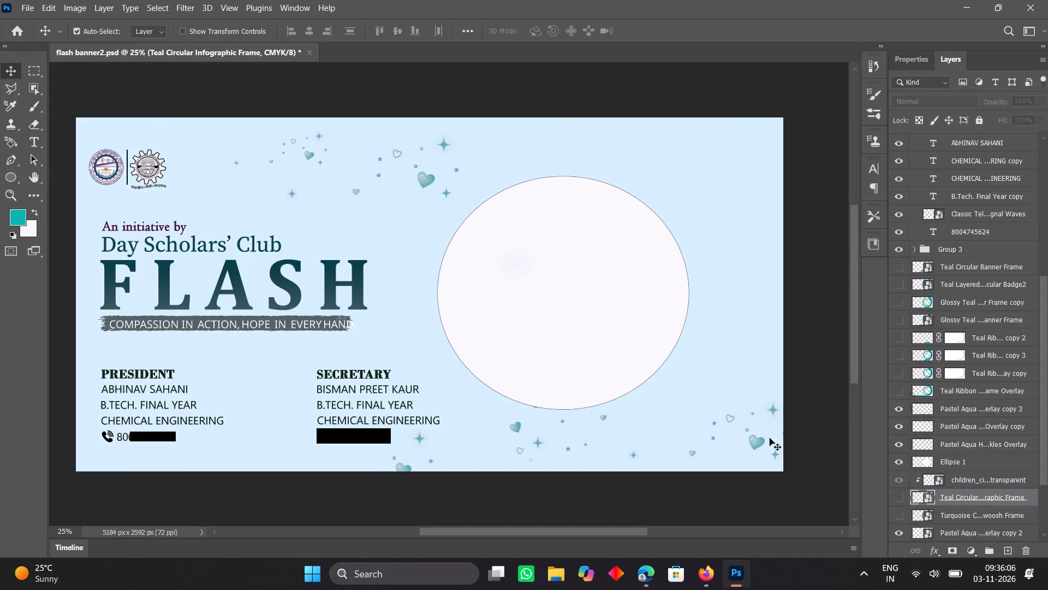
Undo further back, past the rasterizing of Ellipse 1 and the clipping mask on the children_circle_transparent layer.
key(ctrl+z)
key(ctrl+z)
key(ctrl+z)
key(ctrl+z)
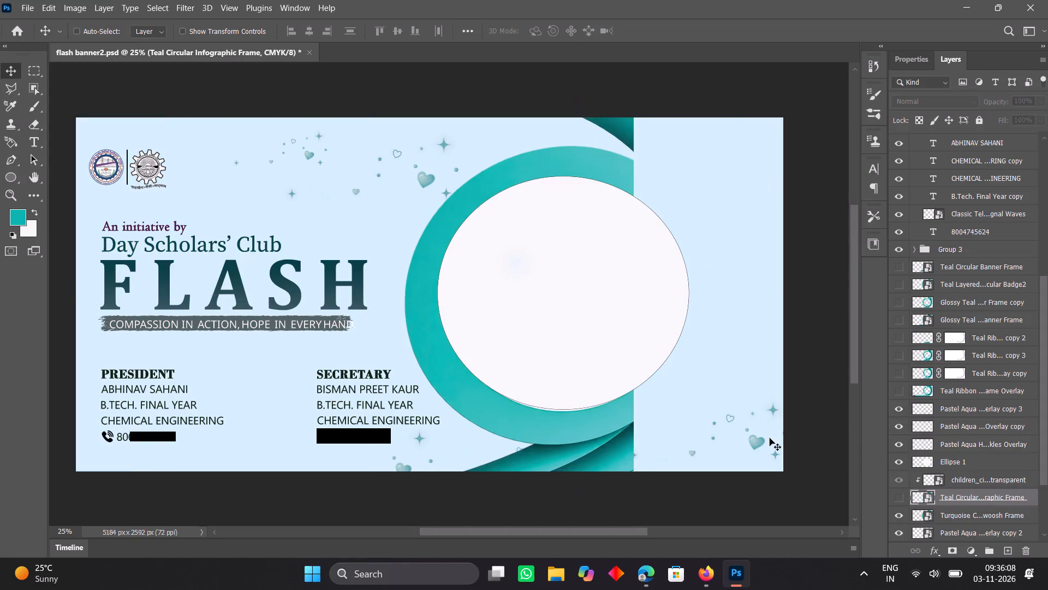
key(ctrl+z)
key(ctrl+z)
key(ctrl+z)
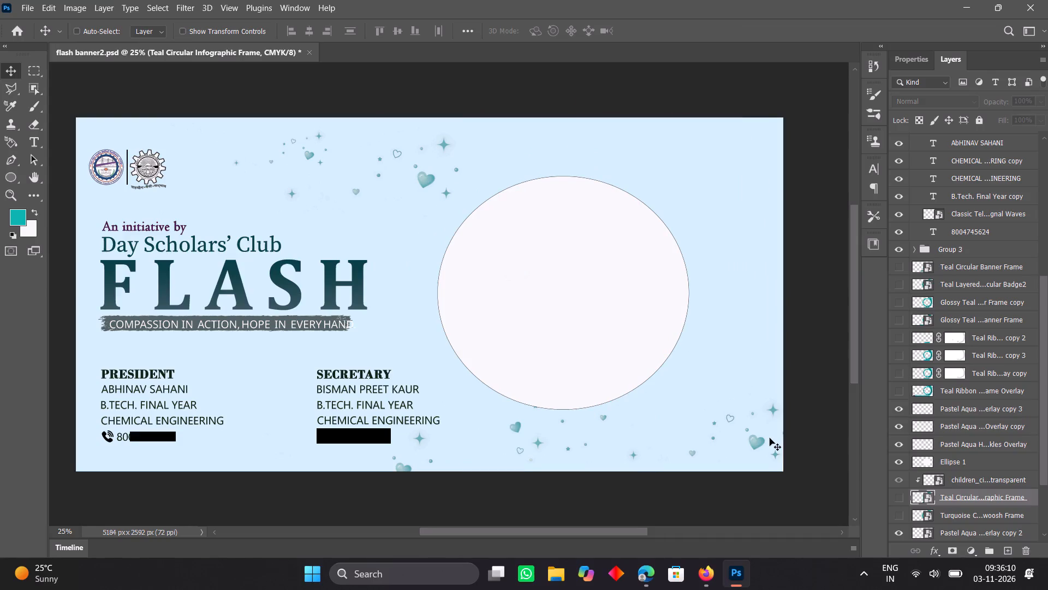
key(ctrl+z)
key(ctrl+z)
key(ctrl+z)
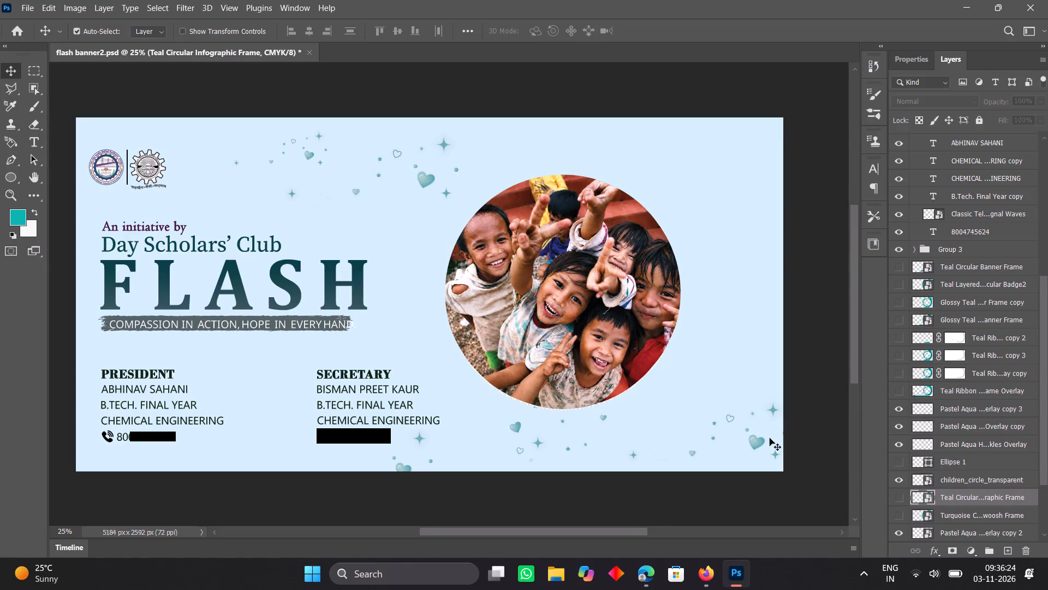
Preview the masked Teal Ribbon overlay copy around the children's photo and hide it again.
click(903, 373)
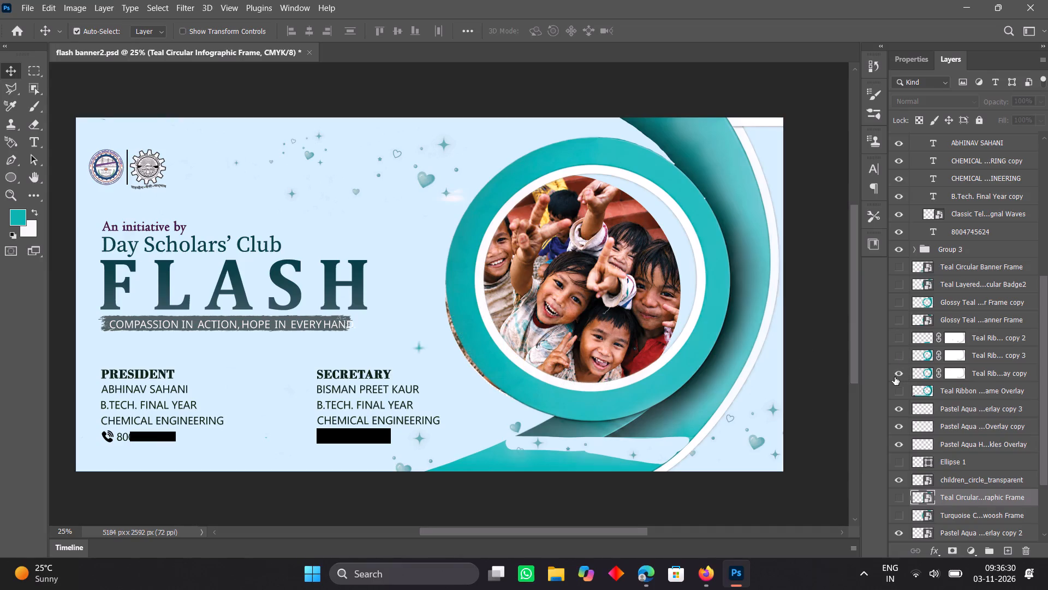
click(898, 371)
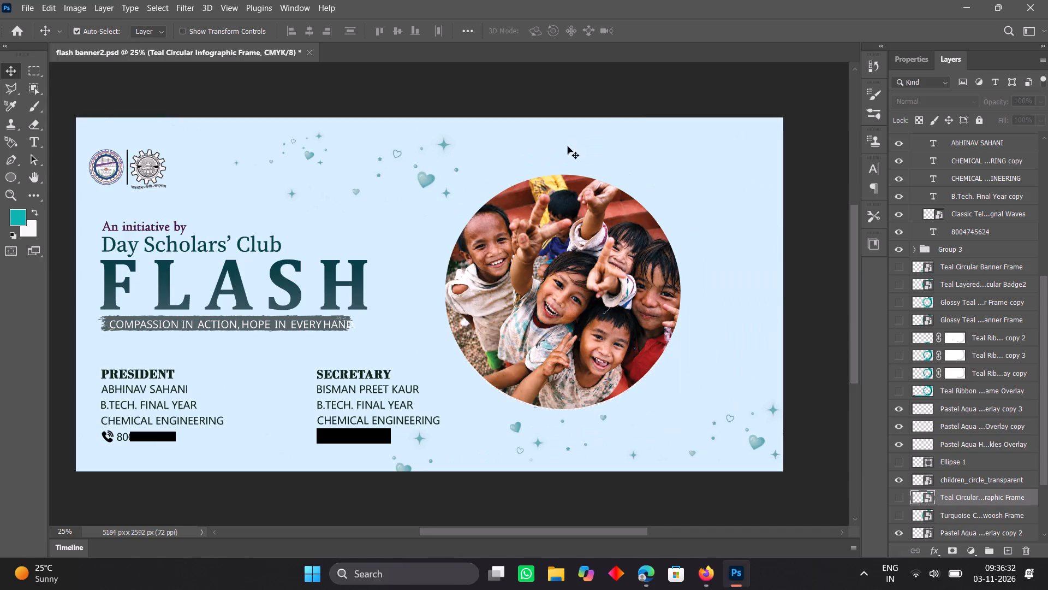
Hide the children_circle_transparent photo layer.
click(561, 213)
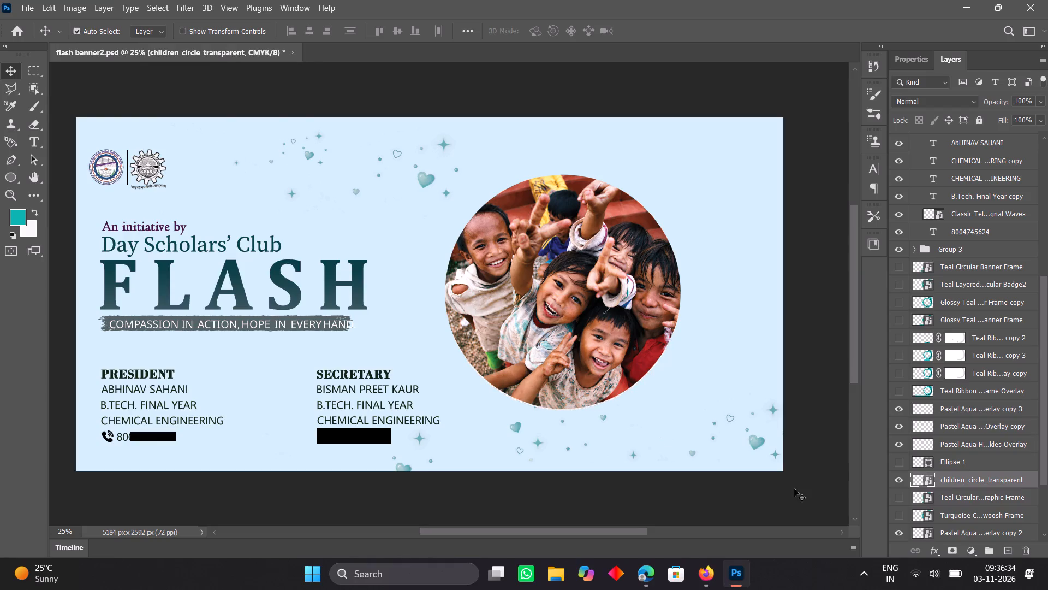
click(898, 480)
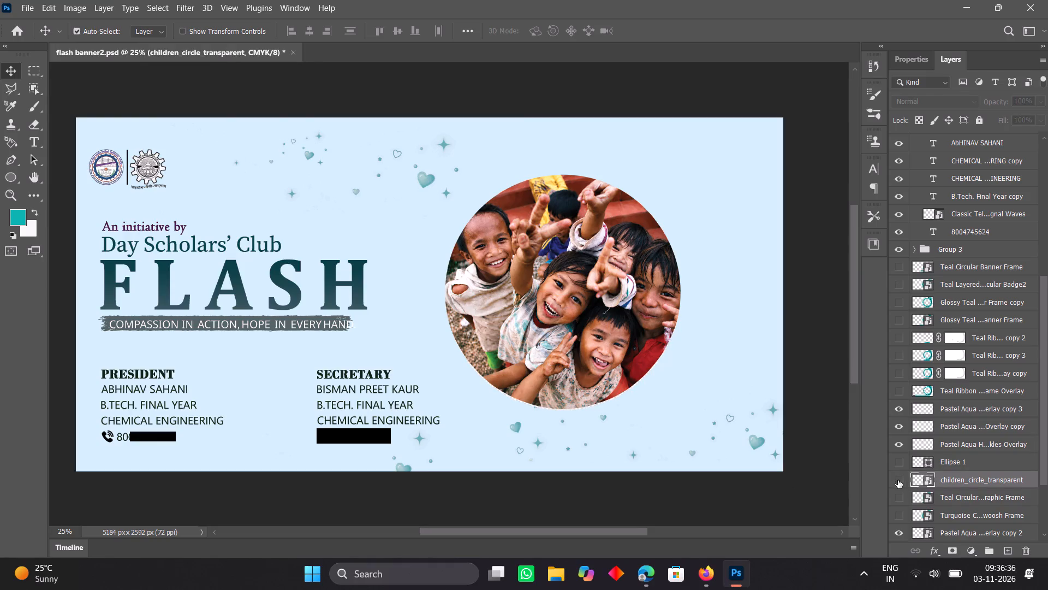
Preview the original Teal Ribbon frame overlay without the children's photo and hide it again.
click(898, 391)
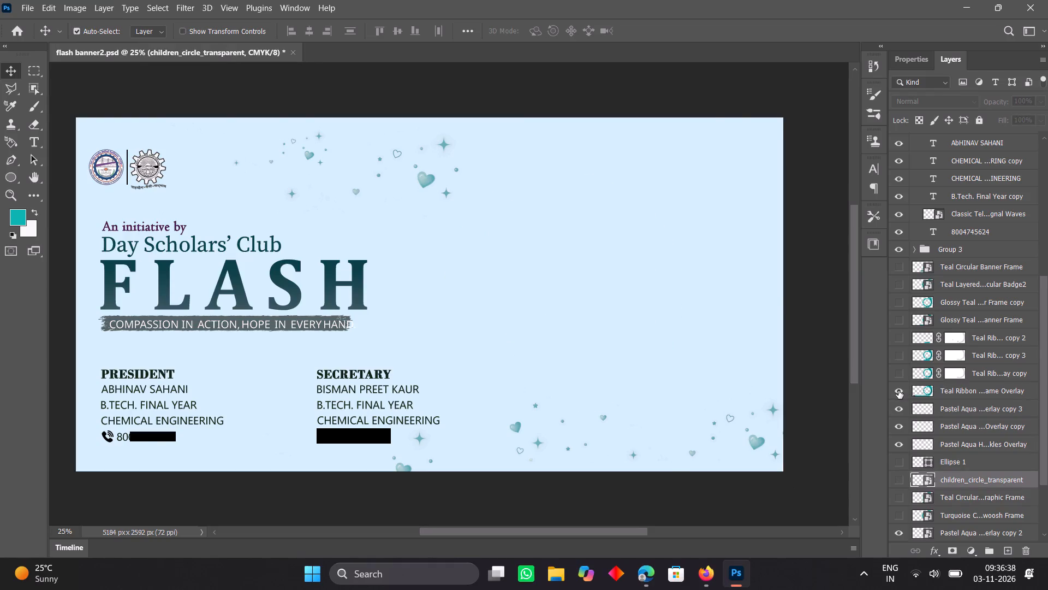
click(898, 391)
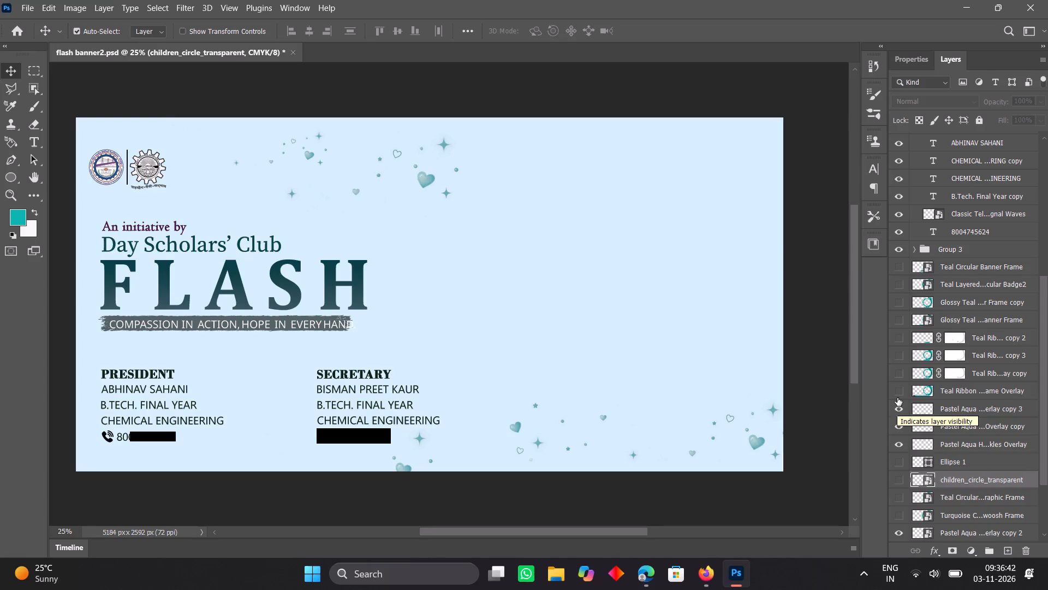
Preview the original Teal Ribbon frame overlay once more without the children's photo and hide it again.
click(899, 391)
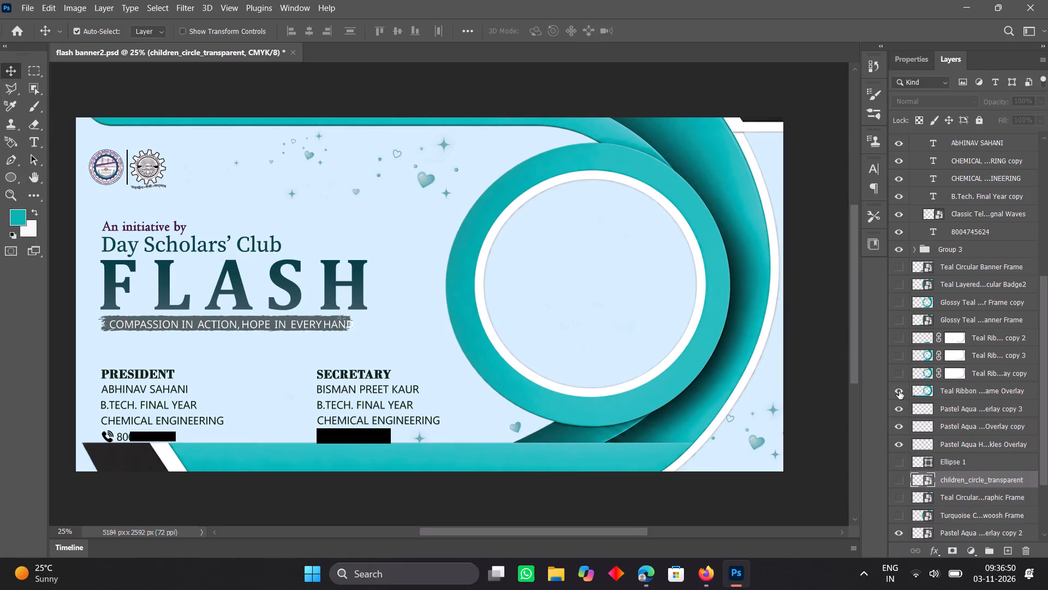
click(899, 391)
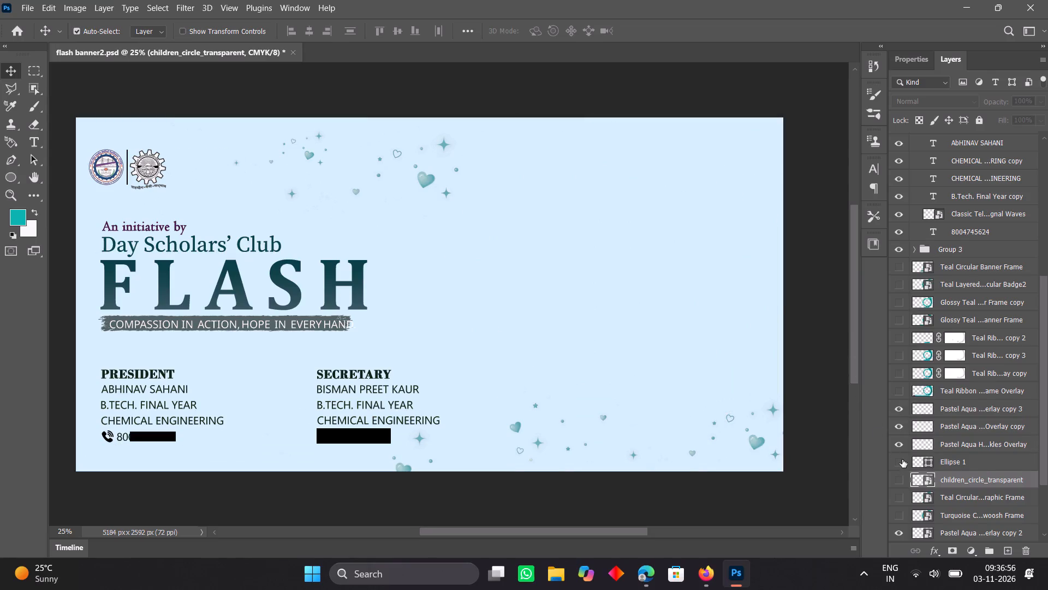
Show the children_circle_transparent photo layer.
click(898, 481)
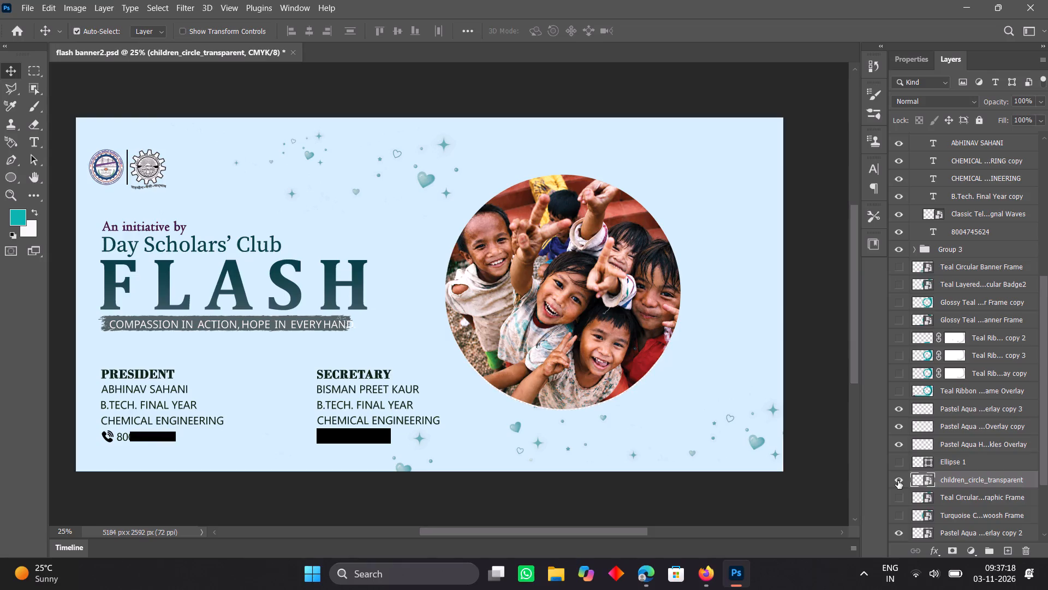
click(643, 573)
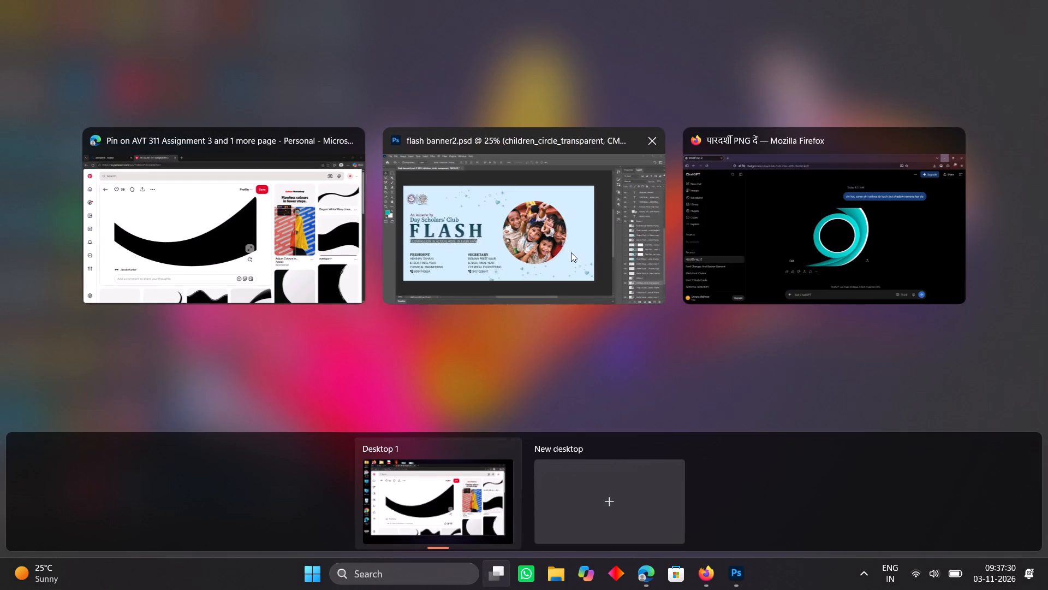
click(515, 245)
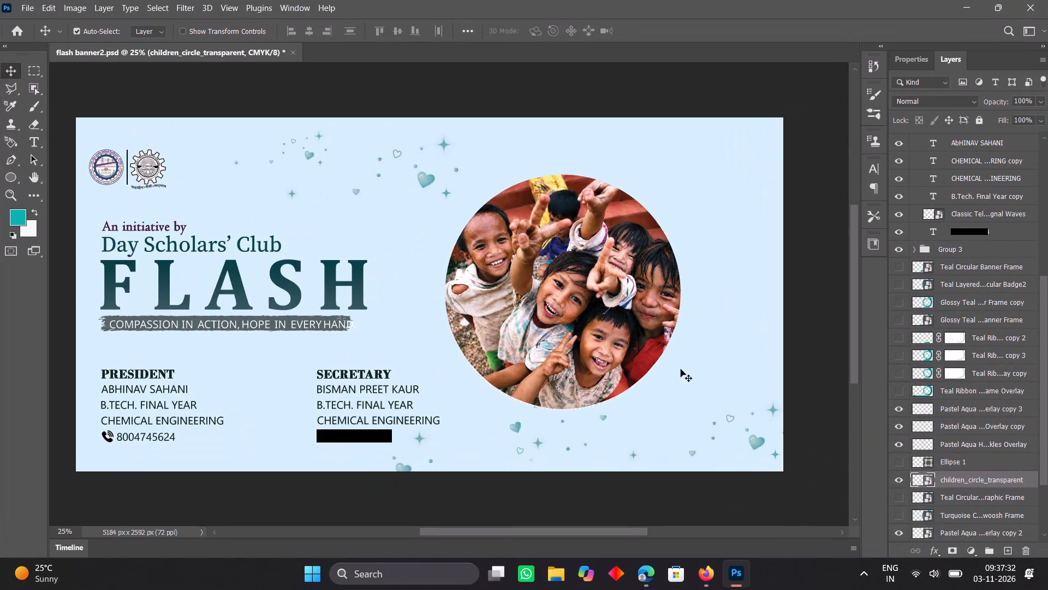
Preview the original Teal Ribbon frame overlay around the children's photo and select its layer.
click(901, 391)
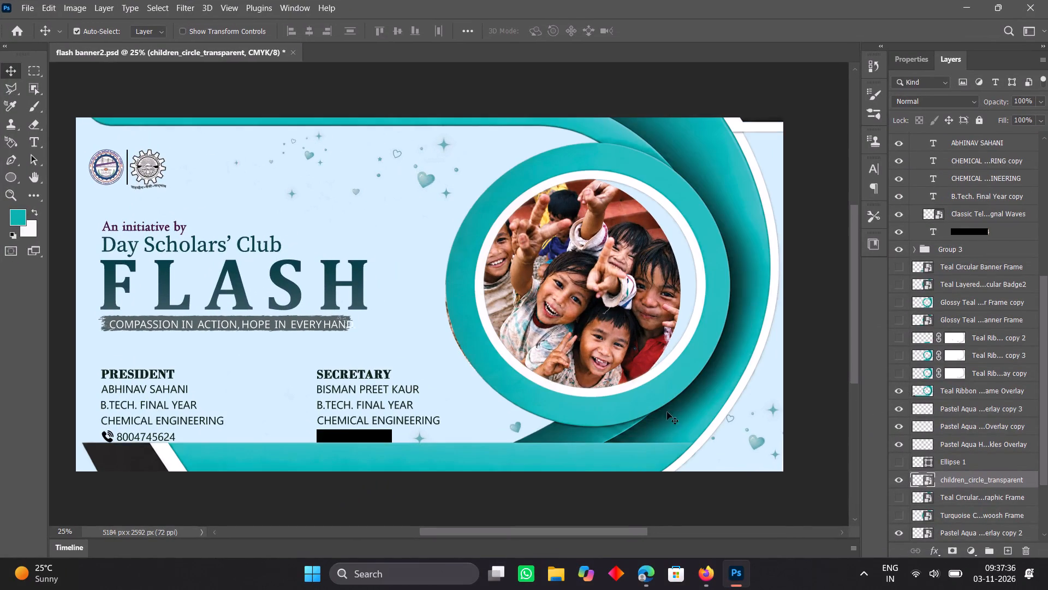
click(896, 392)
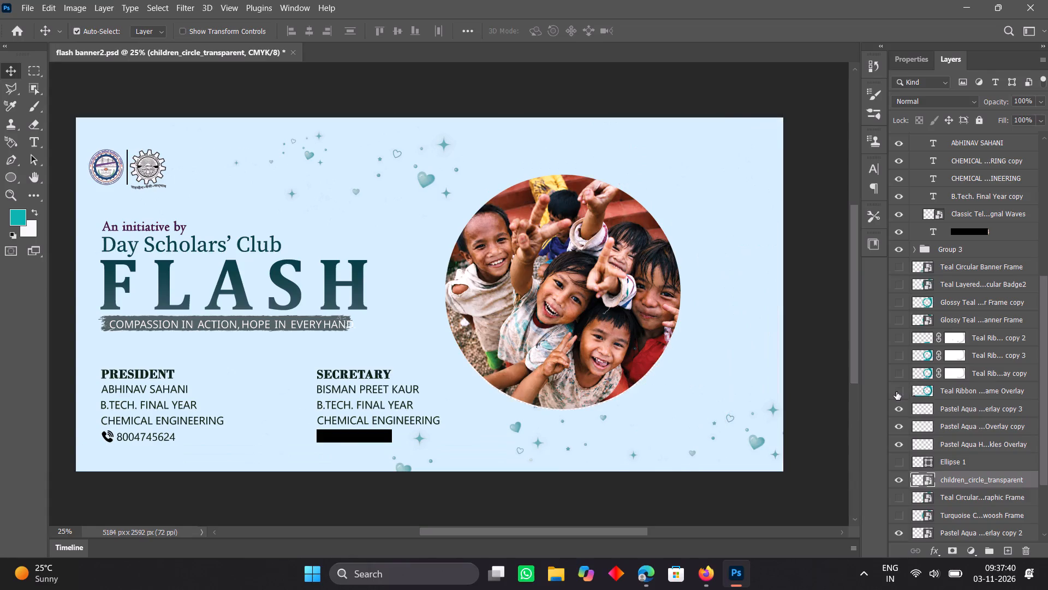
click(896, 392)
scroll(933, 394, left, 1)
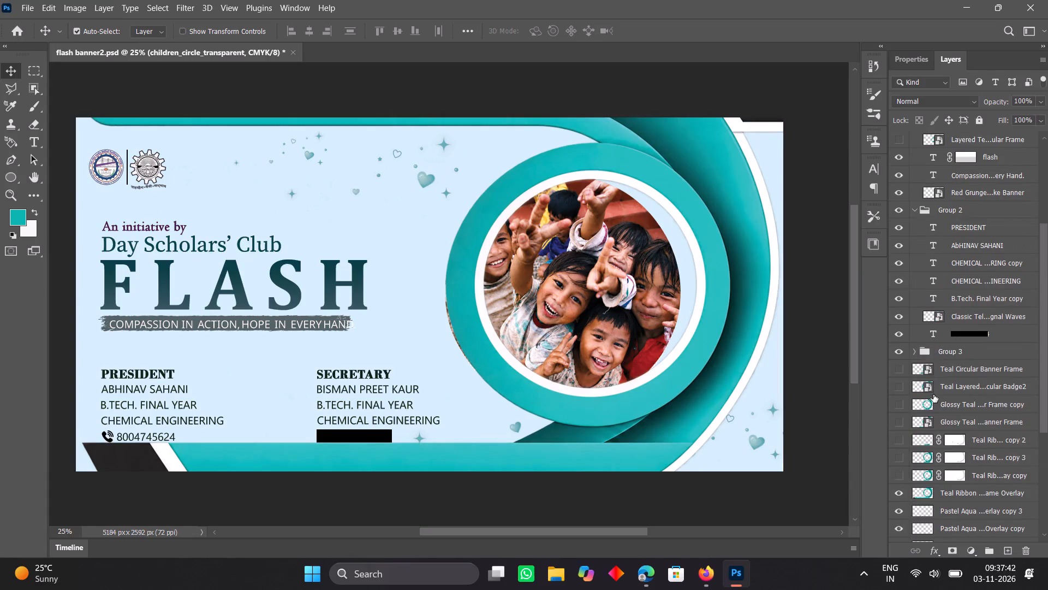
scroll(933, 394, up, 1)
scroll(933, 394, down, 2)
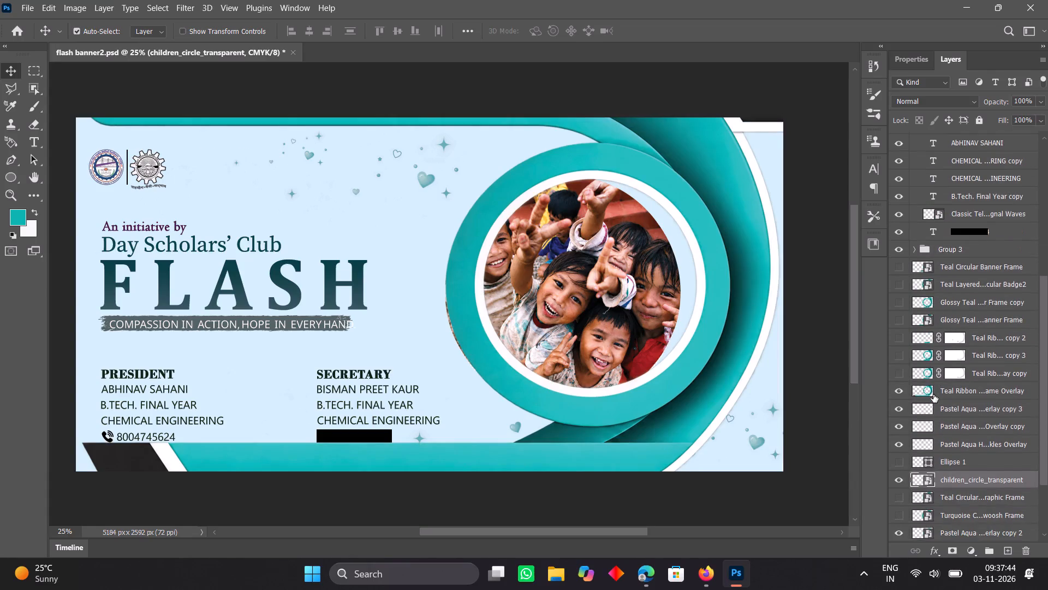
scroll(933, 394, down, 1)
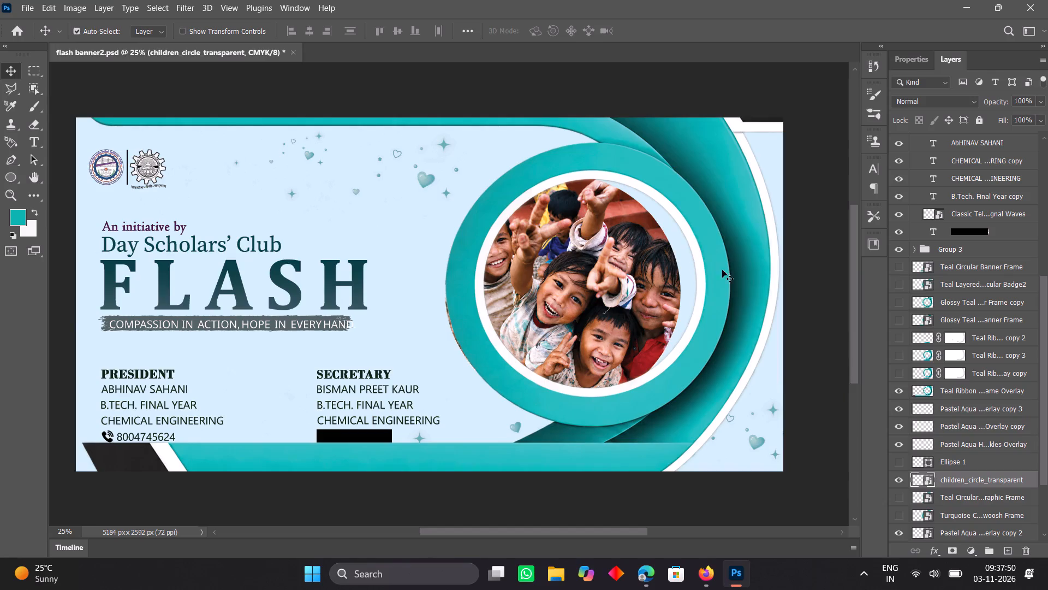
click(645, 418)
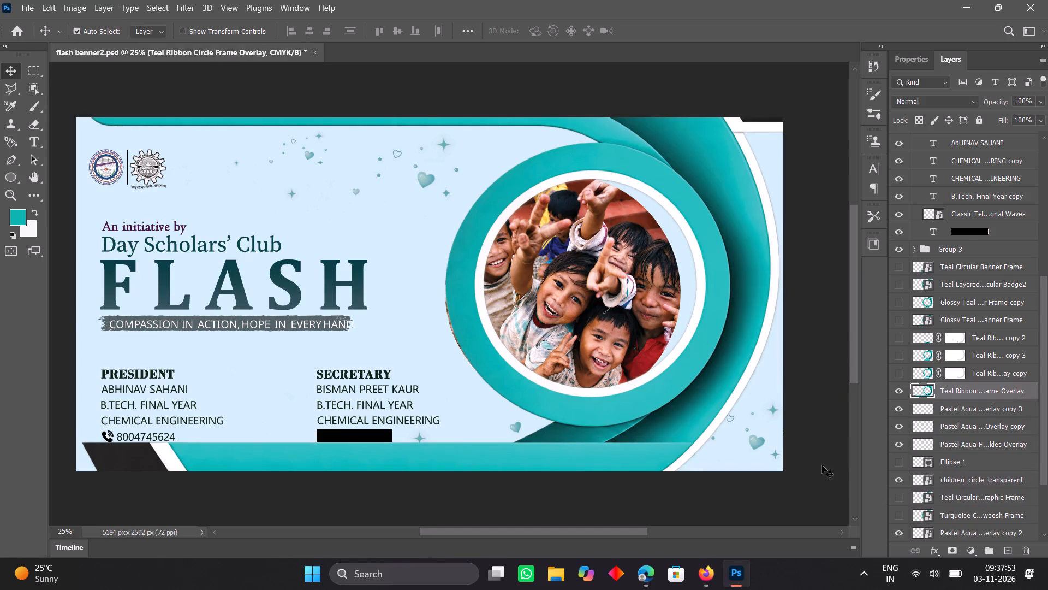
Compare the Glossy Teal frame copy with the original Teal Ribbon overlay around the photo and hide both.
scroll(949, 475, down, 1)
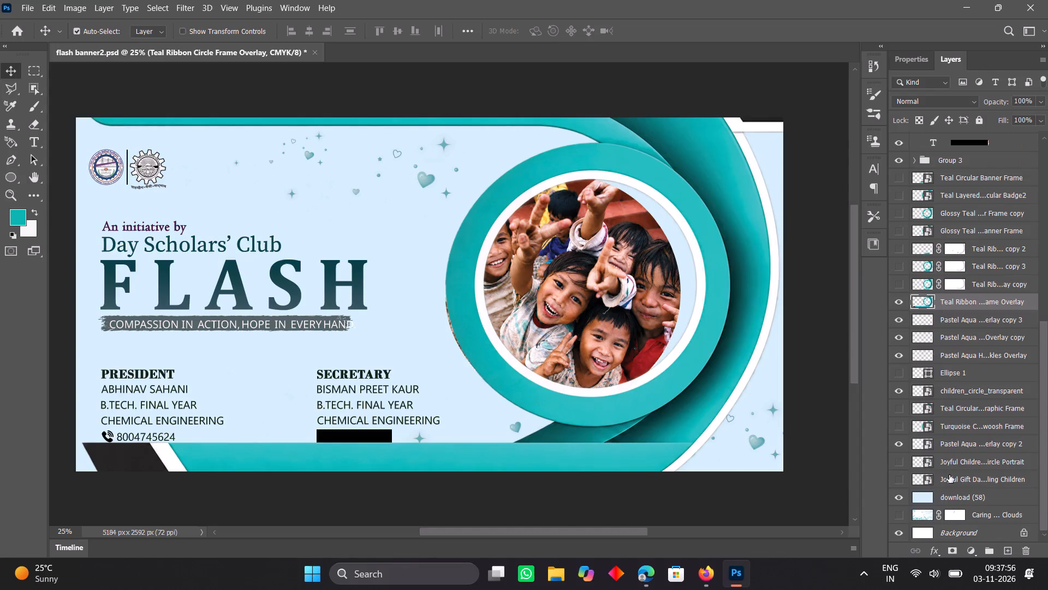
scroll(949, 475, down, 1)
scroll(949, 475, up, 1)
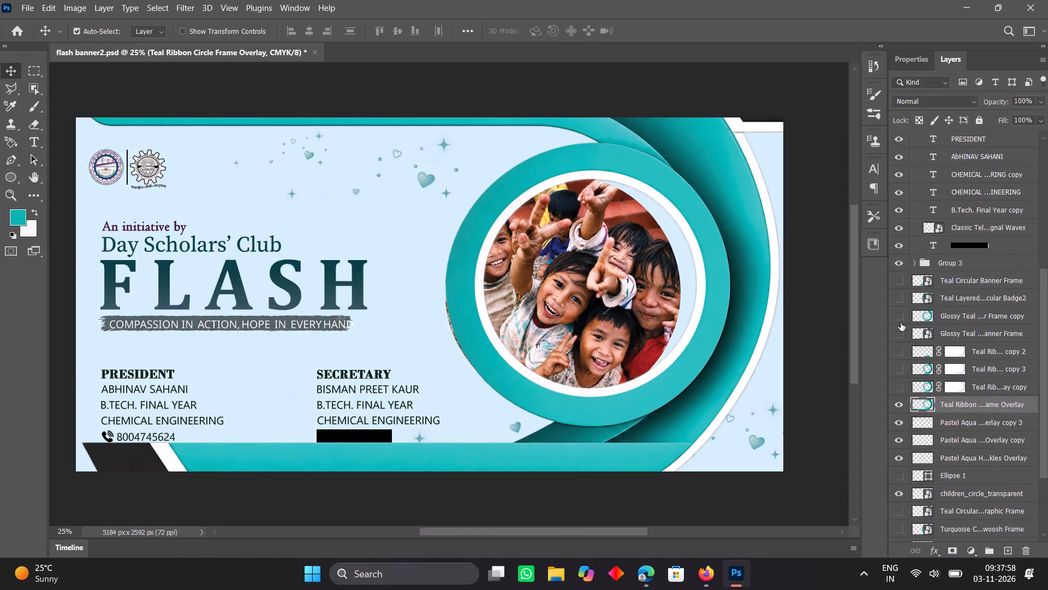
click(896, 315)
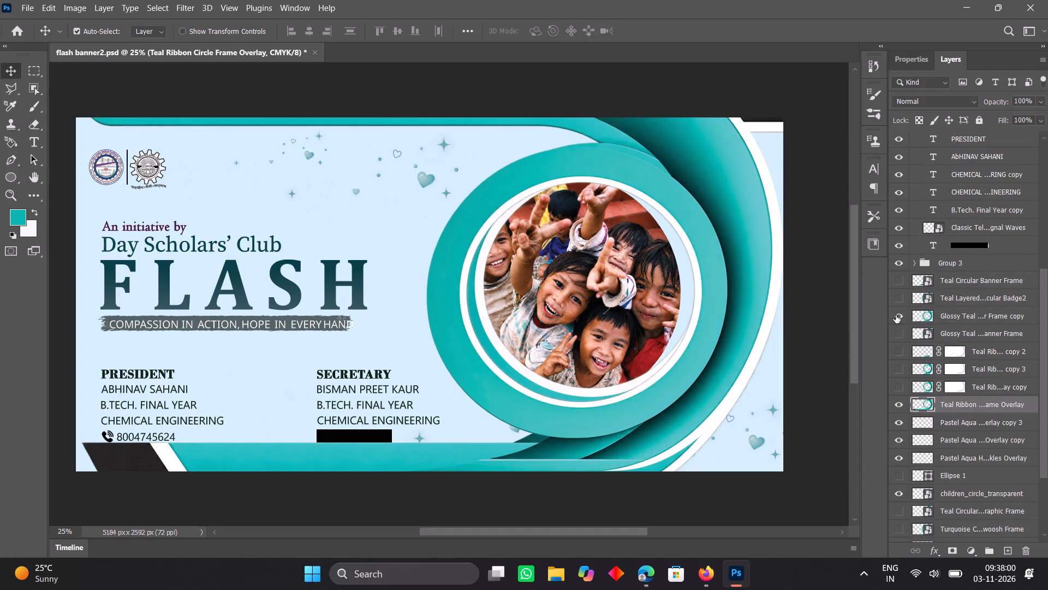
click(901, 412)
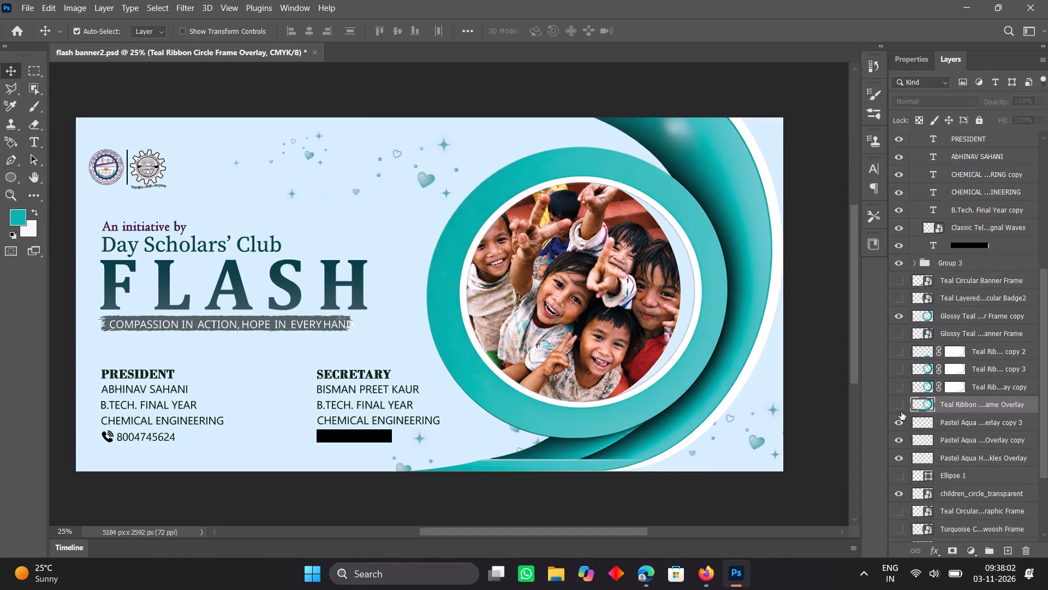
click(900, 311)
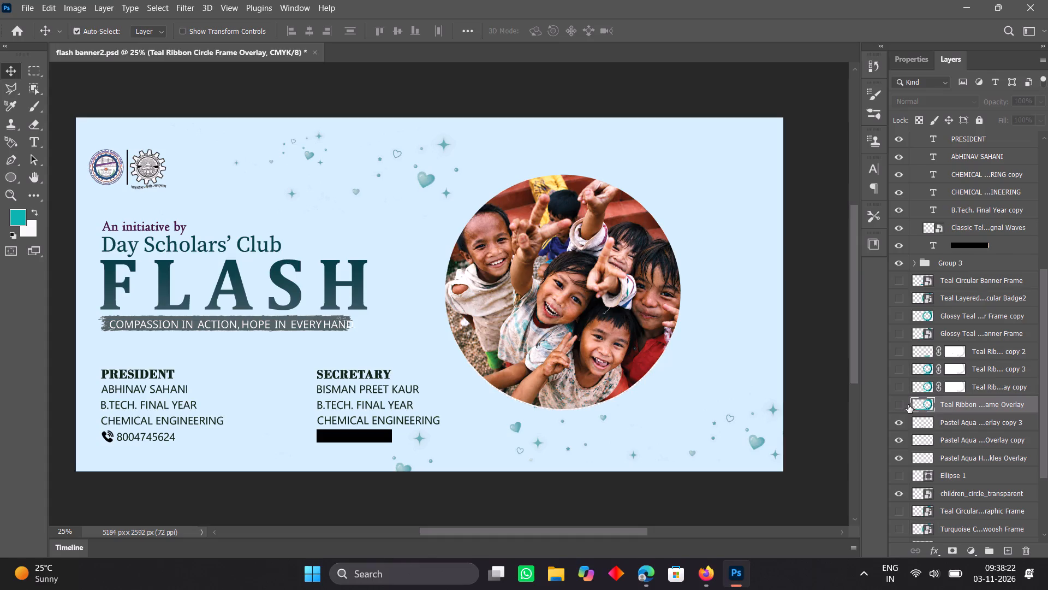
Preview the masked Teal Ribbon overlay copy 3 around the children's photo and hide it again.
click(899, 367)
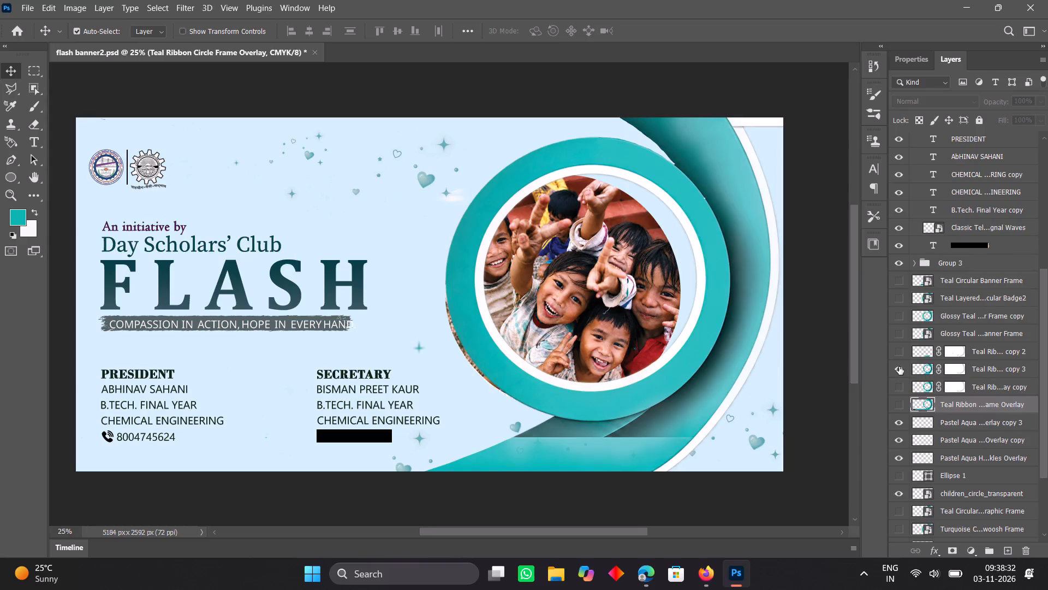
scroll(933, 444, down, 1)
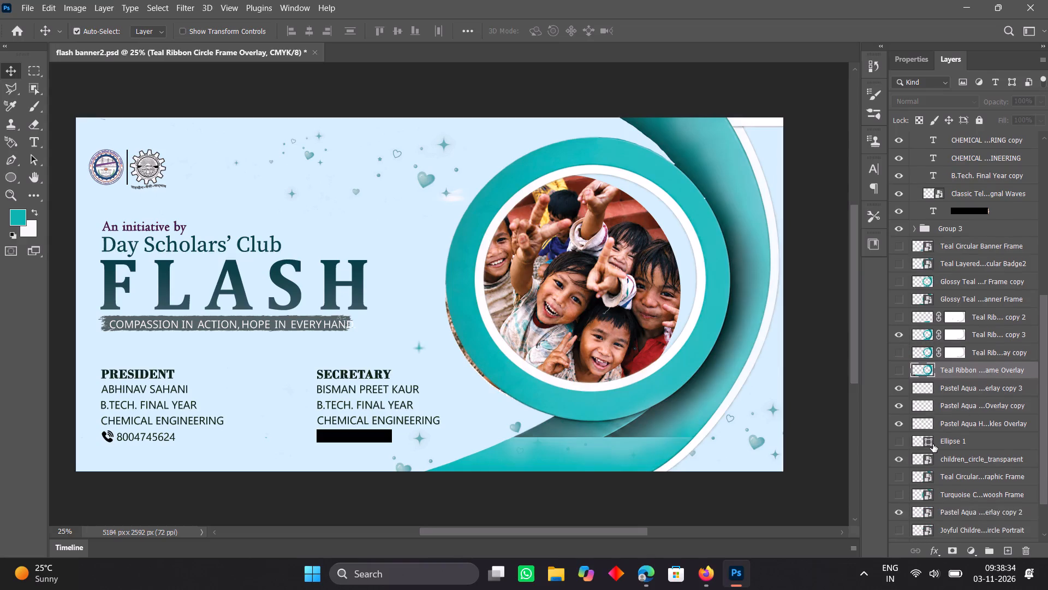
scroll(933, 444, down, 1)
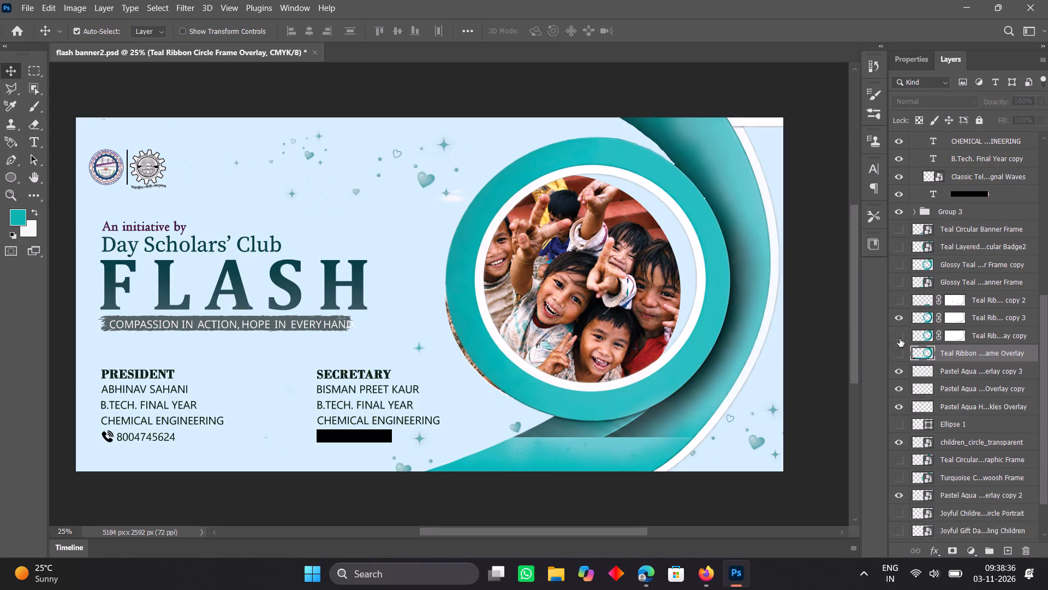
click(900, 318)
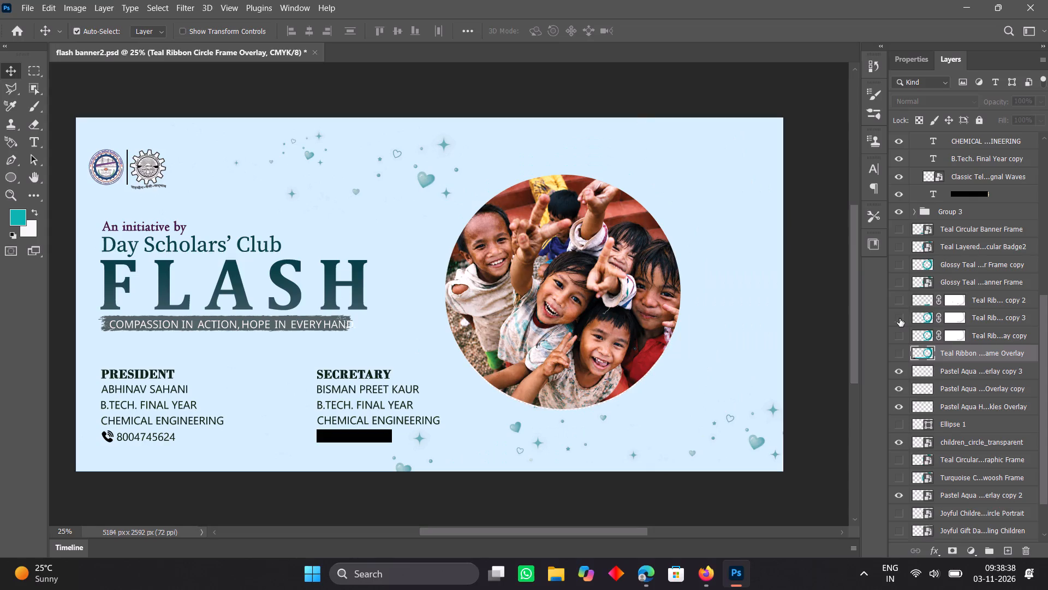
Delete the original Teal Ribbon Circle Frame Overlay layer after a brief visibility check.
click(897, 354)
click(897, 354)
key(Delete)
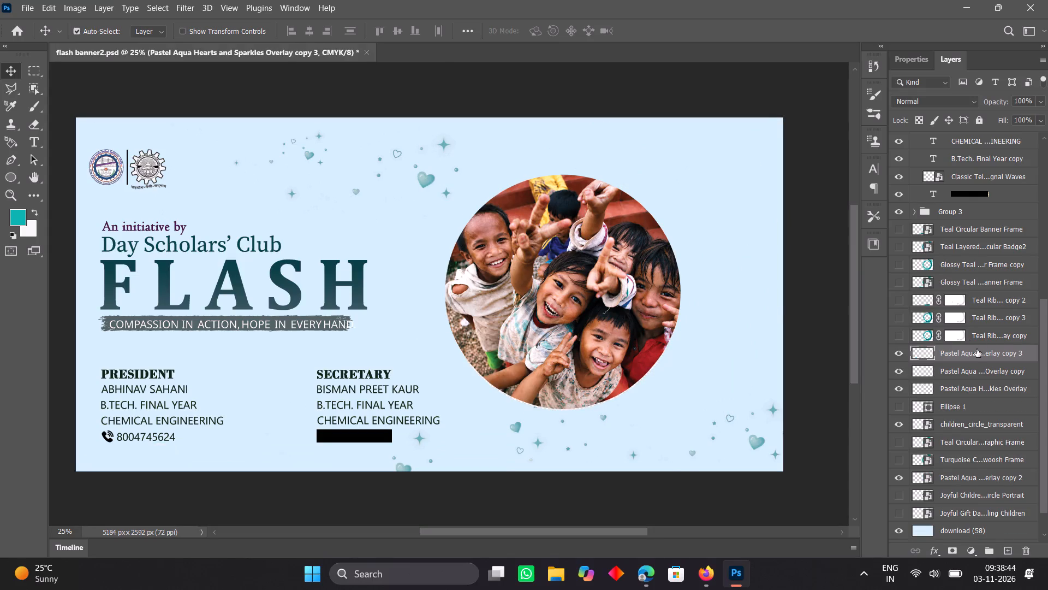
Check the masked Teal Ribbon overlay copy and delete the Pastel Aqua Hearts and Sparkles Overlay copy 3 layer.
click(900, 332)
click(900, 332)
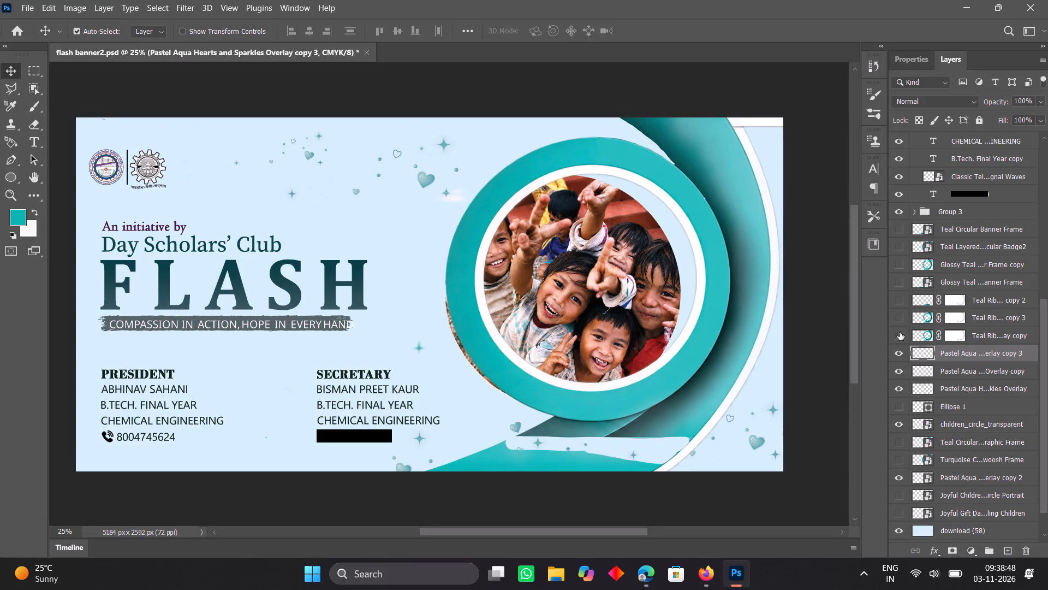
key(Delete)
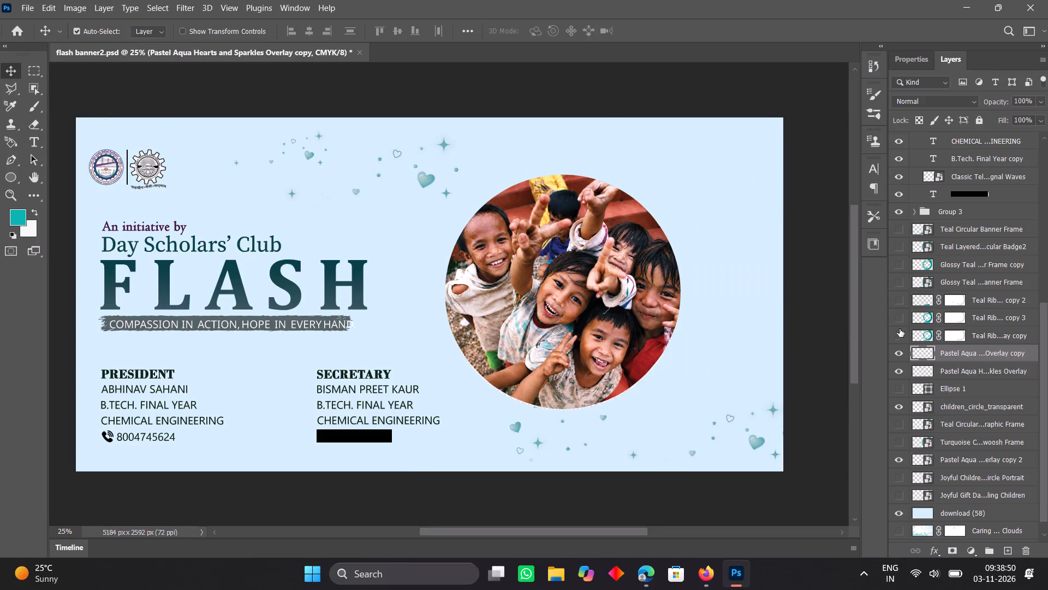
Delete the masked Teal Ribbon overlay copy after a brief visibility check.
click(900, 331)
click(900, 331)
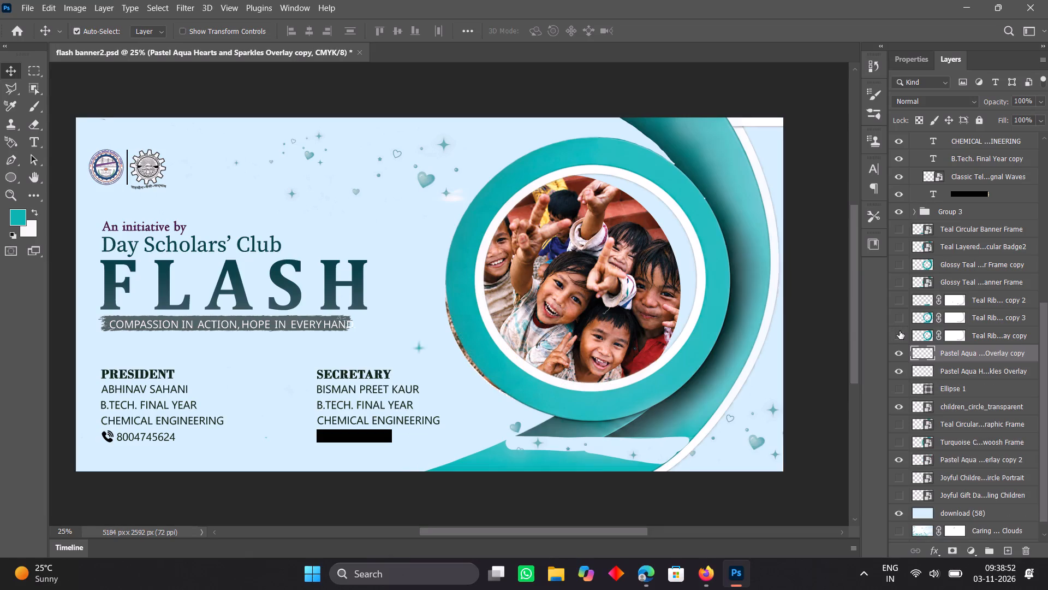
click(980, 333)
key(Delete)
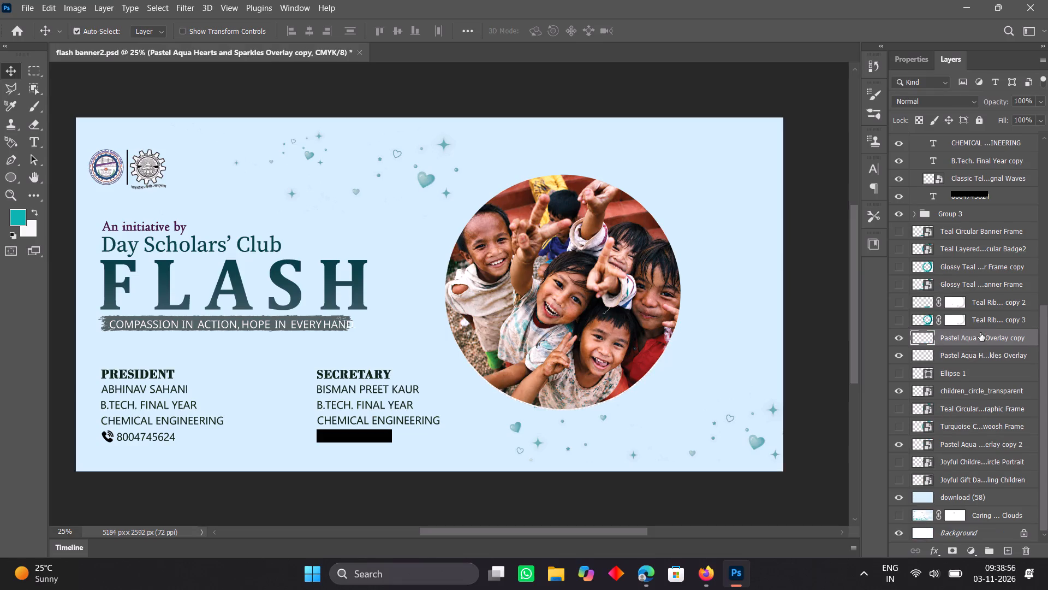
Preview the masked Teal Ribbon Circle Frame Overlay copy 3 and delete it.
click(979, 316)
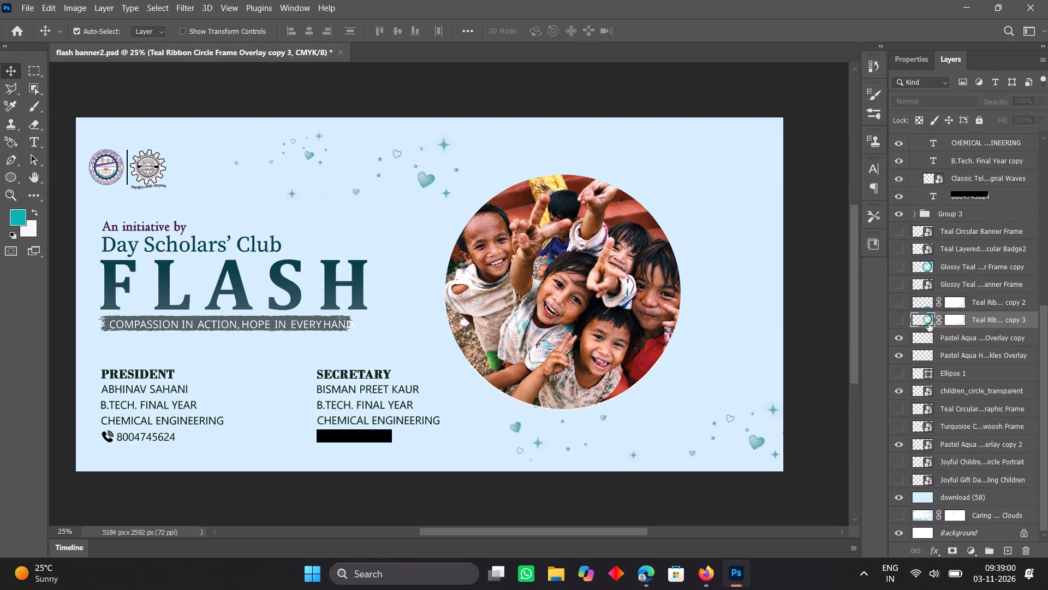
click(903, 318)
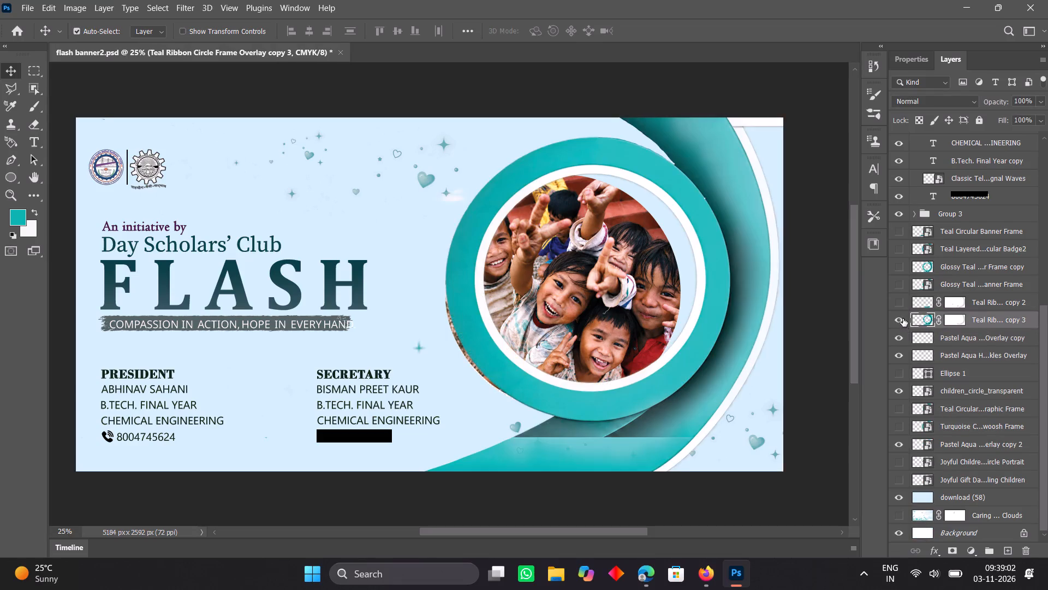
key(Delete)
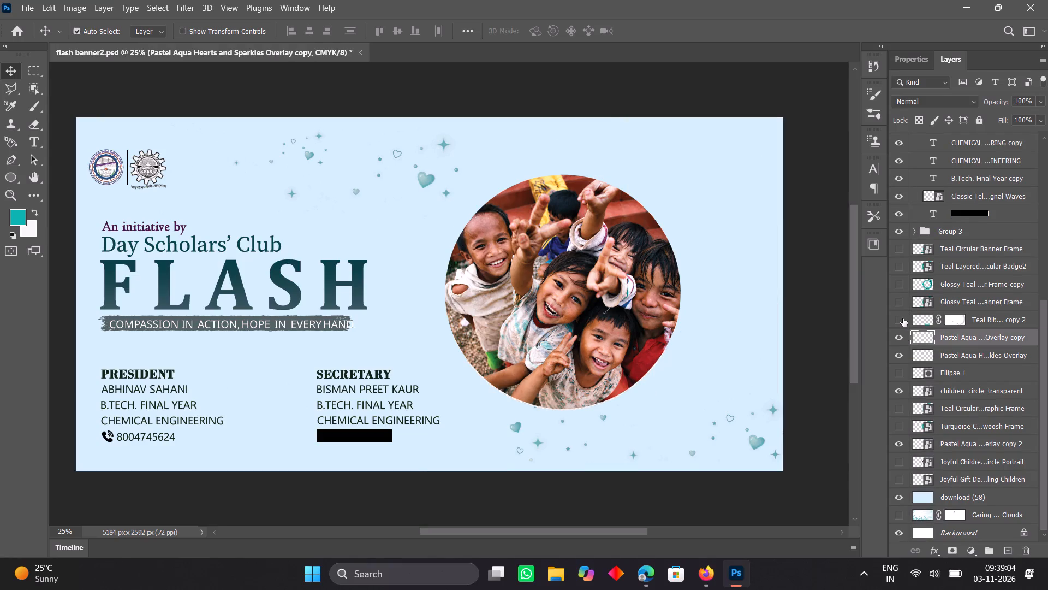
Preview the masked Teal Ribbon overlay copy 2 and delete it.
click(901, 316)
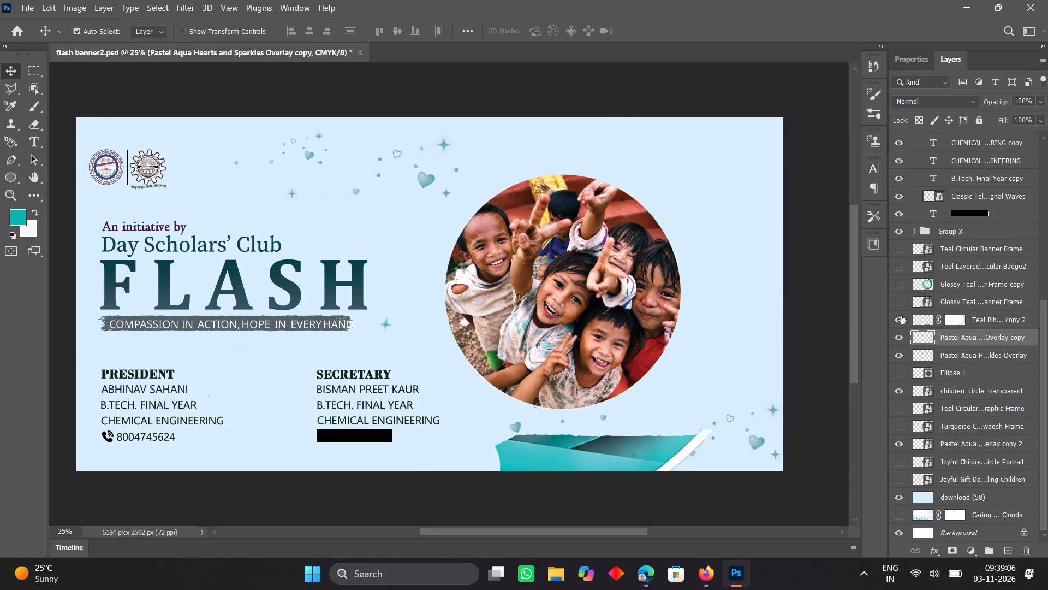
drag(901, 316, 974, 315)
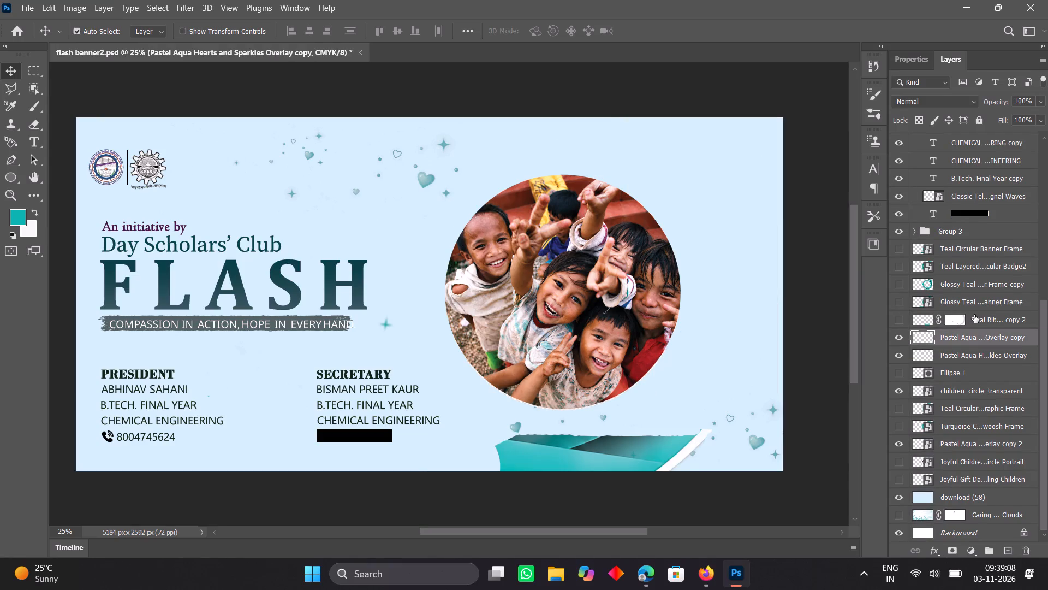
click(974, 315)
key(Delete)
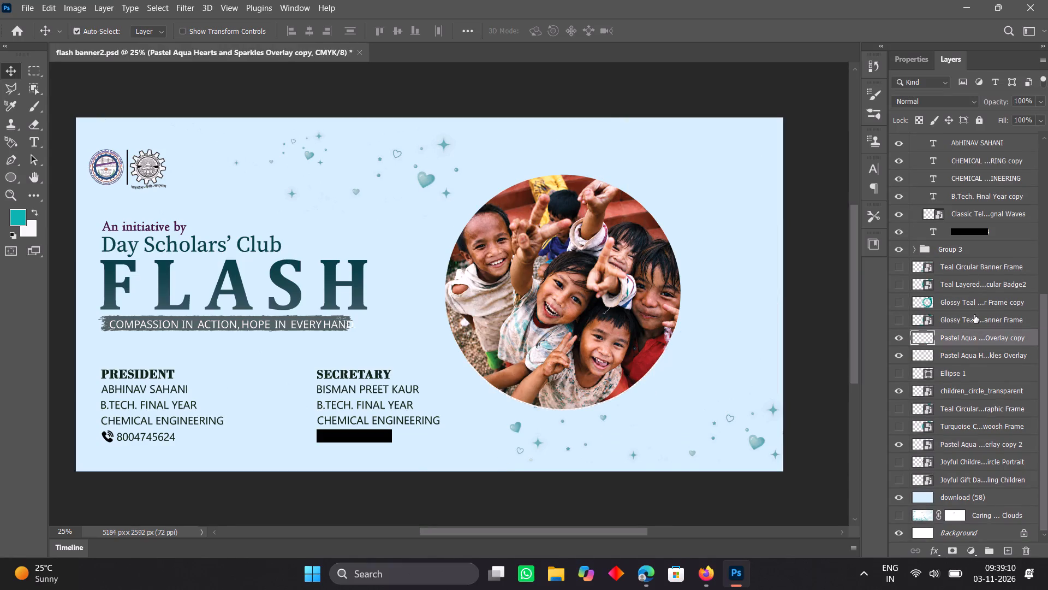
Preview the original Glossy Teal banner frame around the photo and delete its layer, keeping the frame's copy.
click(898, 318)
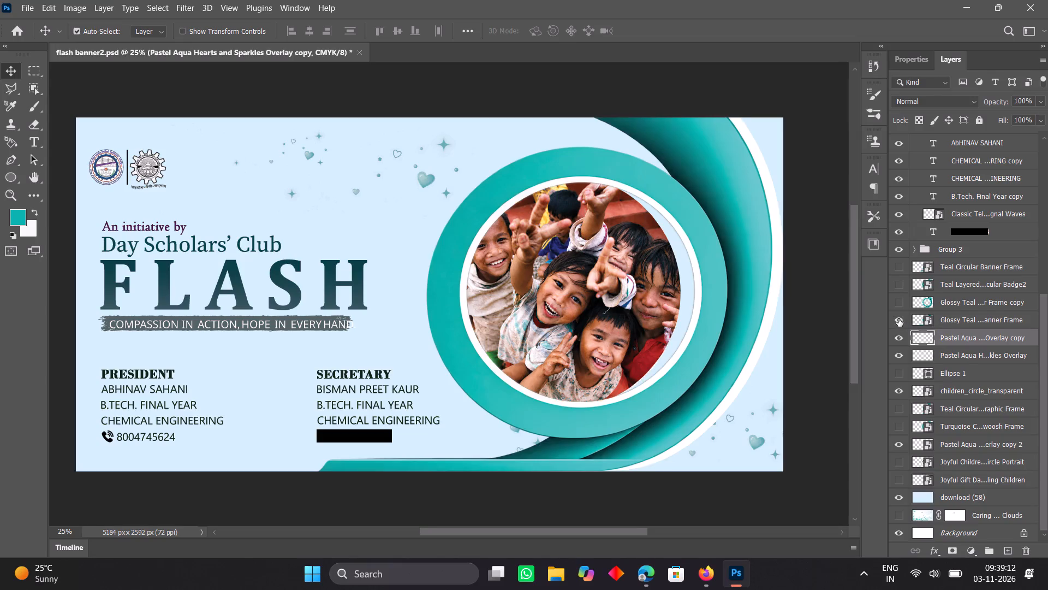
click(898, 318)
click(960, 318)
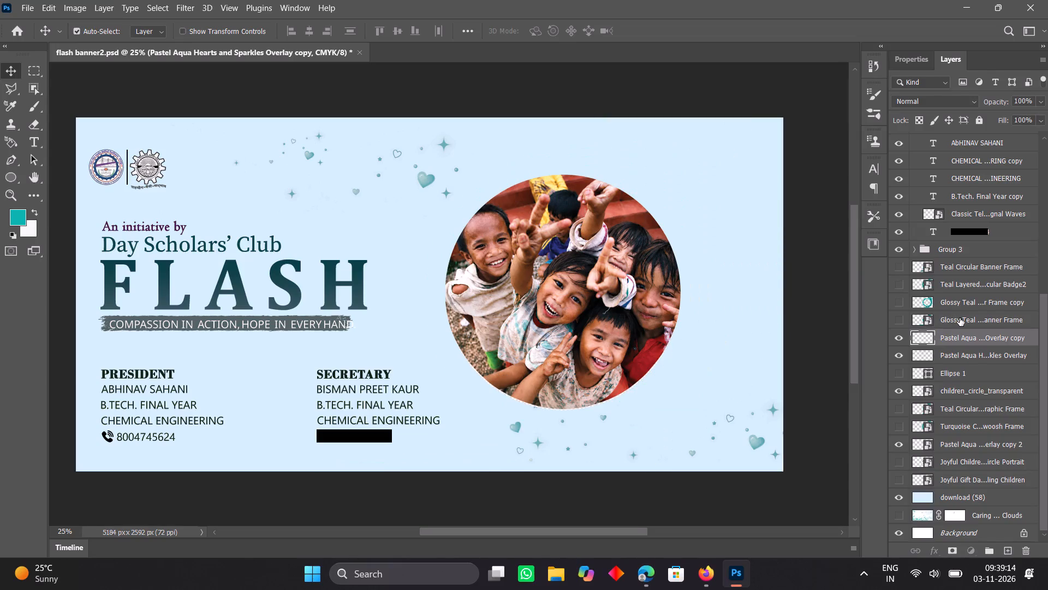
key(Delete)
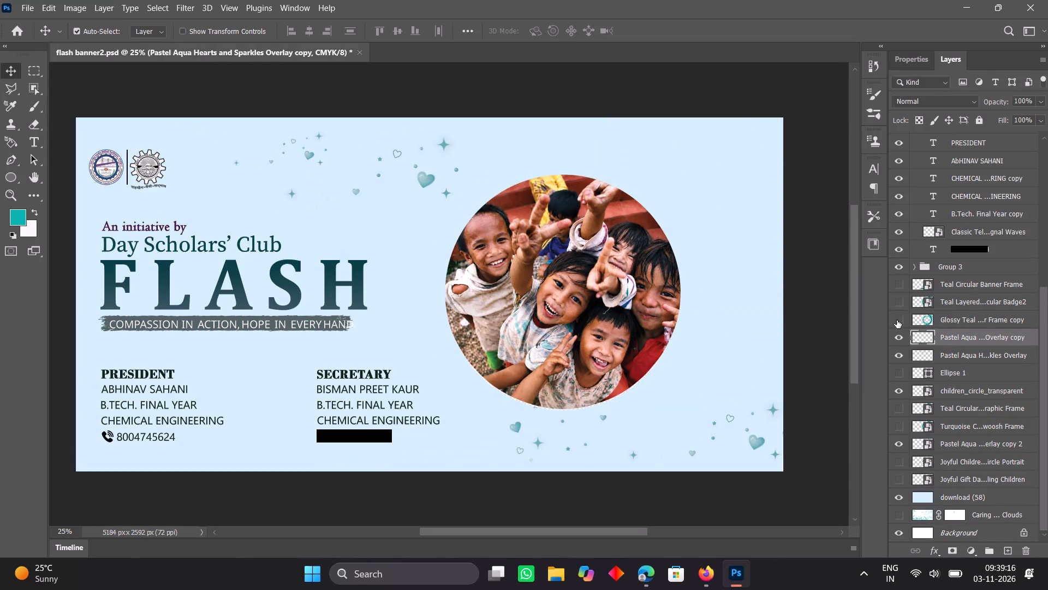
Preview the Glossy Teal Circular Banner Frame copy around the children's photo and delete its layer.
click(898, 318)
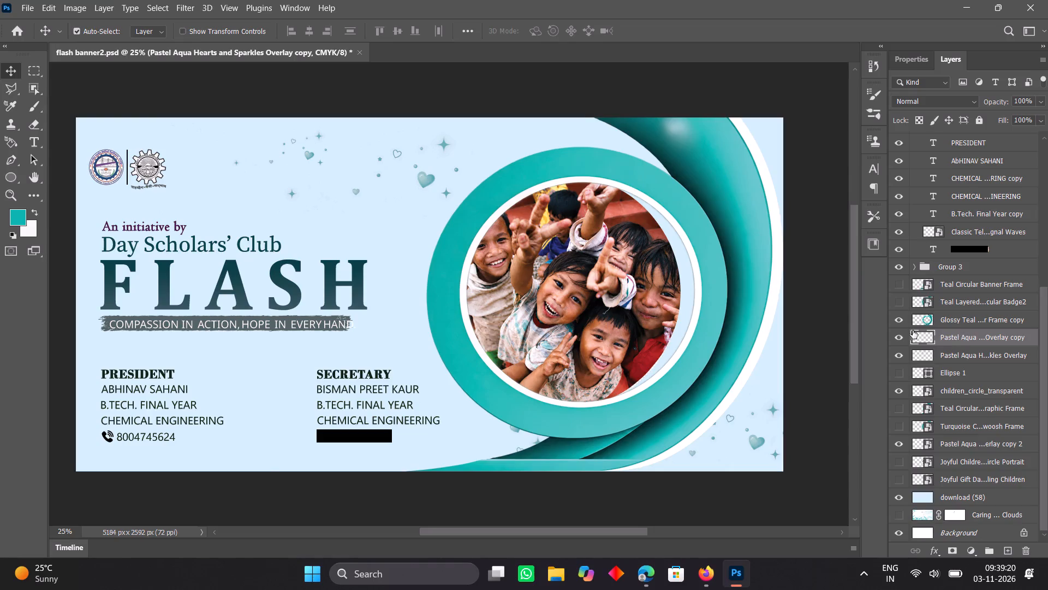
click(897, 301)
click(897, 301)
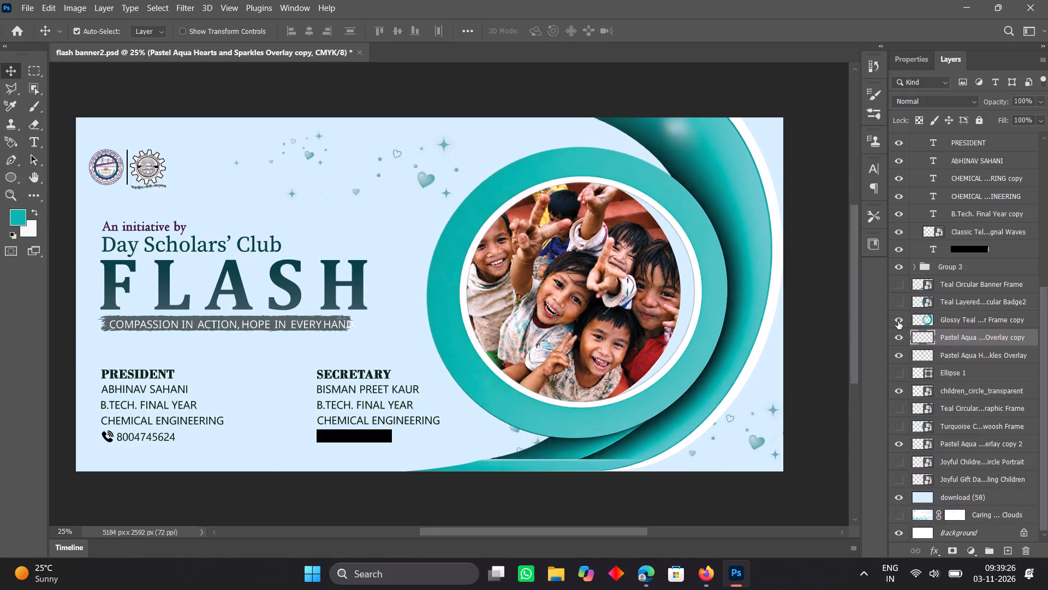
click(898, 320)
drag(898, 320, 941, 320)
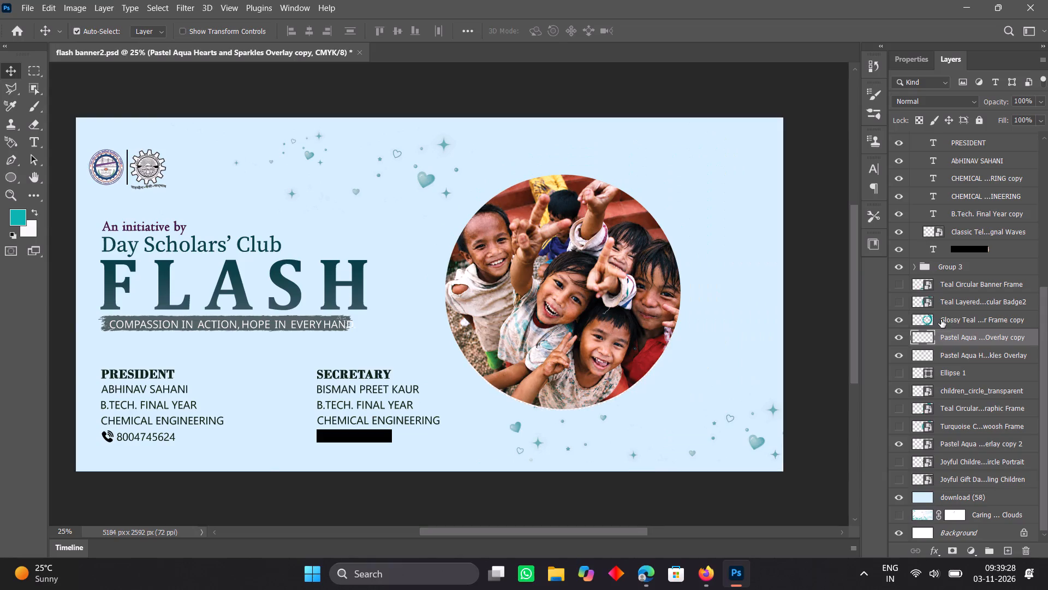
drag(941, 320, 950, 321)
click(950, 321)
key(Delete)
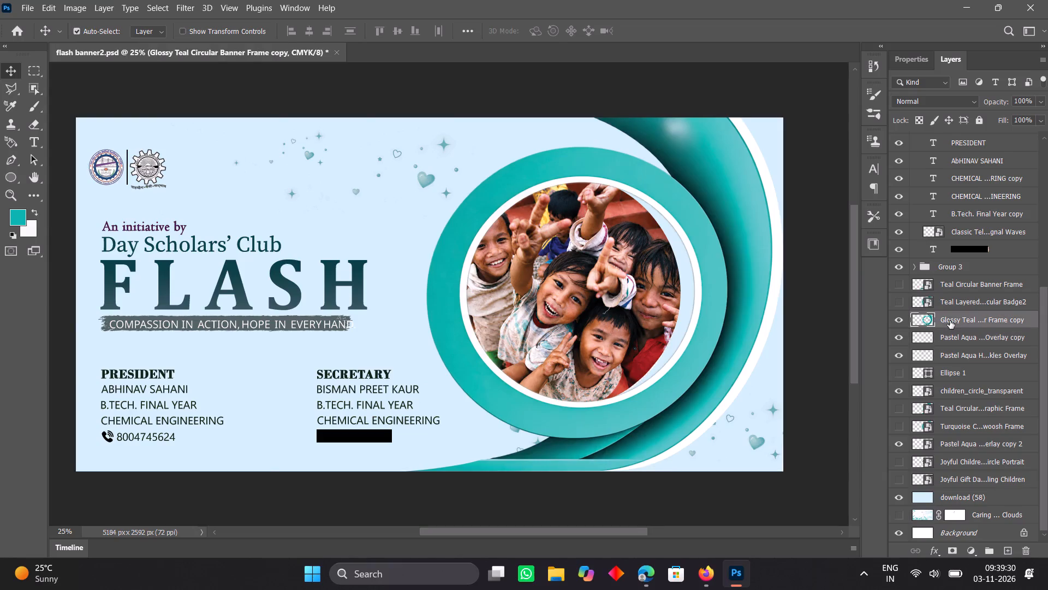
Preview the Teal Layered Circular Badge2 frame around the photo and hide it again.
click(897, 318)
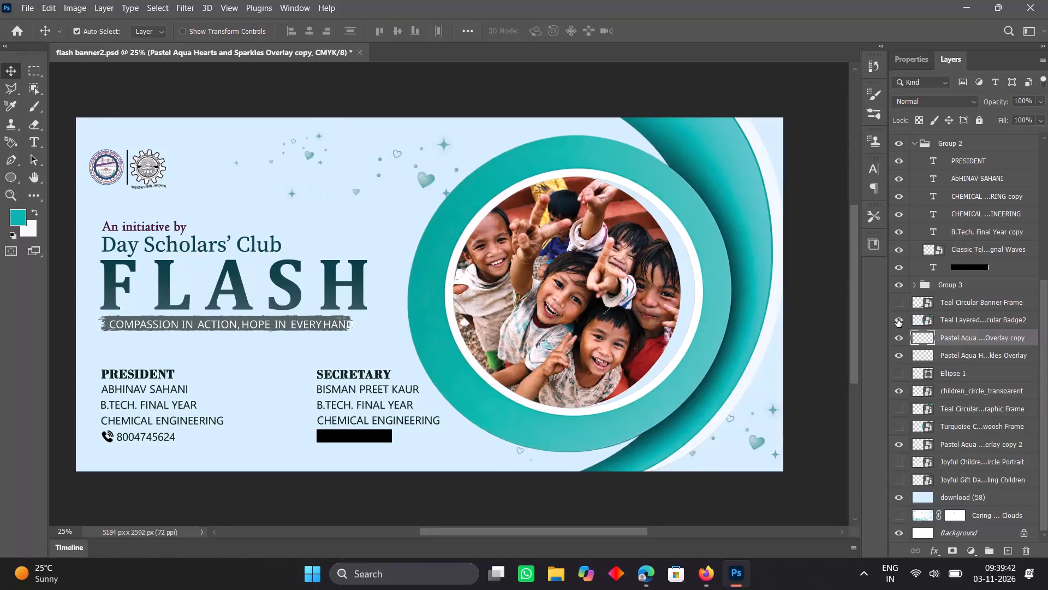
click(897, 319)
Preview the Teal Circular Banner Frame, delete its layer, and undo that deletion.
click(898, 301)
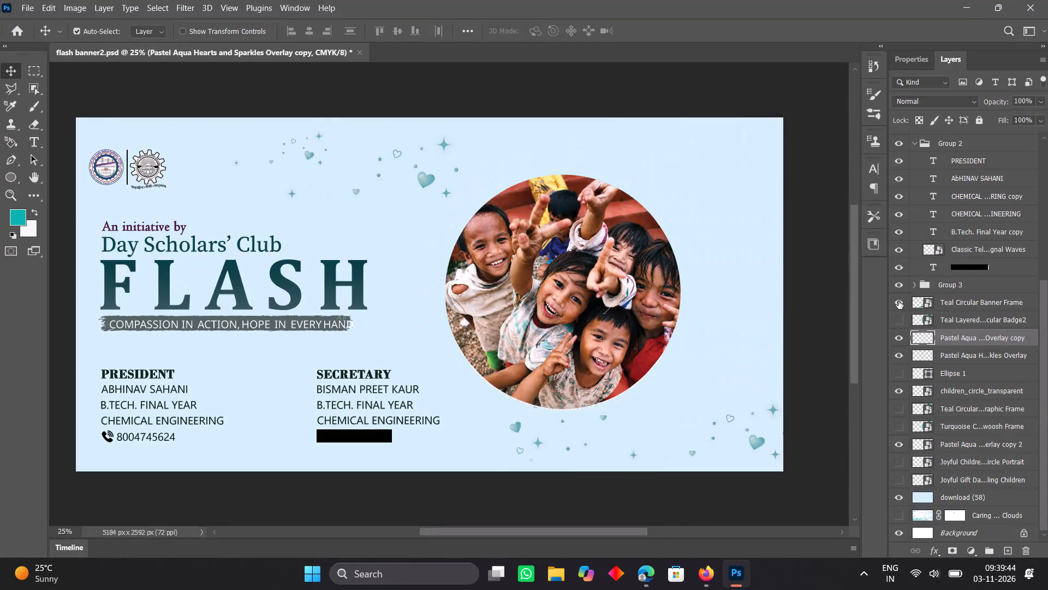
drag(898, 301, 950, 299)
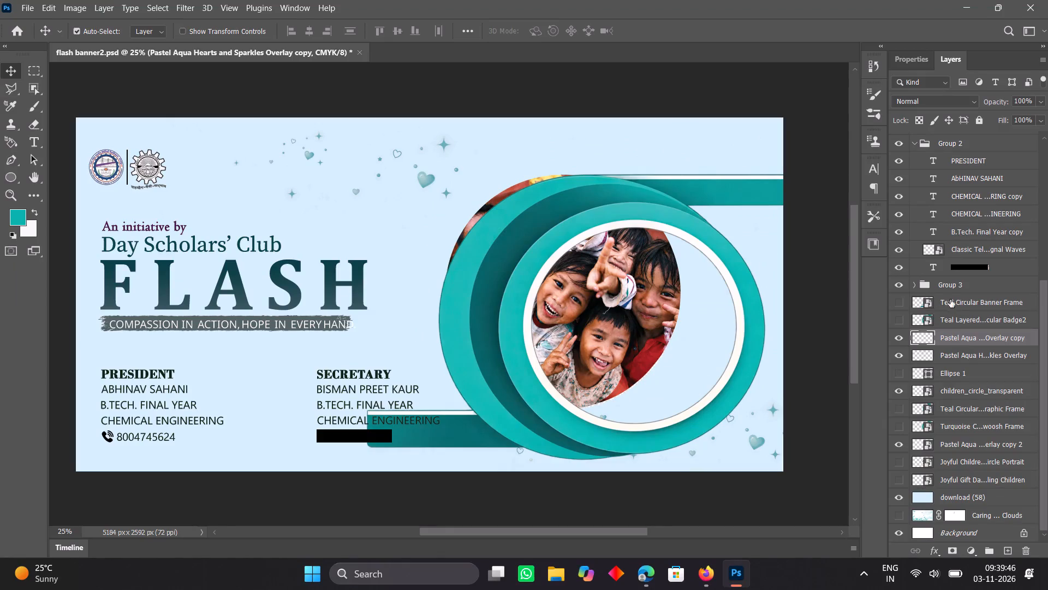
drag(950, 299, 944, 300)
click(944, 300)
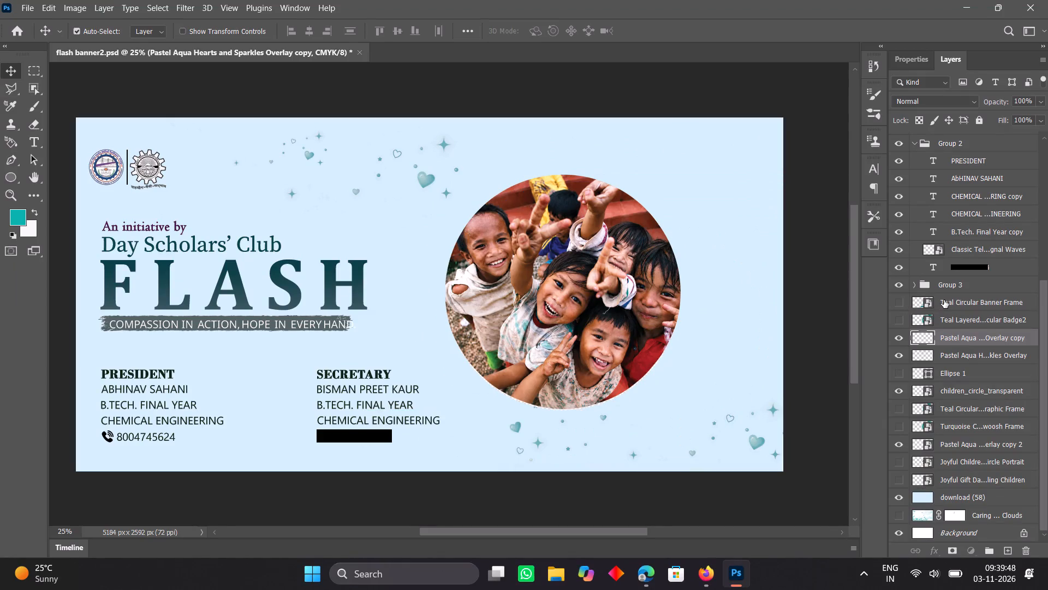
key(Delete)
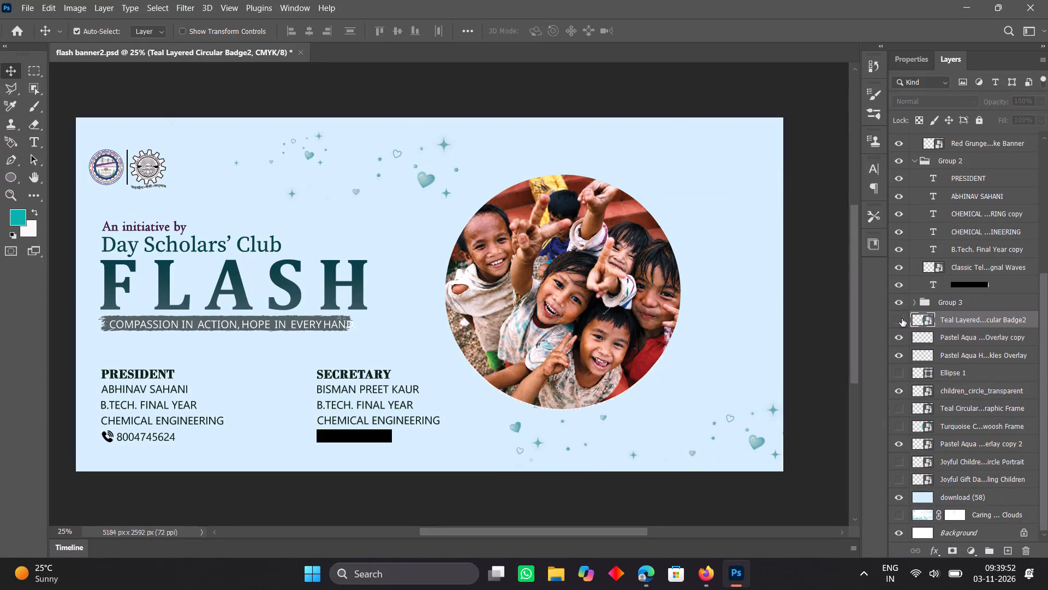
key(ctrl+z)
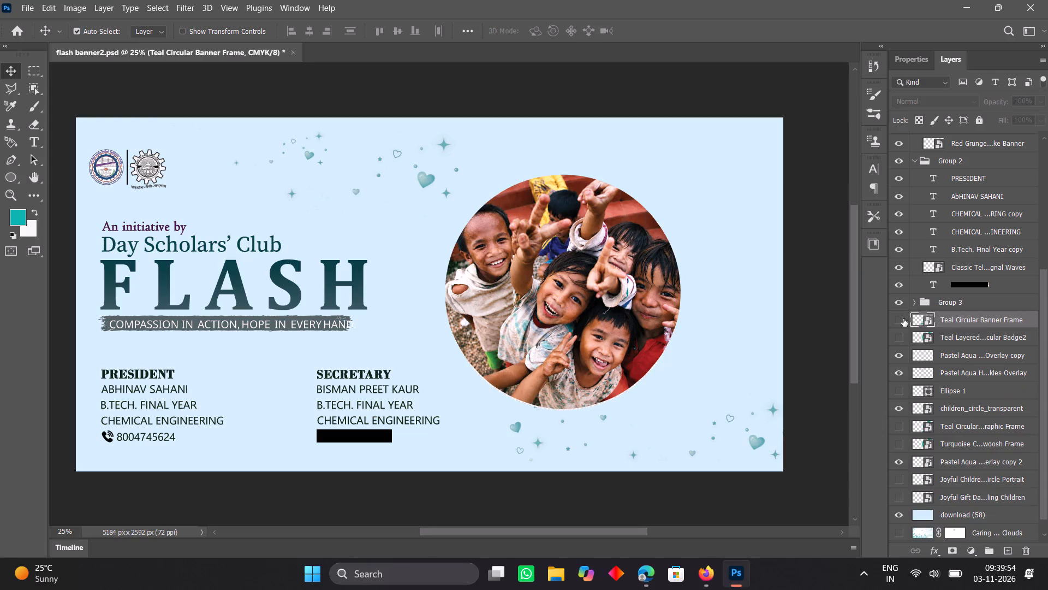
Preview the Teal Circular Banner Frame once more and delete its layer.
click(900, 318)
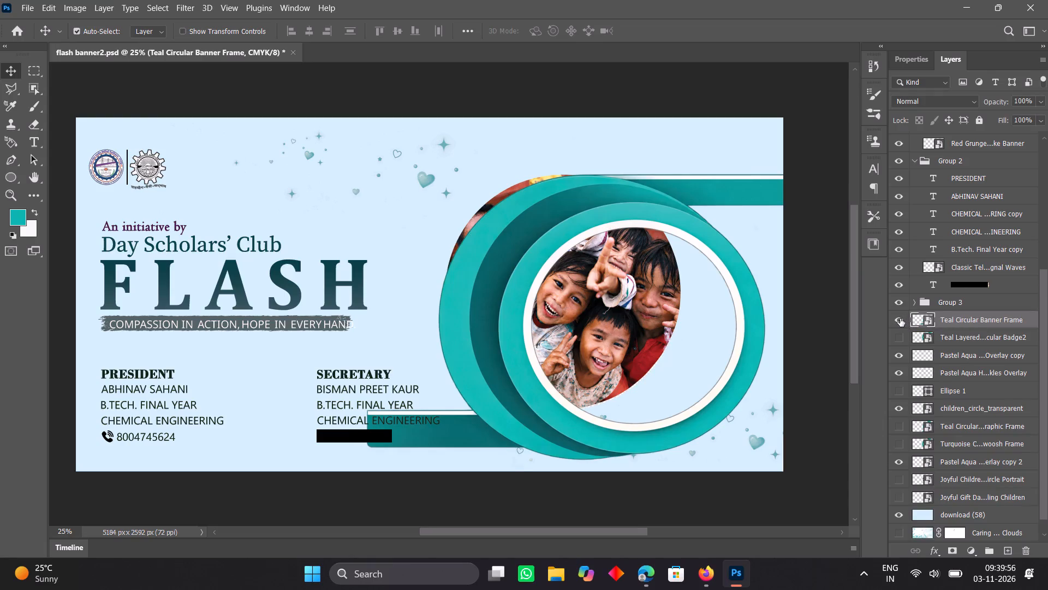
click(900, 318)
key(Delete)
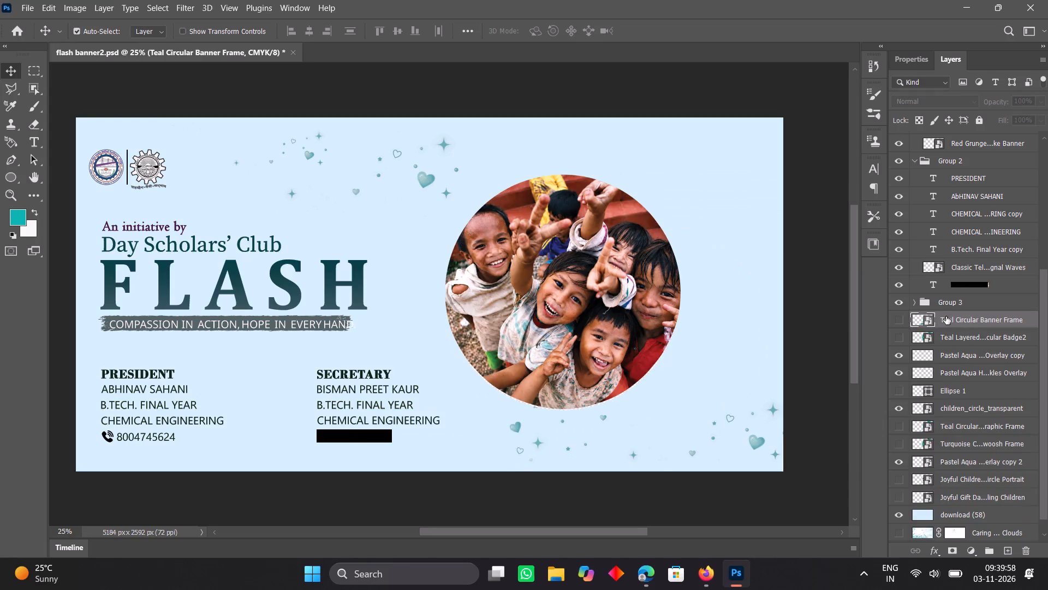
Check Teal Layered Circular Badge2 briefly, keep it hidden, and show the Teal Circular Infographic Frame behind the photo instead.
click(900, 318)
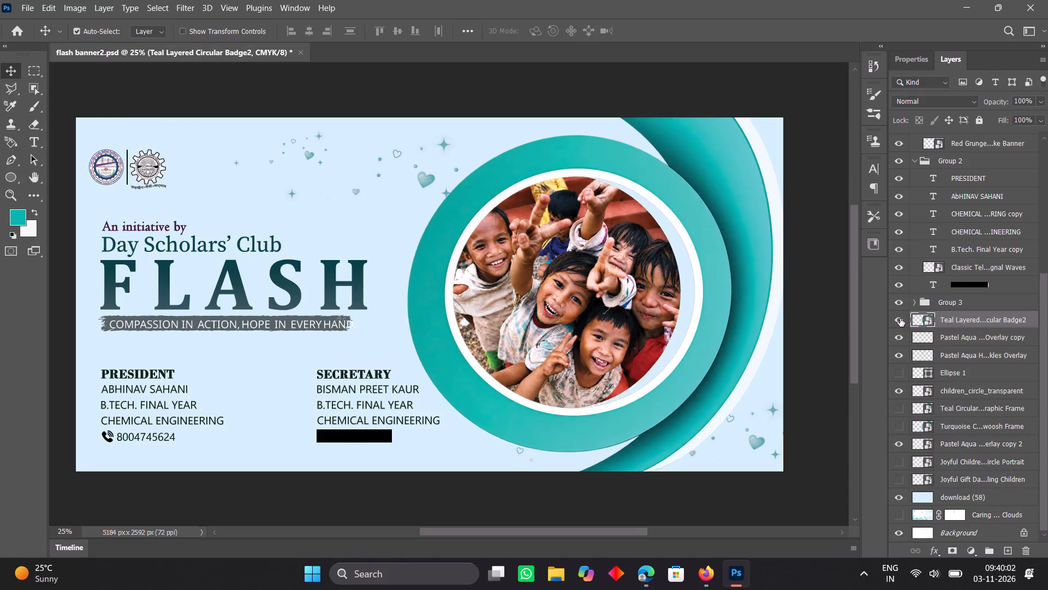
click(900, 318)
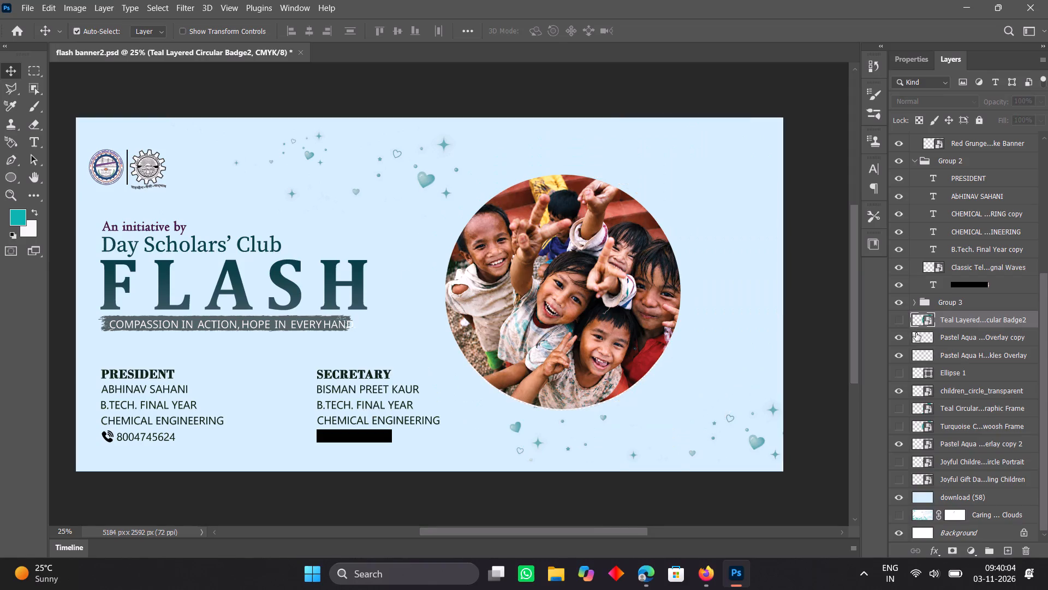
click(896, 405)
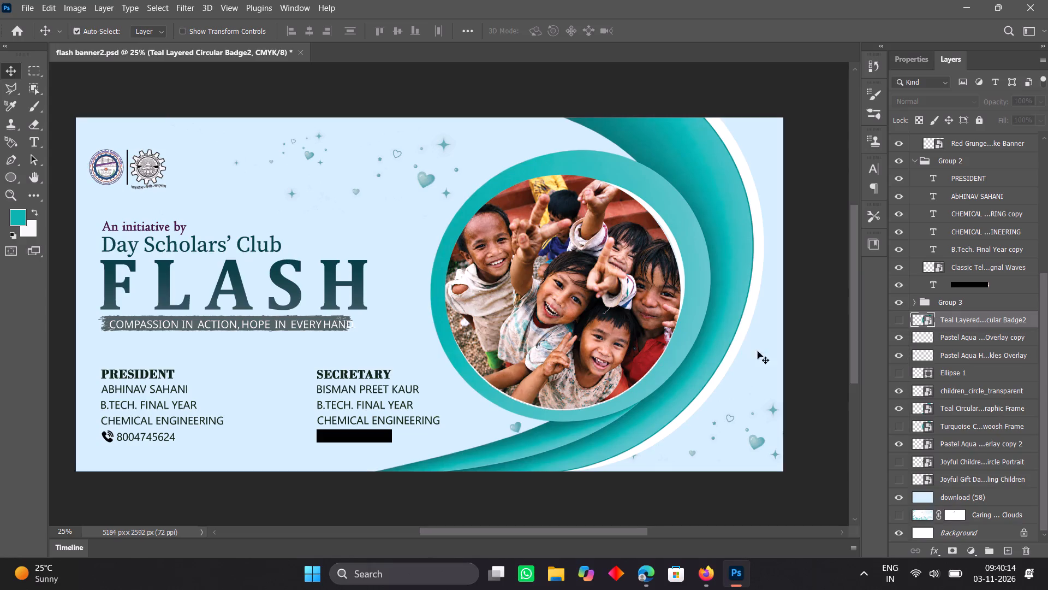
Nudge the circular children's photo slightly right and up to fit inside the Teal Circular Infographic Frame's ring.
click(614, 326)
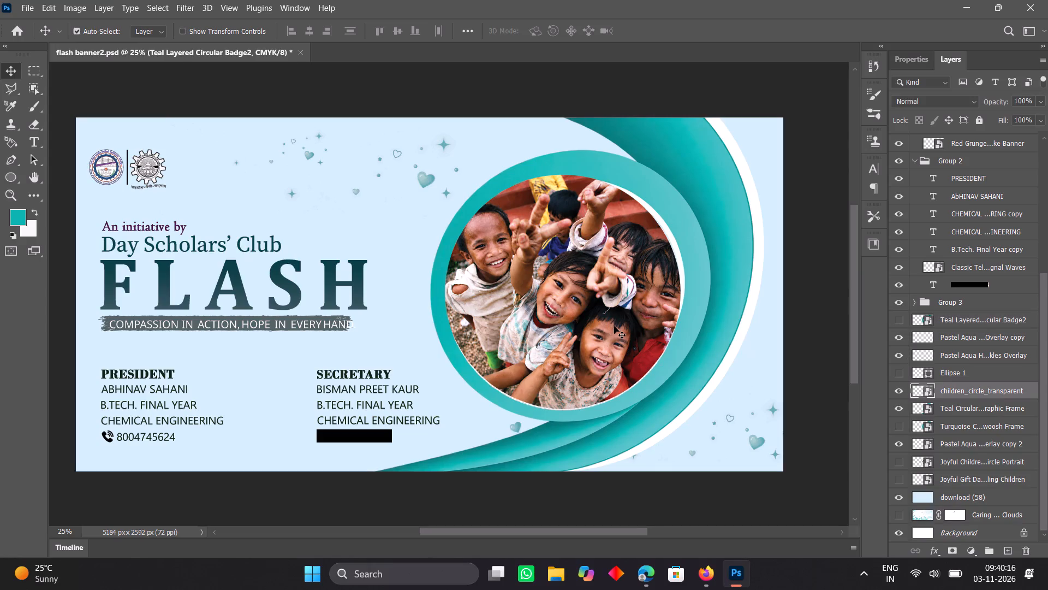
key(Right)
key(Right)
key(Right)
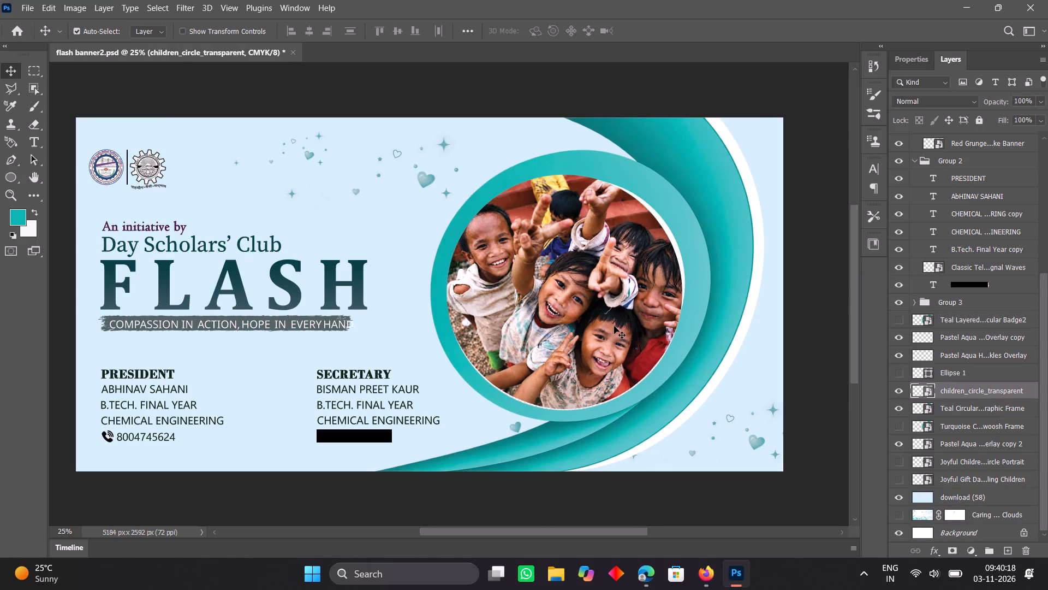
key(Right)
key(Up)
key(Up)
key(Up)
key(Right)
key(Right)
key(Right)
key(Right)
key(Right)
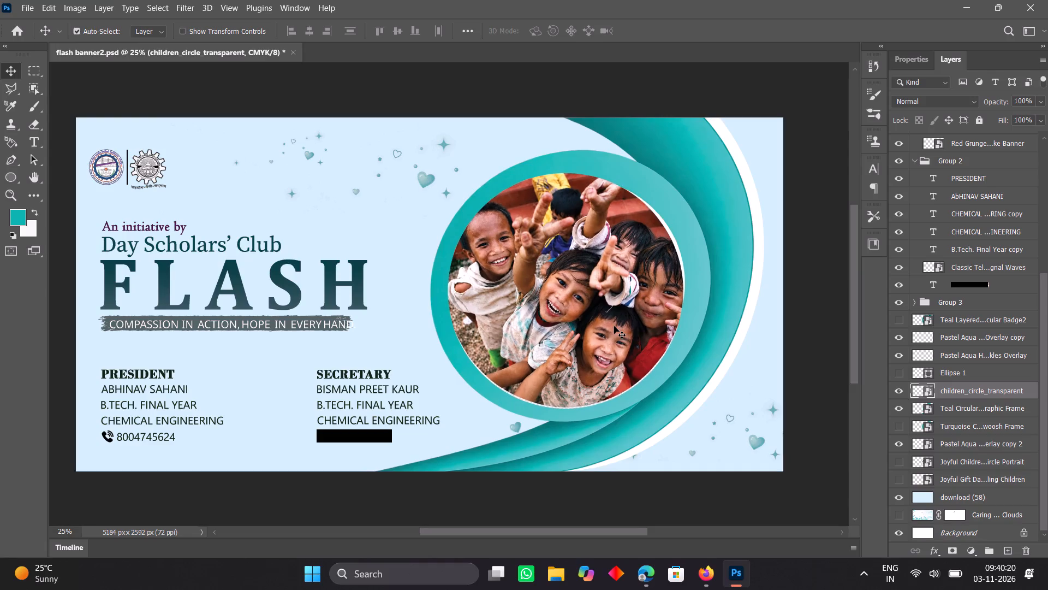
key(Up)
key(Right)
key(Right)
key(Right)
key(Up)
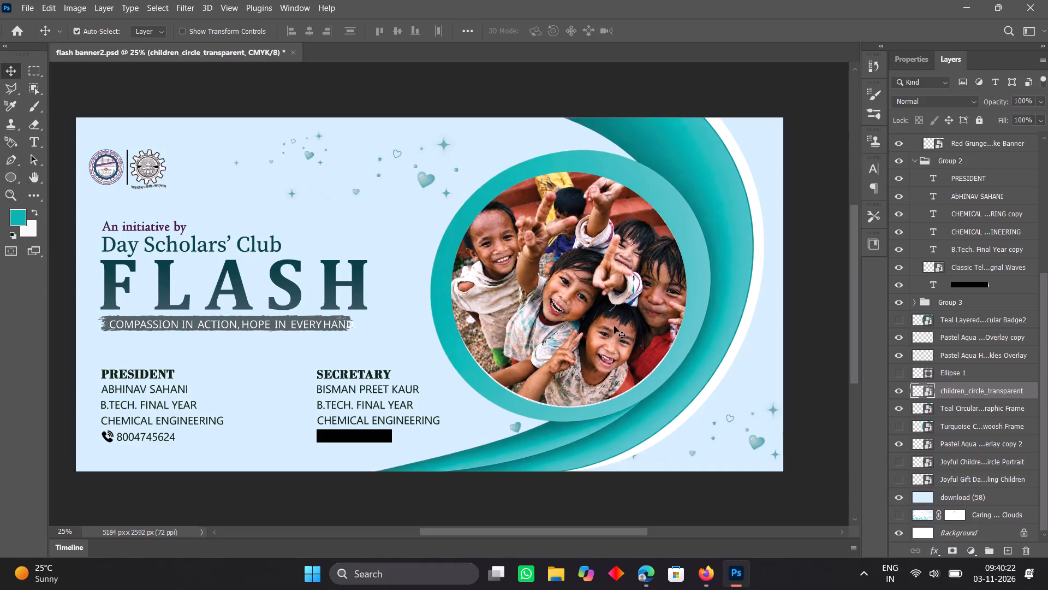
key(Right)
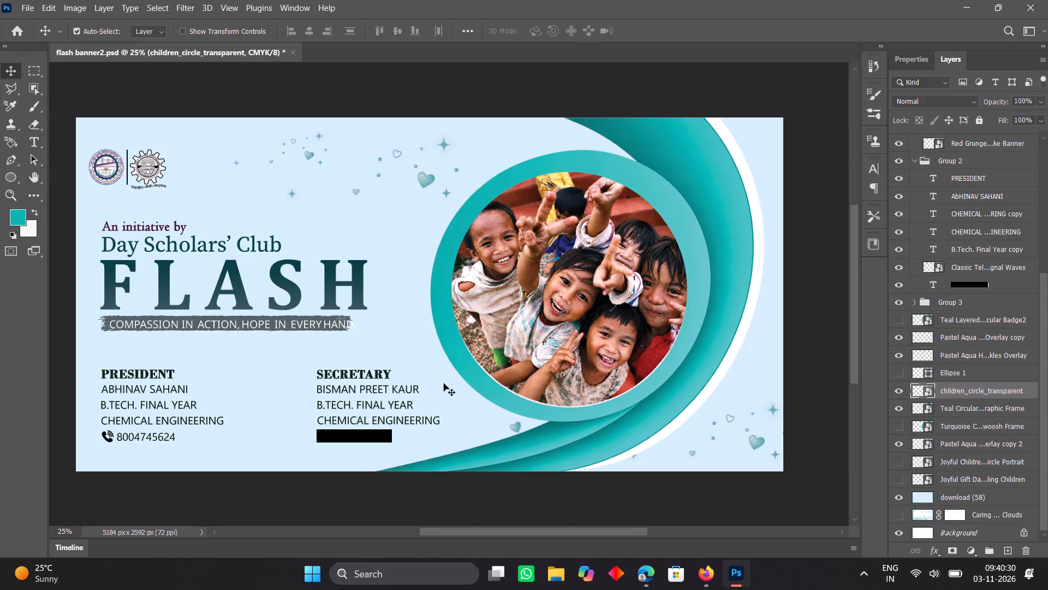
Reposition the children's photo freehand, shifting it slightly higher over the teal ring.
drag(585, 349, 582, 348)
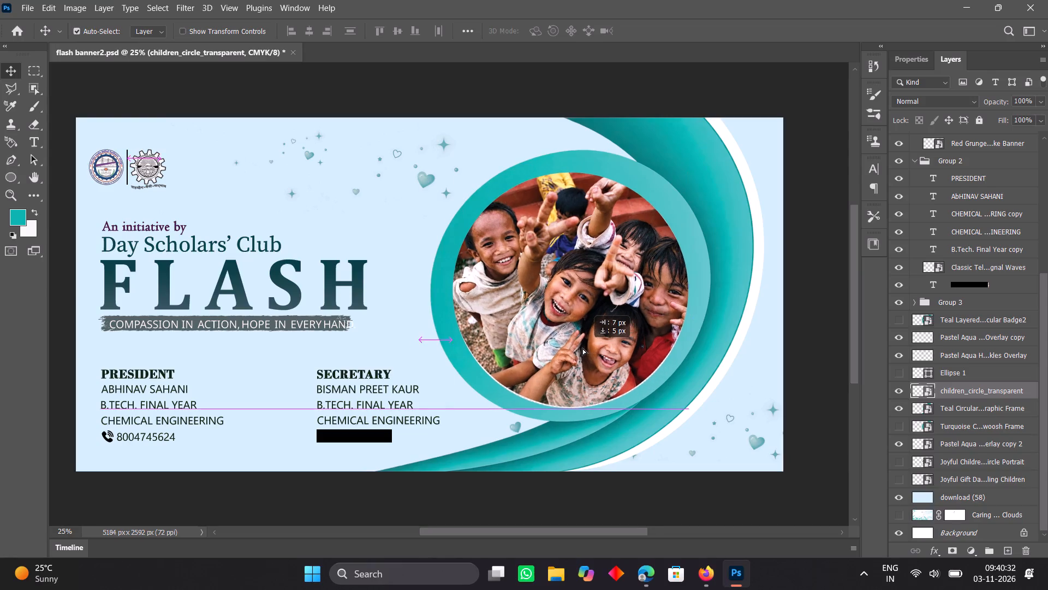
drag(582, 348, 580, 347)
drag(594, 342, 604, 339)
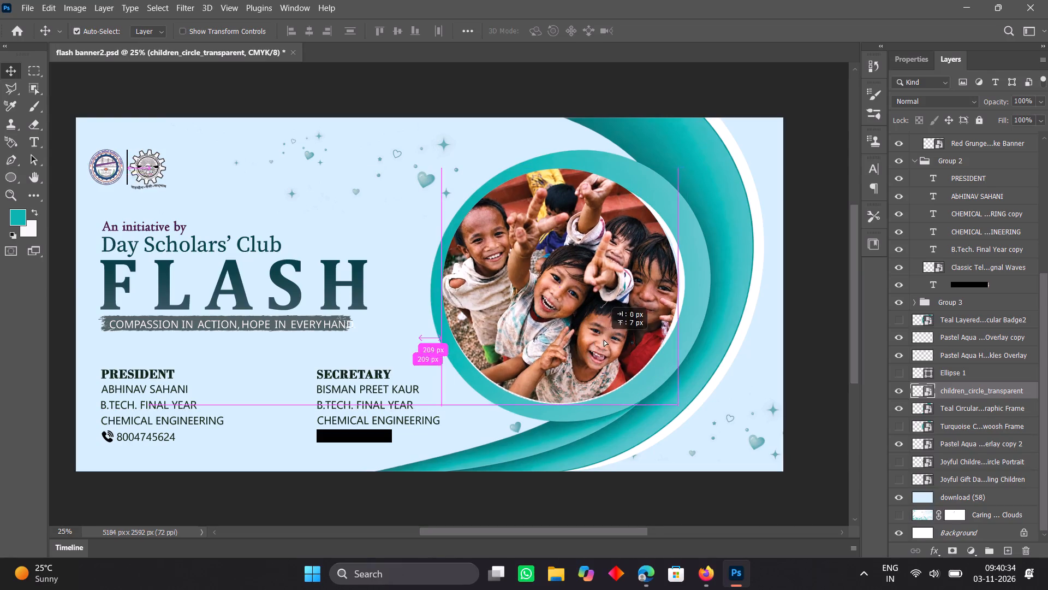
drag(604, 339, 605, 339)
Move the Teal Circular Infographic Frame about 102 px right and about 6 px up, toward the banner's right edge.
click(616, 421)
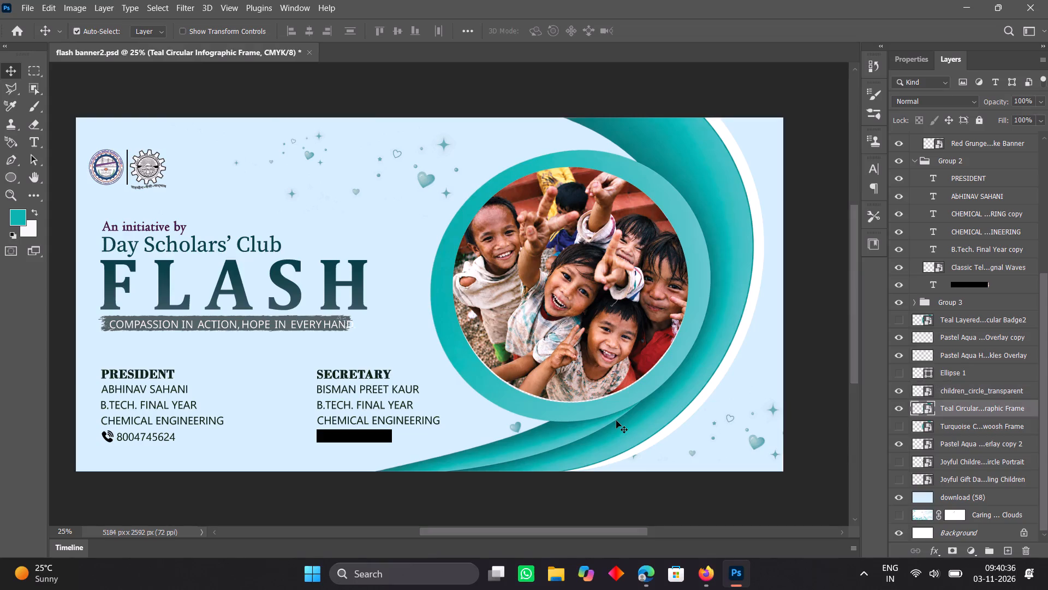
drag(616, 421, 659, 424)
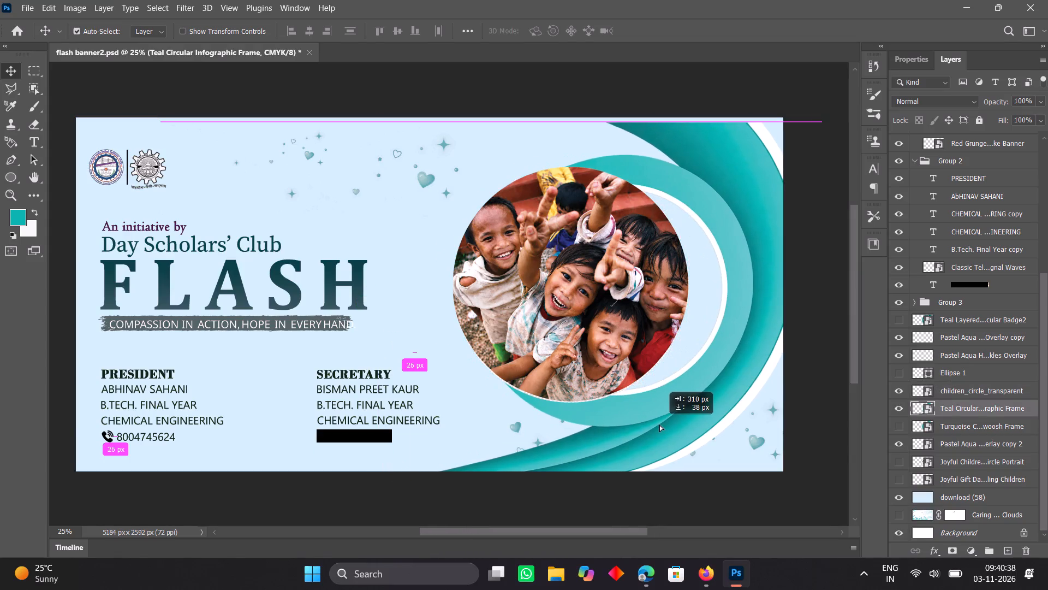
drag(659, 424, 640, 418)
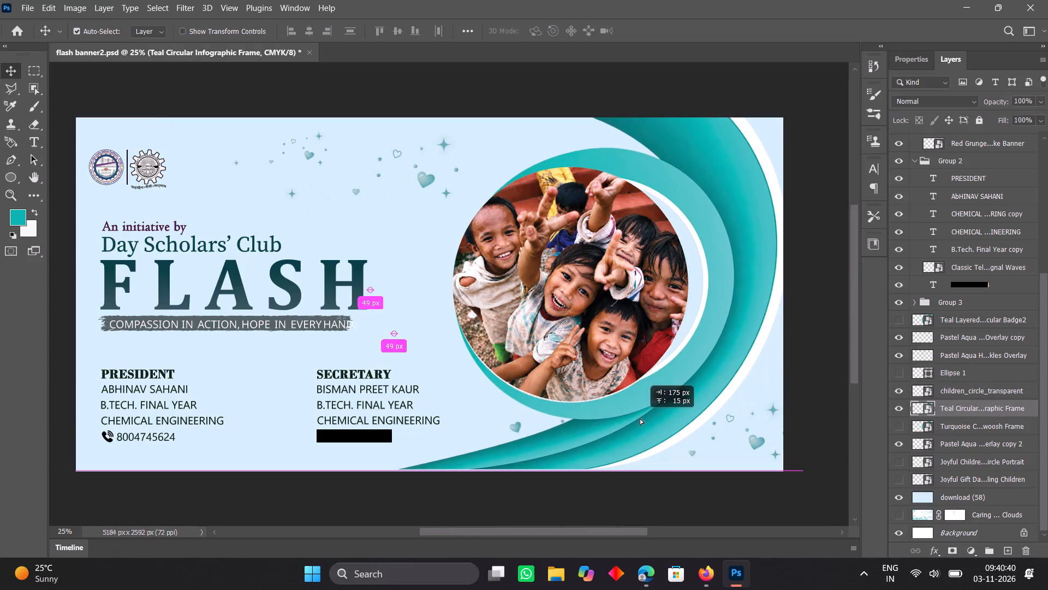
drag(640, 418, 636, 421)
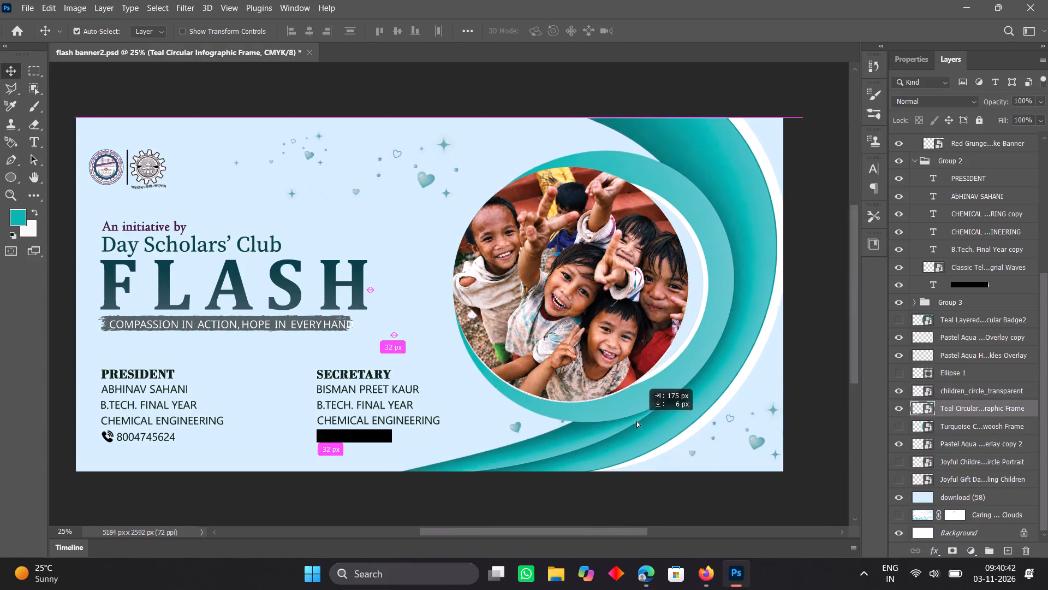
drag(636, 421, 629, 420)
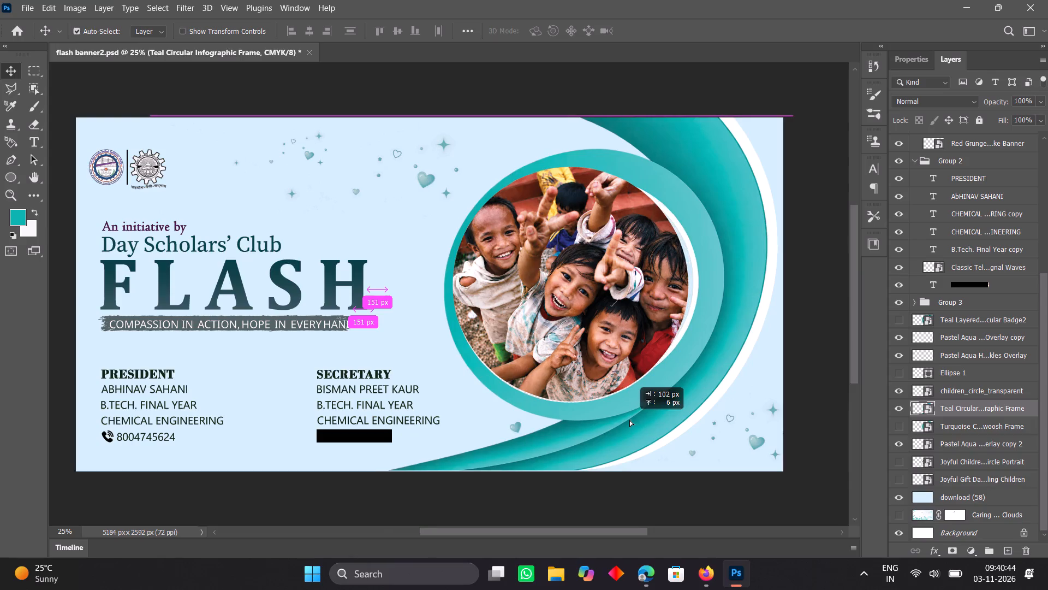
drag(629, 420, 630, 421)
Move the children's photo about 107 px right to centre it inside the shifted teal ring.
click(558, 344)
drag(558, 344, 571, 343)
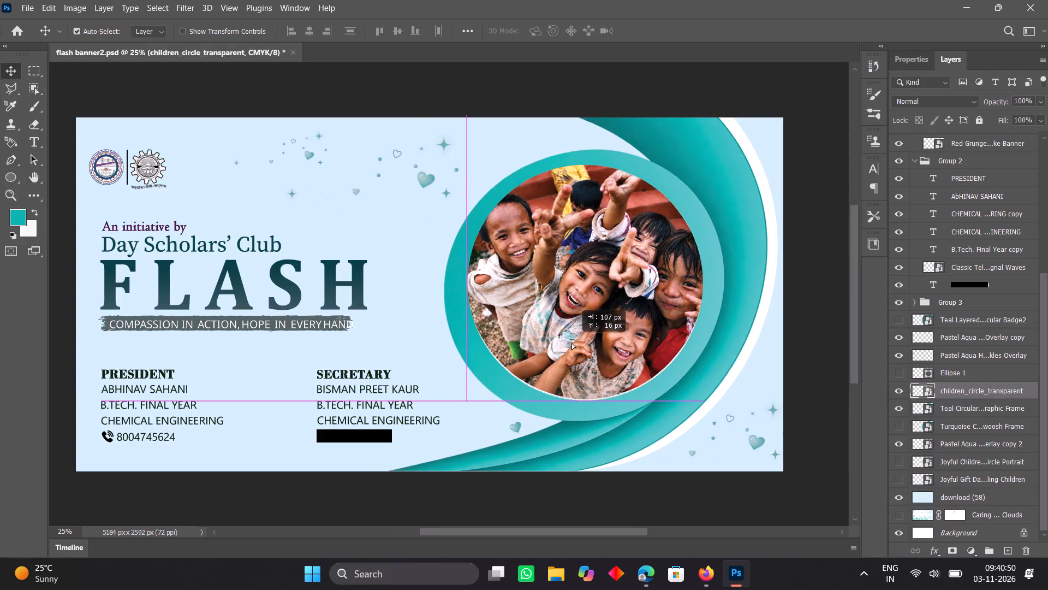
drag(571, 343, 571, 343)
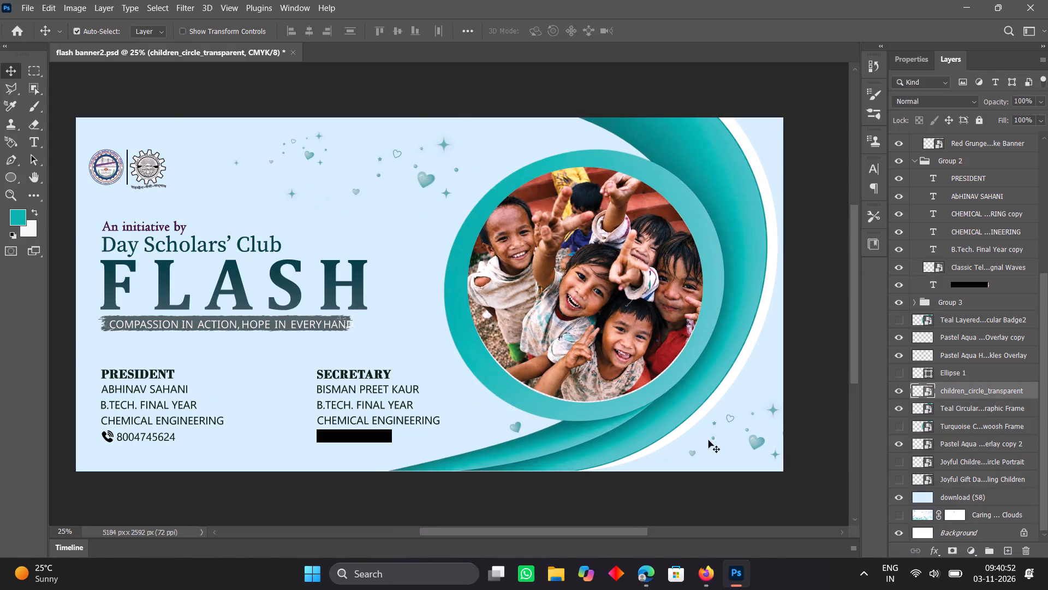
Add a layer mask to the Teal Circular Infographic Frame layer.
click(710, 441)
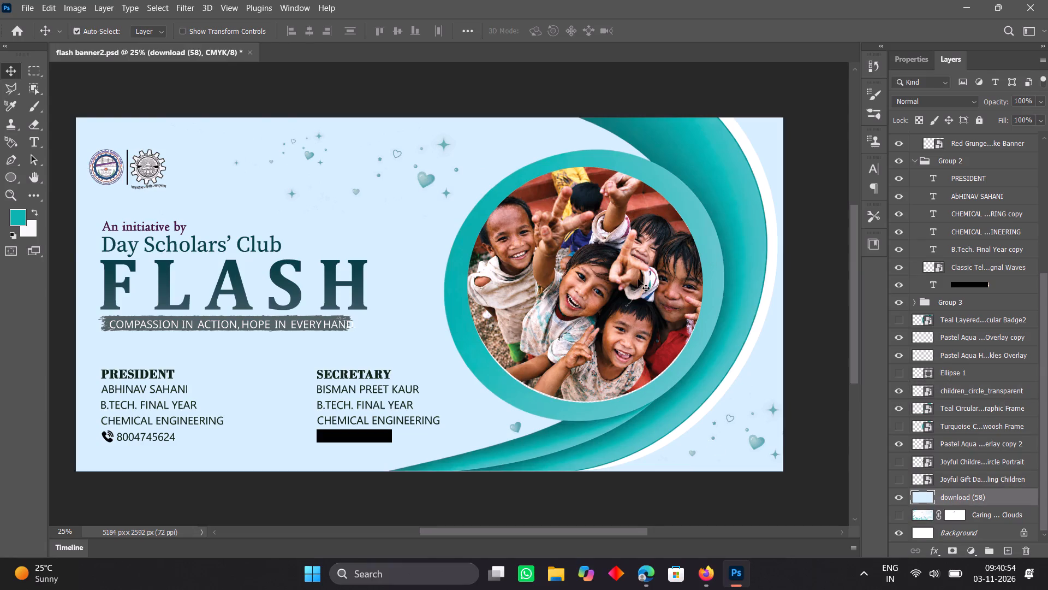
click(722, 230)
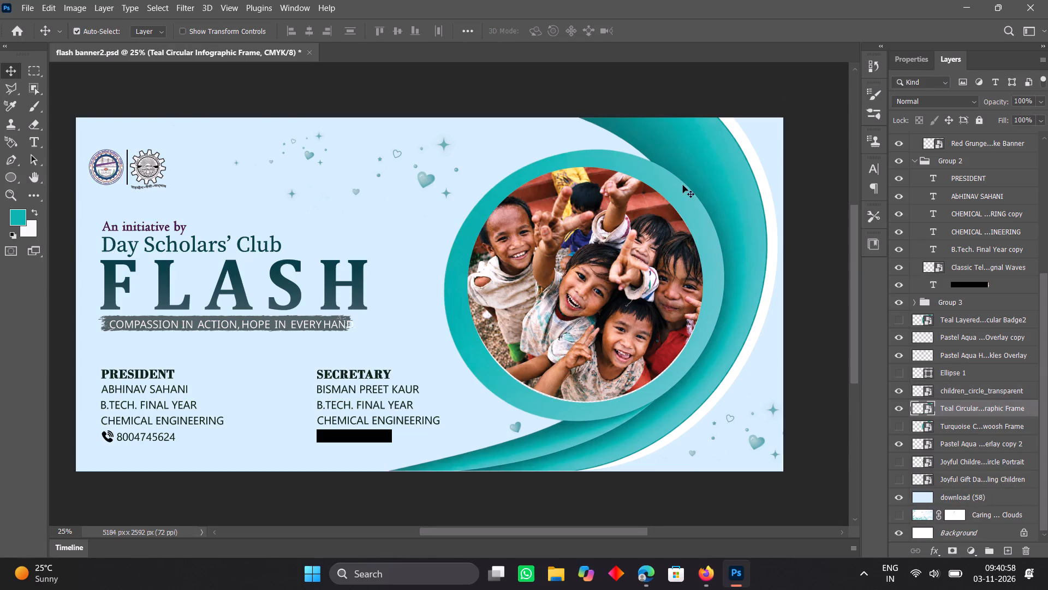
click(685, 203)
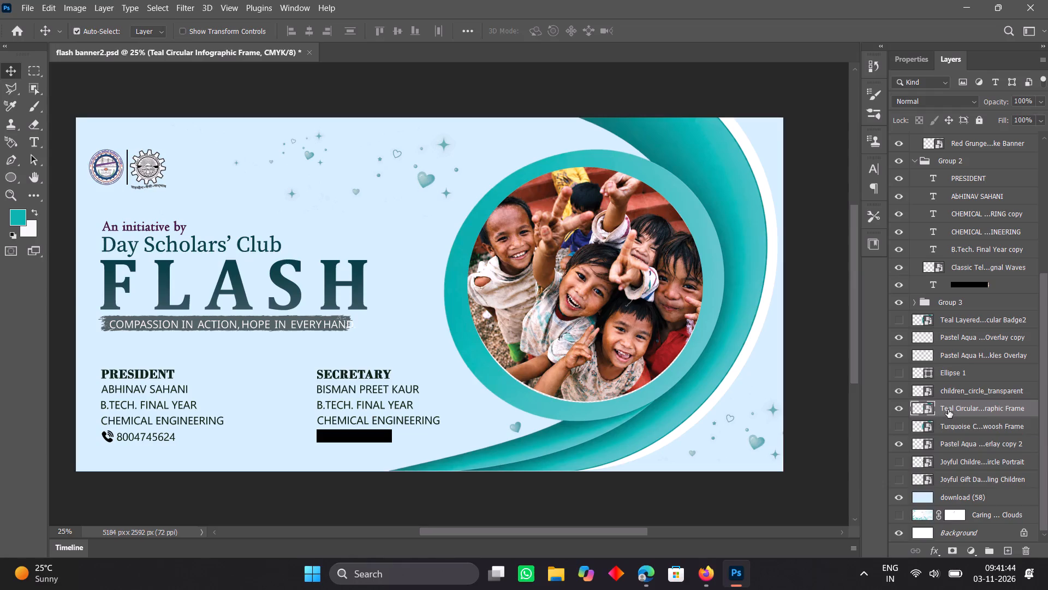
click(948, 410)
click(951, 551)
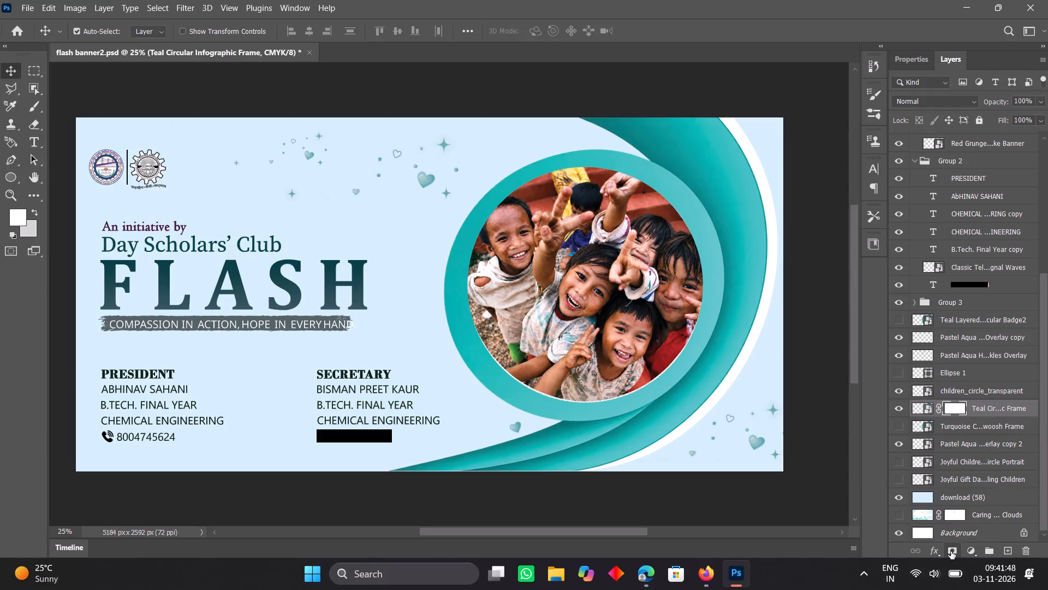
click(955, 401)
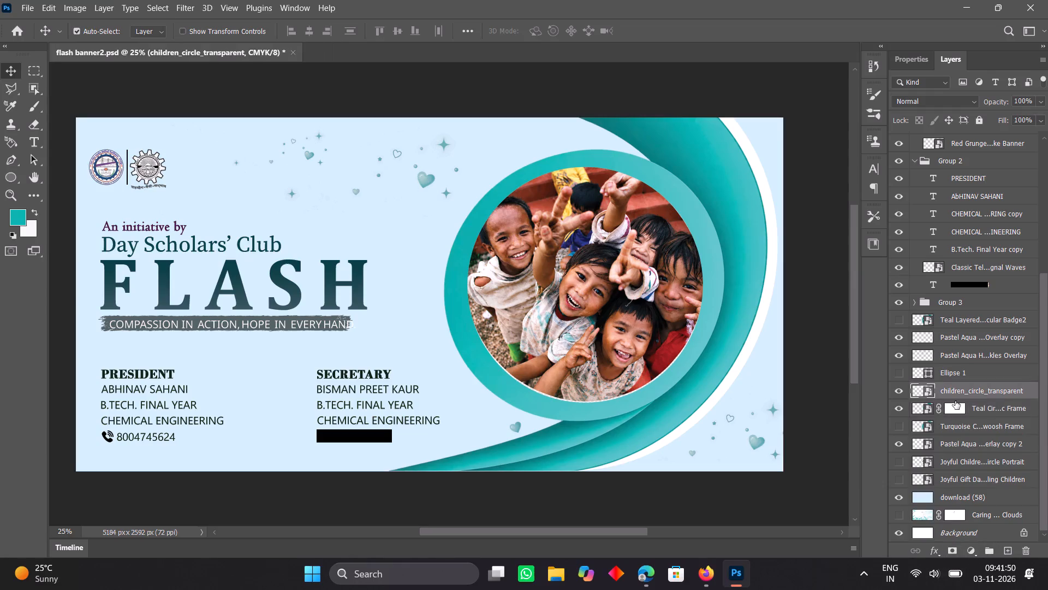
click(955, 405)
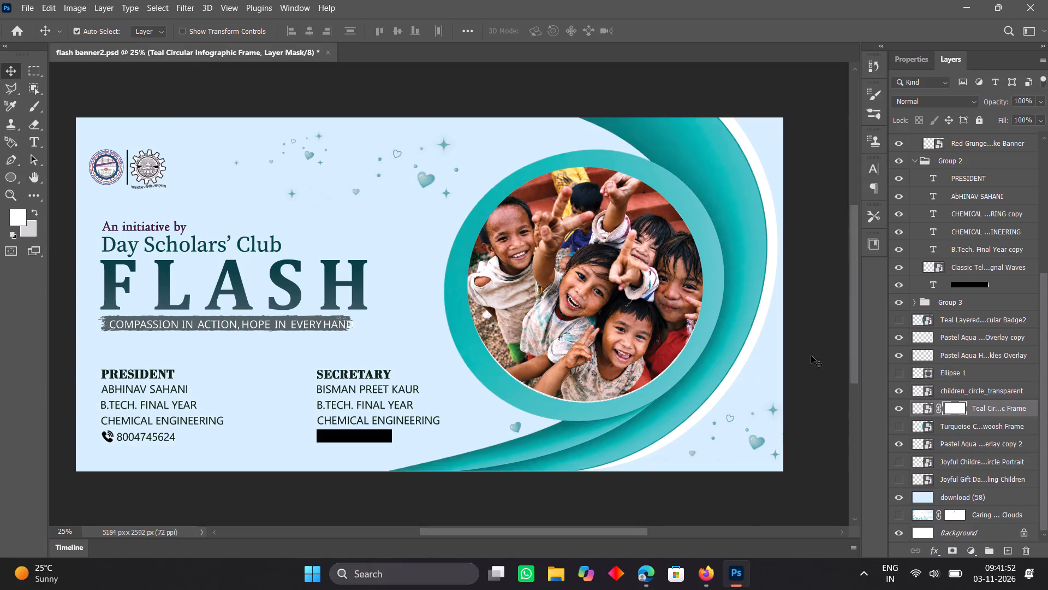
click(701, 577)
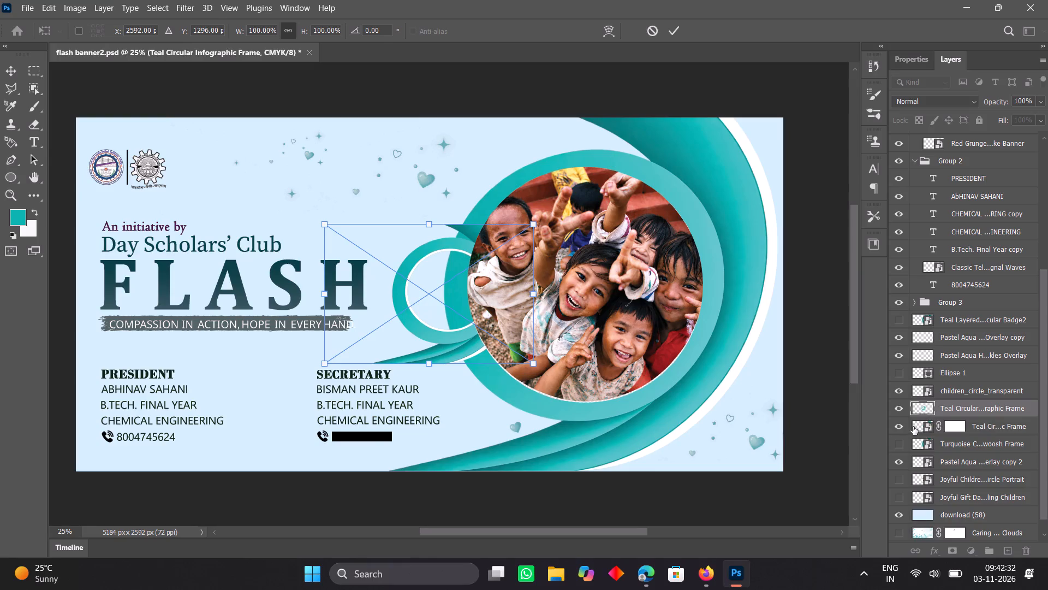
Hide the older masked Teal Circular Infographic Frame layer.
click(896, 423)
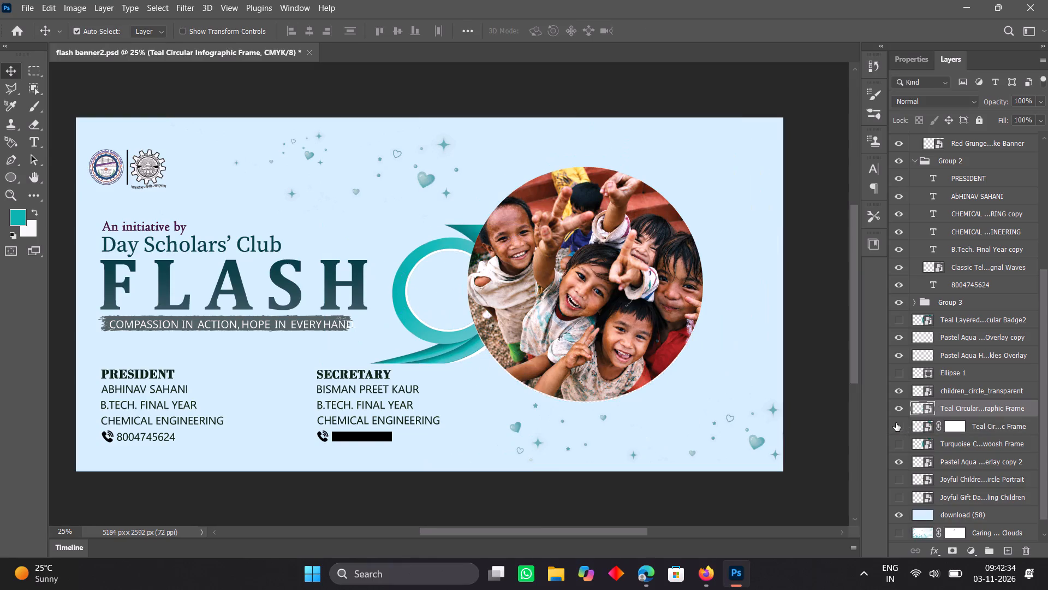
Show transform controls, enlarge the newly placed teal frame to about 162%, and move it over the children's photo.
click(455, 330)
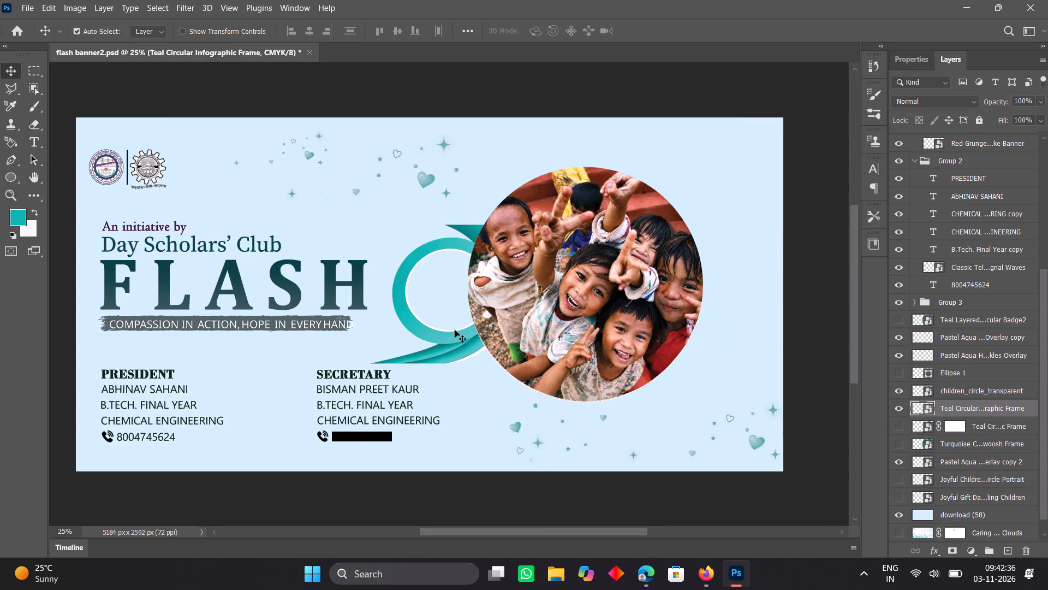
click(455, 330)
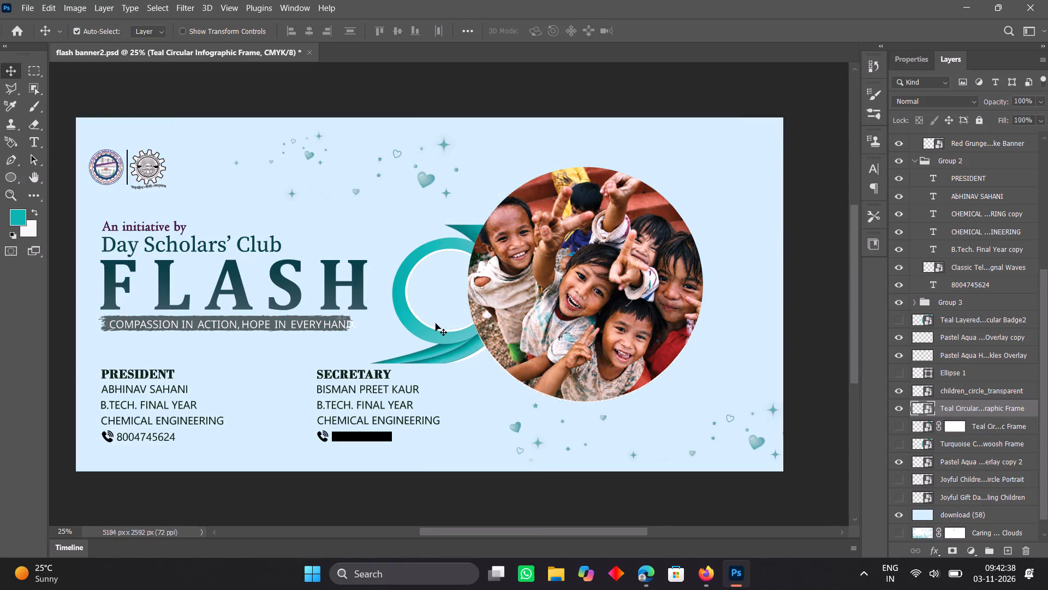
click(436, 323)
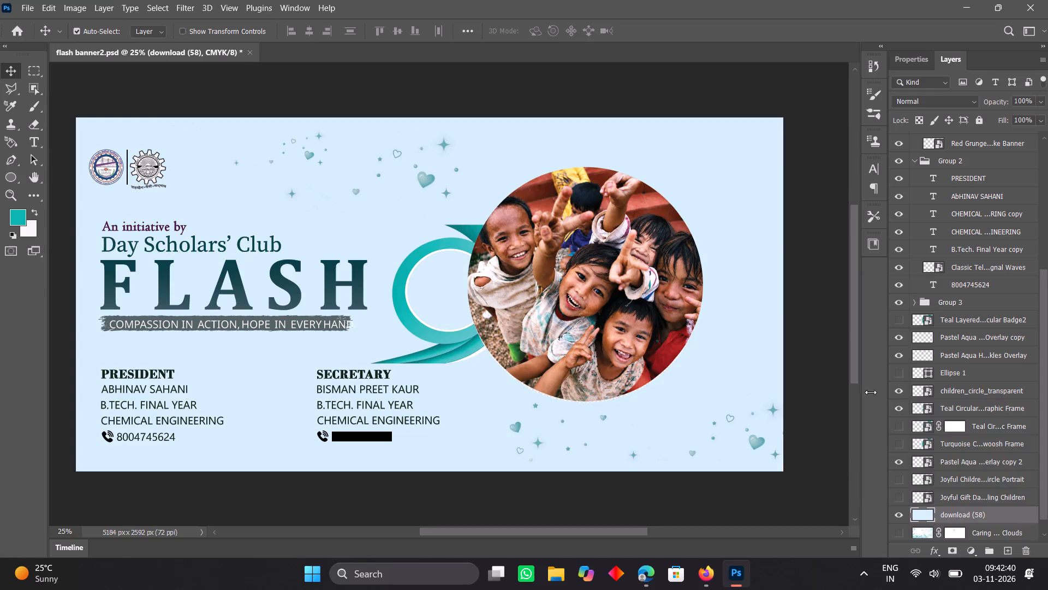
click(938, 406)
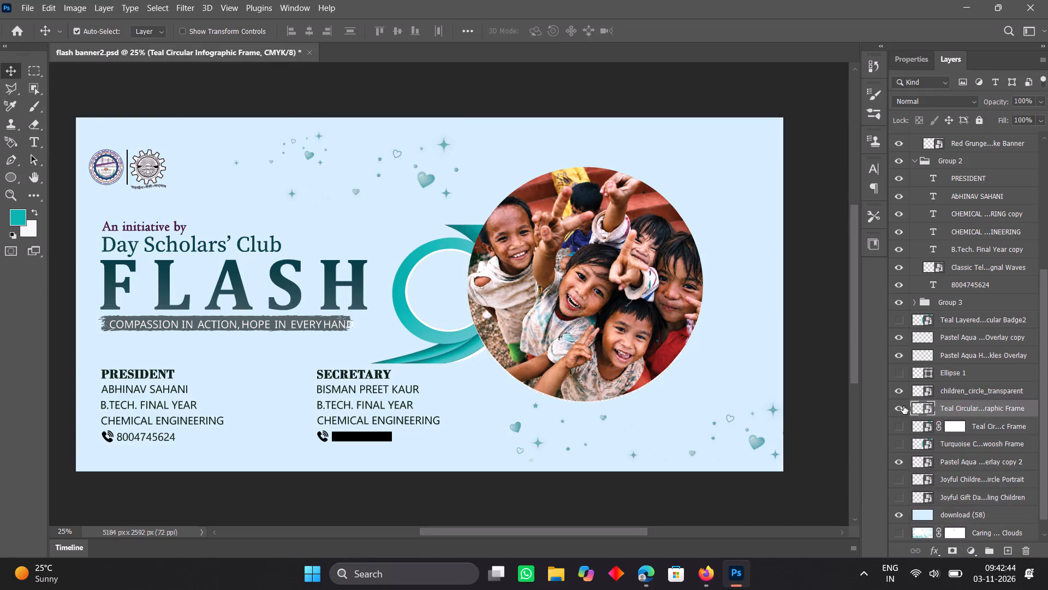
click(903, 406)
click(903, 406)
click(430, 244)
click(183, 28)
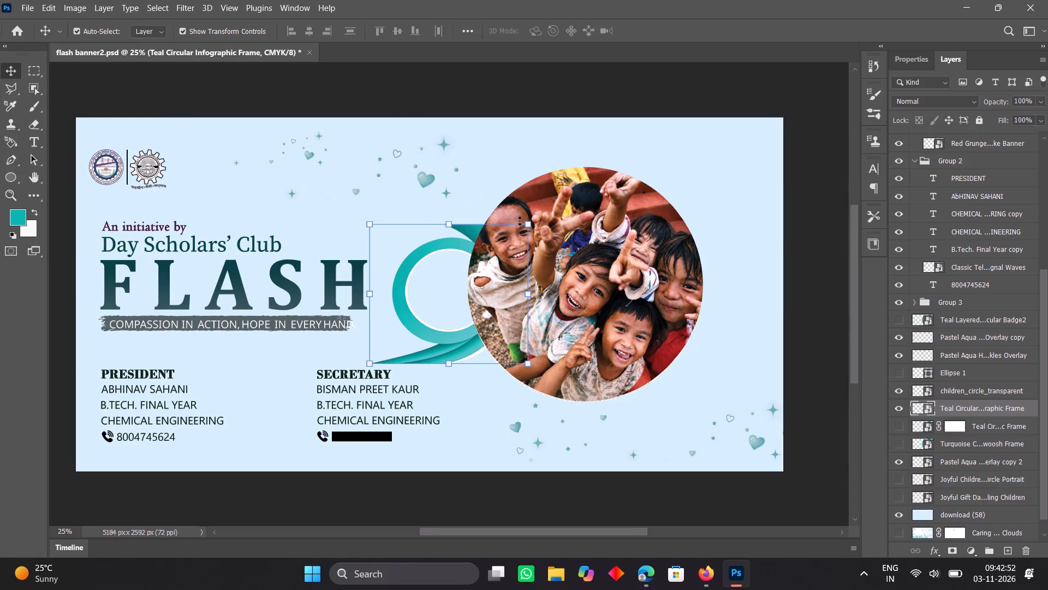
drag(531, 226, 576, 189)
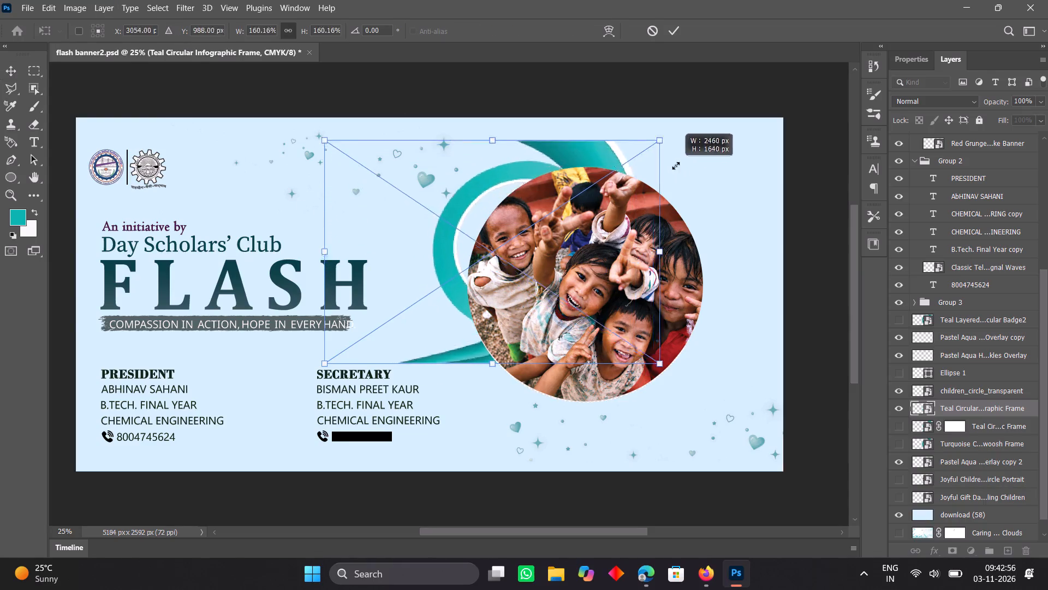
click(700, 199)
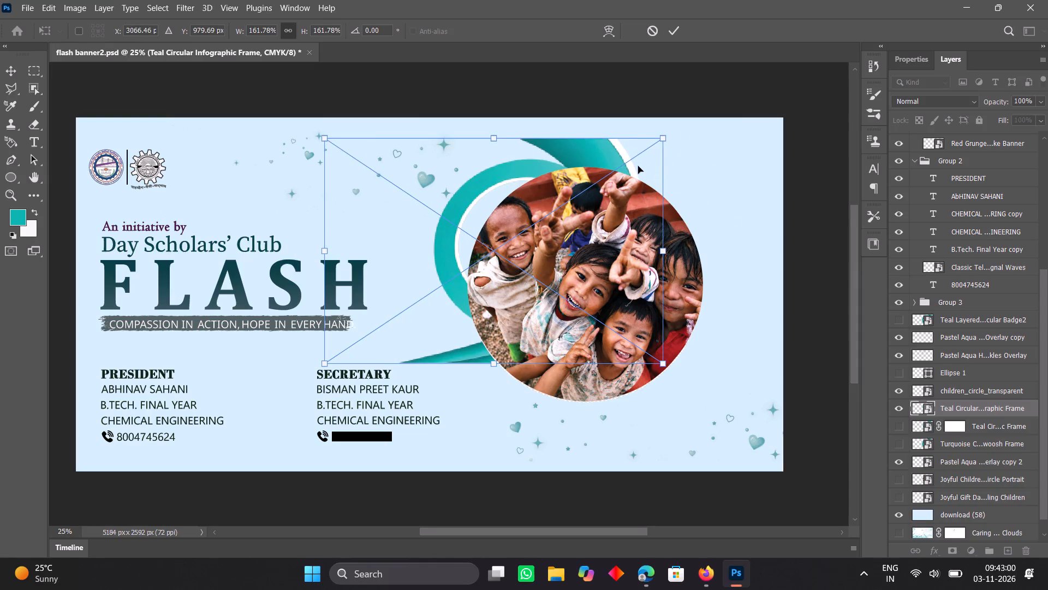
drag(638, 166, 687, 224)
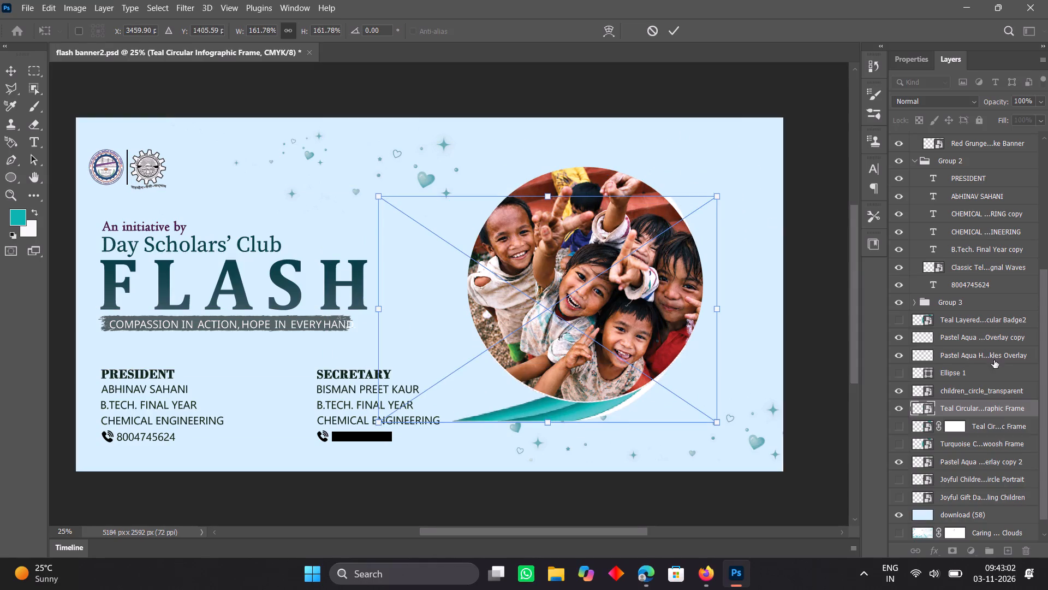
Move the new Teal Circular Infographic Frame layer above the children_circle_transparent layer.
drag(989, 414, 993, 383)
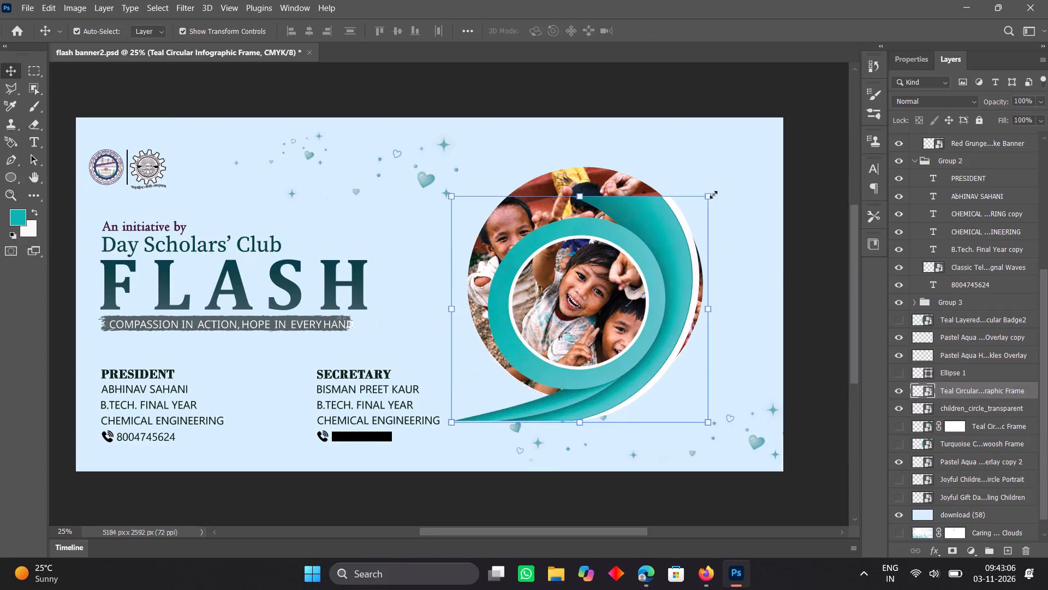
Enlarge the new teal frame proportionally to about 219.5%, extending its swoosh to the banner's upper edge.
drag(707, 195, 811, 132)
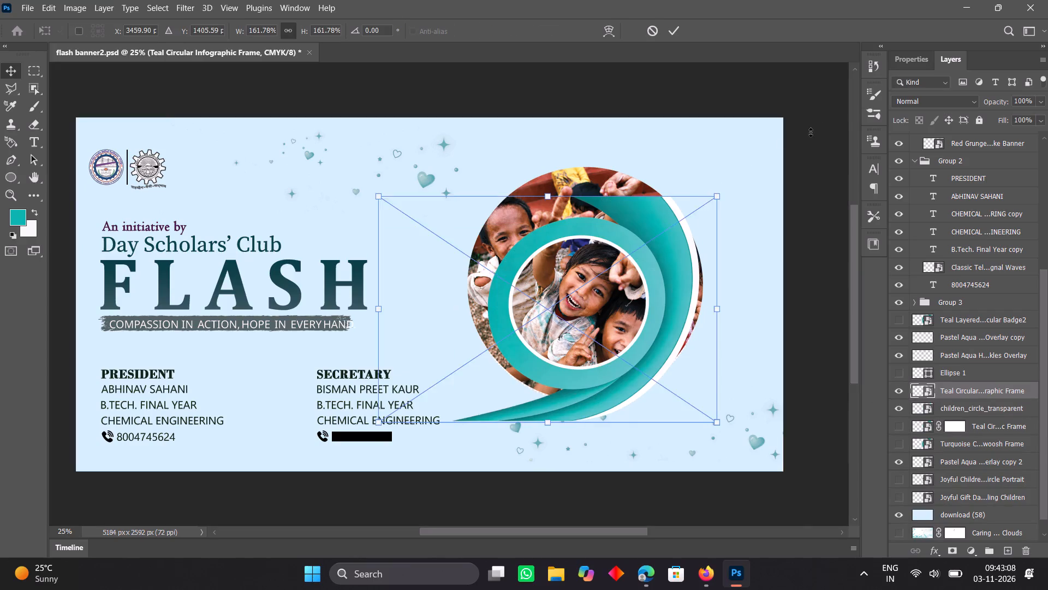
click(779, 144)
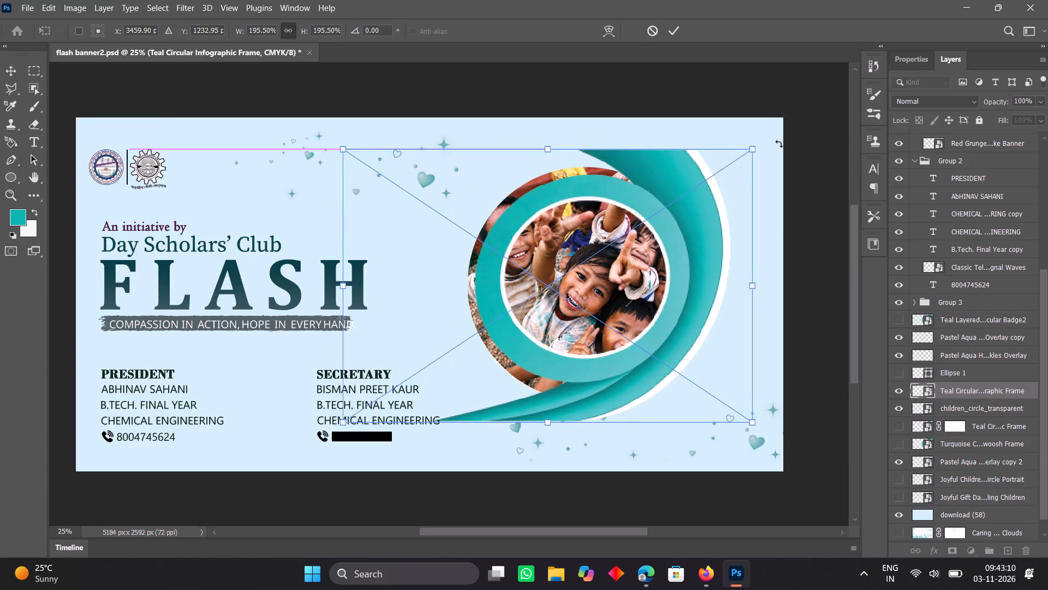
ctrl+scroll(610, 253, up, 12)
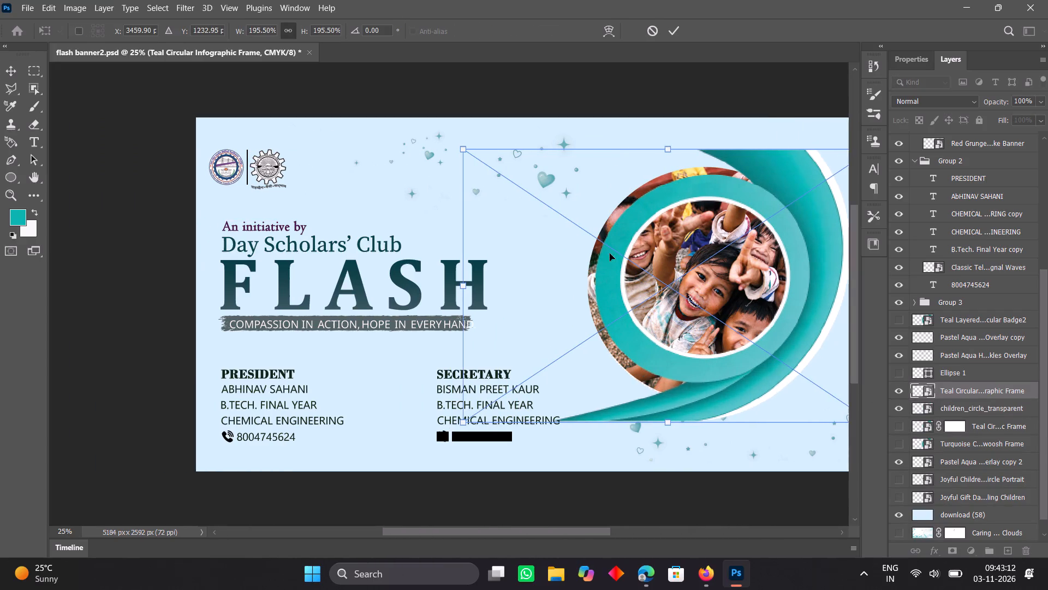
scroll(610, 253, left, 3)
scroll(610, 253, right, 4)
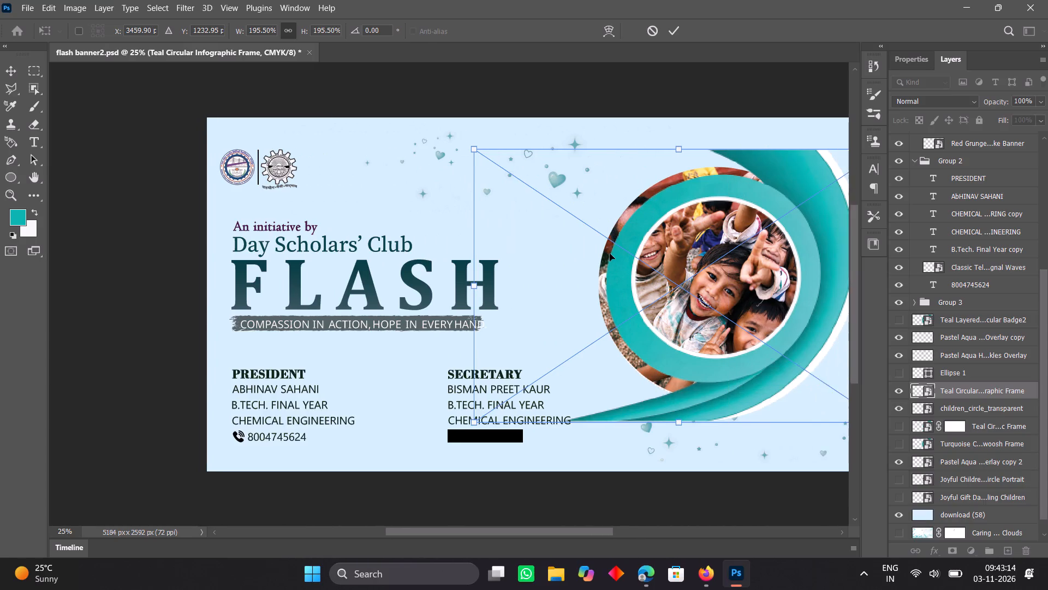
scroll(610, 253, right, 1)
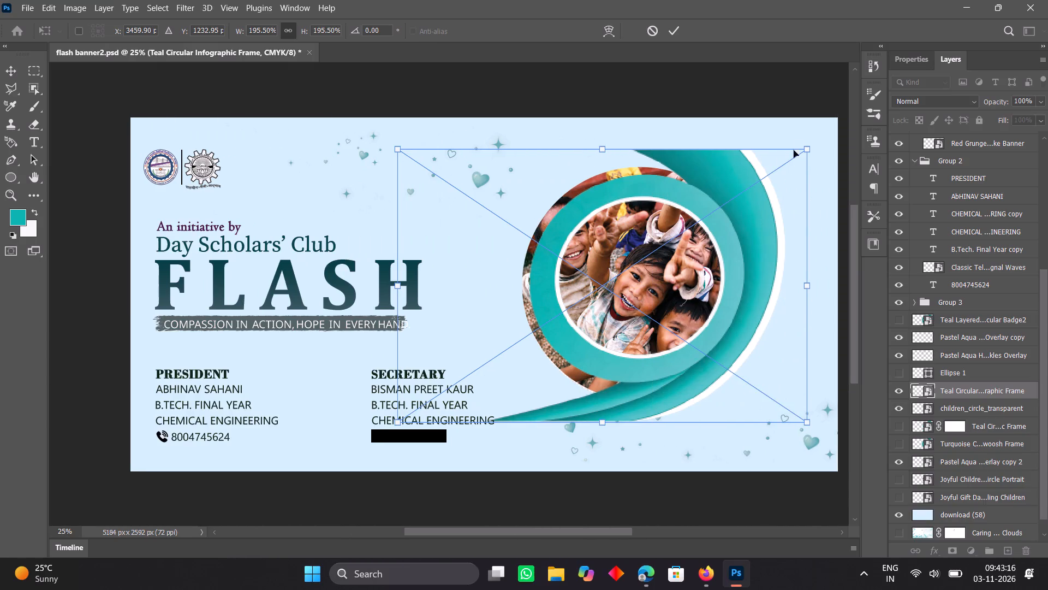
drag(808, 149, 834, 127)
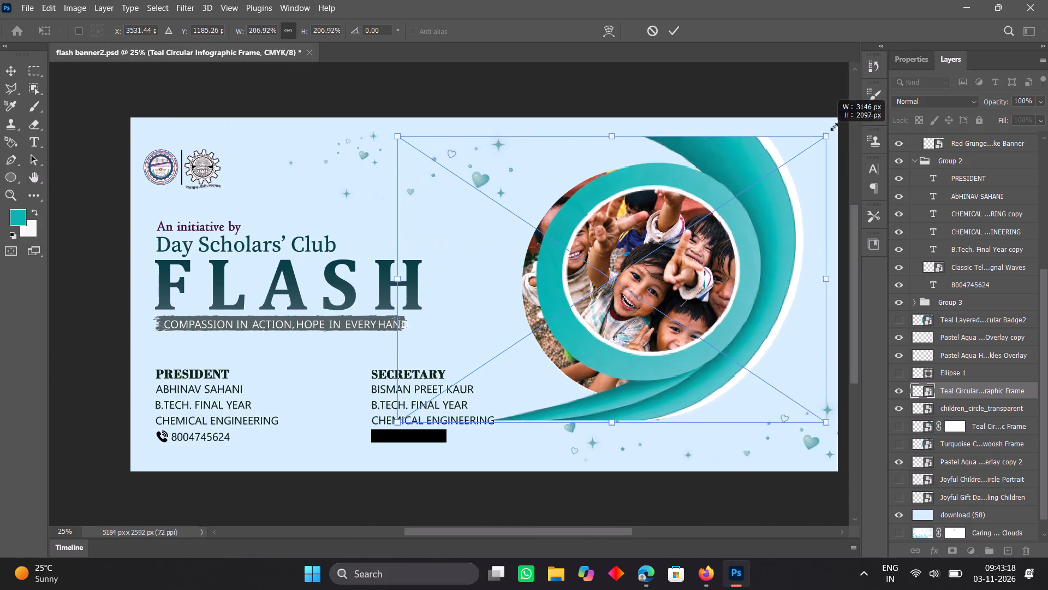
drag(834, 127, 852, 110)
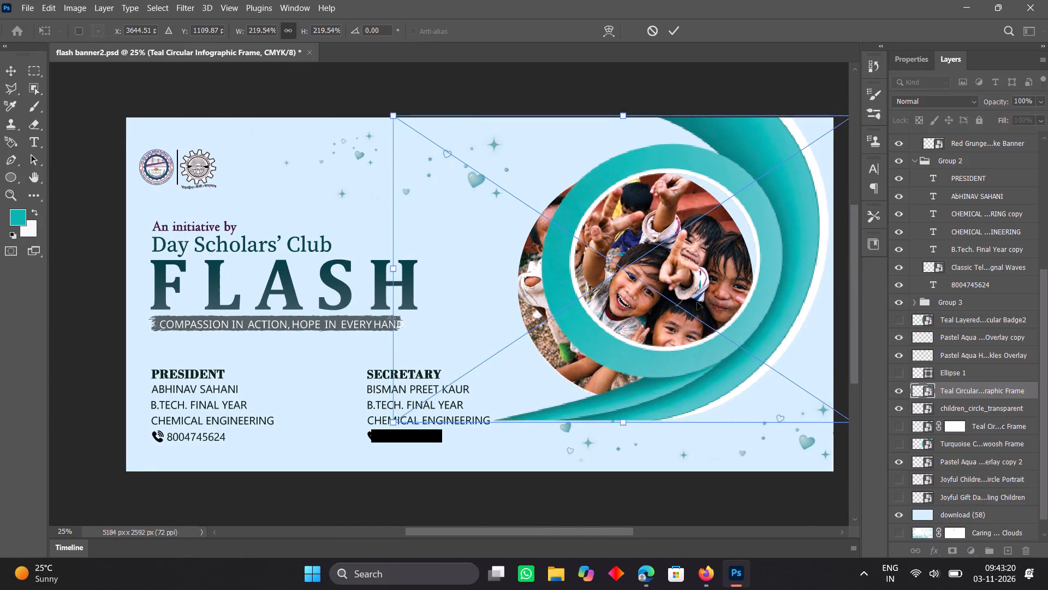
Examine closely how the new teal frame's white inner ring sits over the children's photo.
ctrl+scroll(697, 302, up, 2)
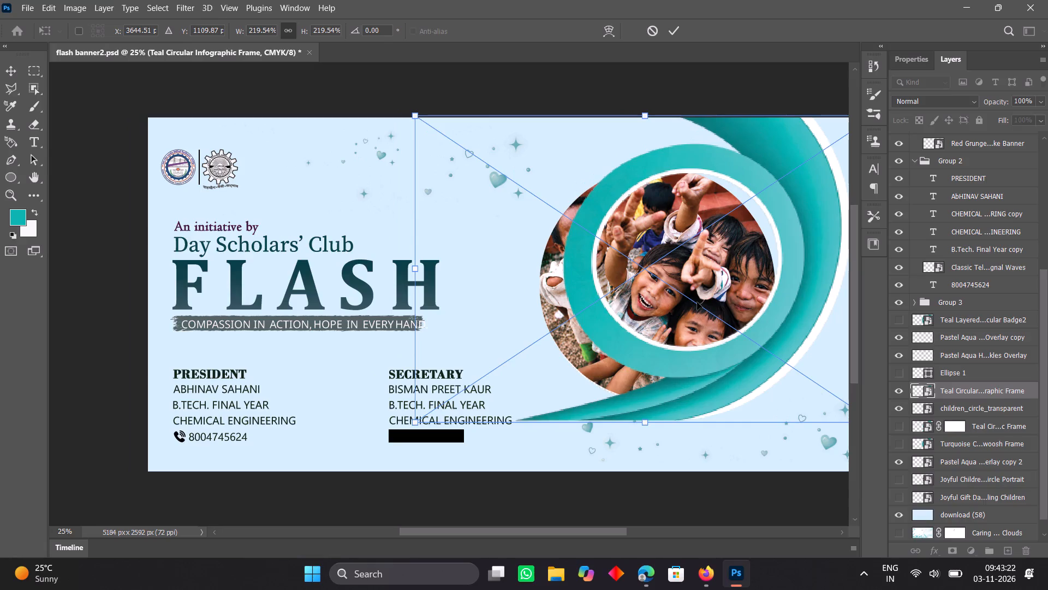
key(ctrl+plus)
key(ctrl+plus)
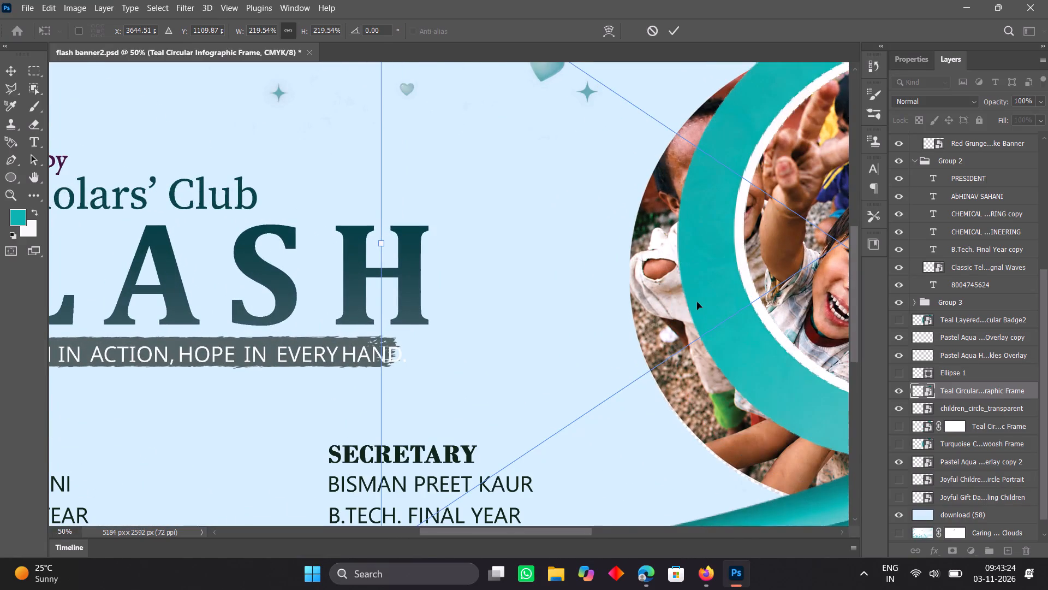
scroll(697, 302, right, 2)
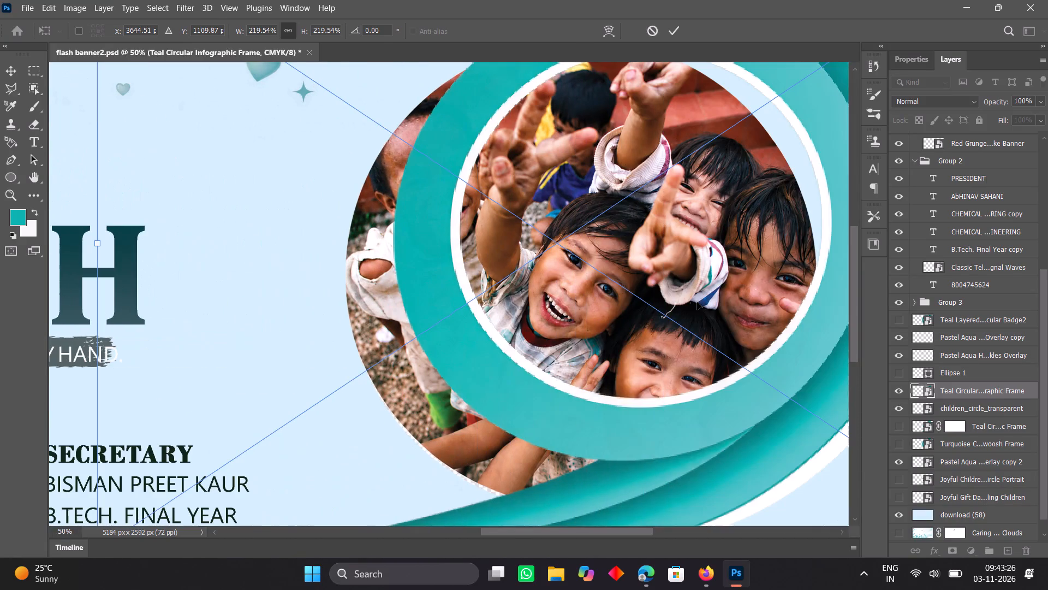
scroll(697, 302, right, 1)
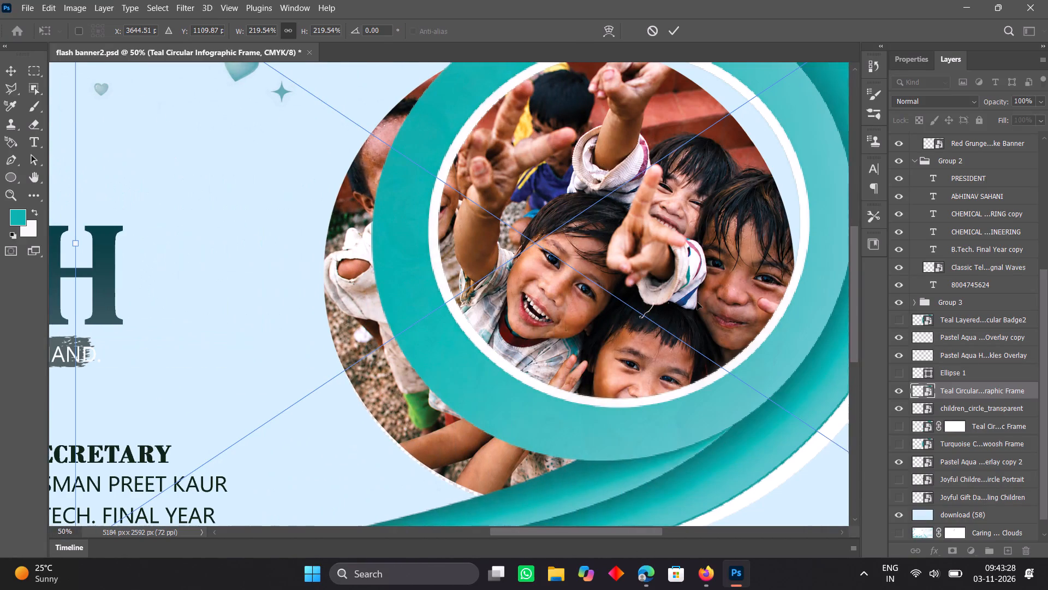
scroll(697, 302, right, 1)
key(ctrl+plus)
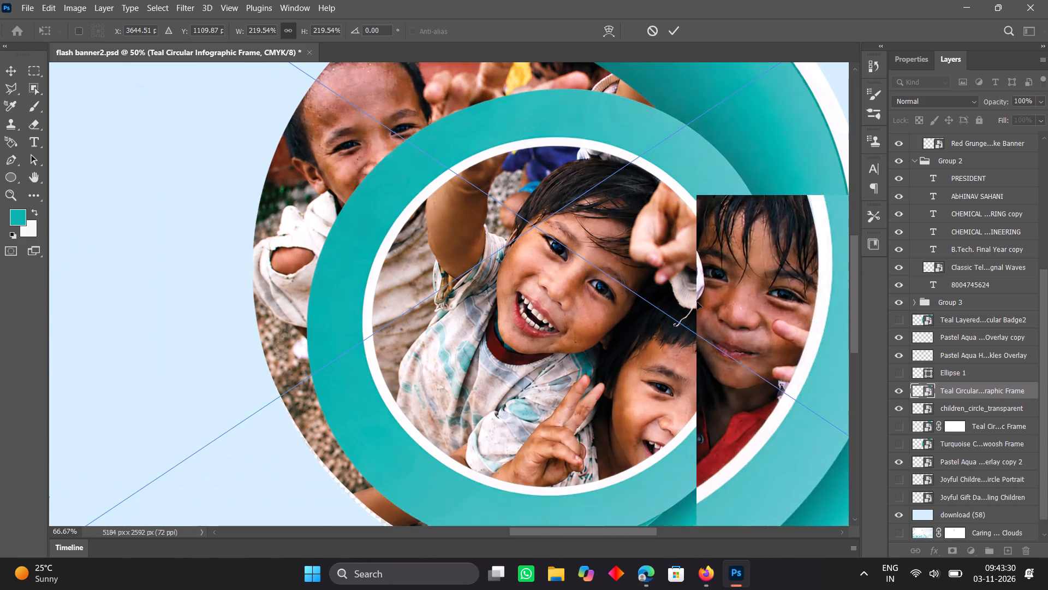
key(ctrl+plus)
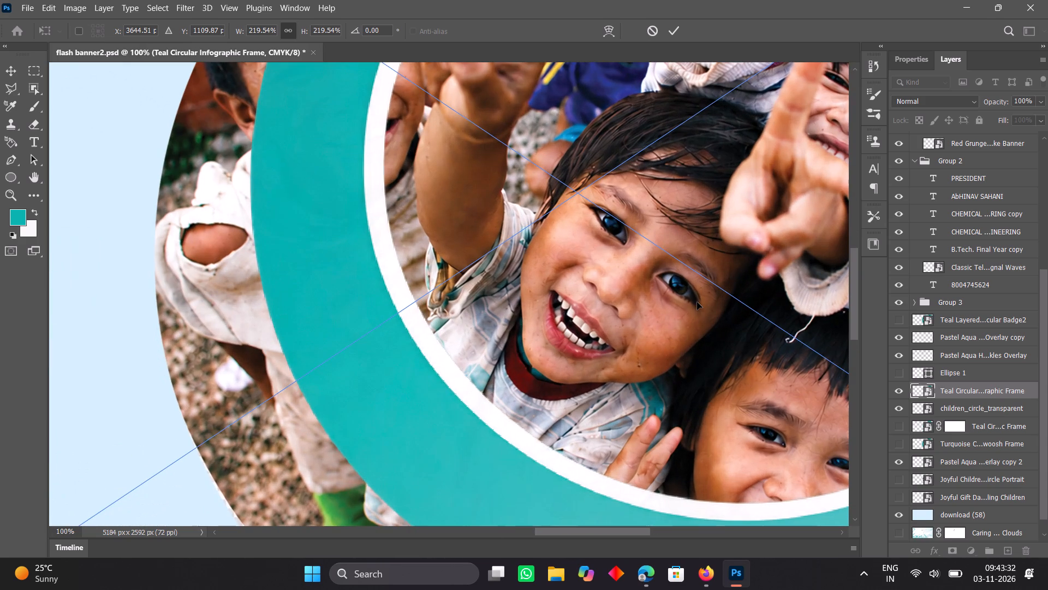
key(ctrl+plus)
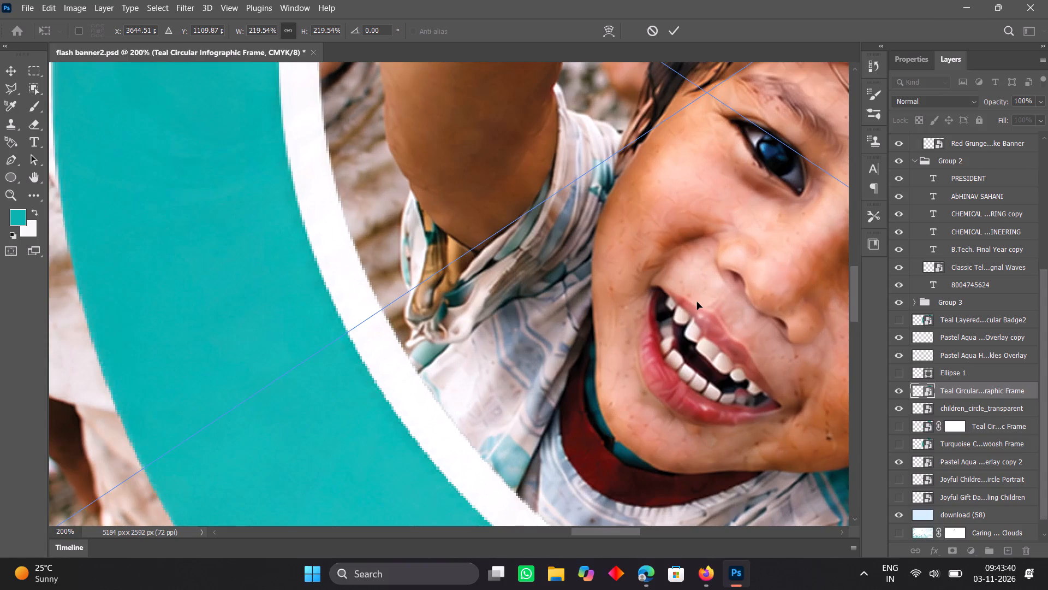
key(ctrl+minus)
key(ctrl+minus)
key(ctrl+minus)
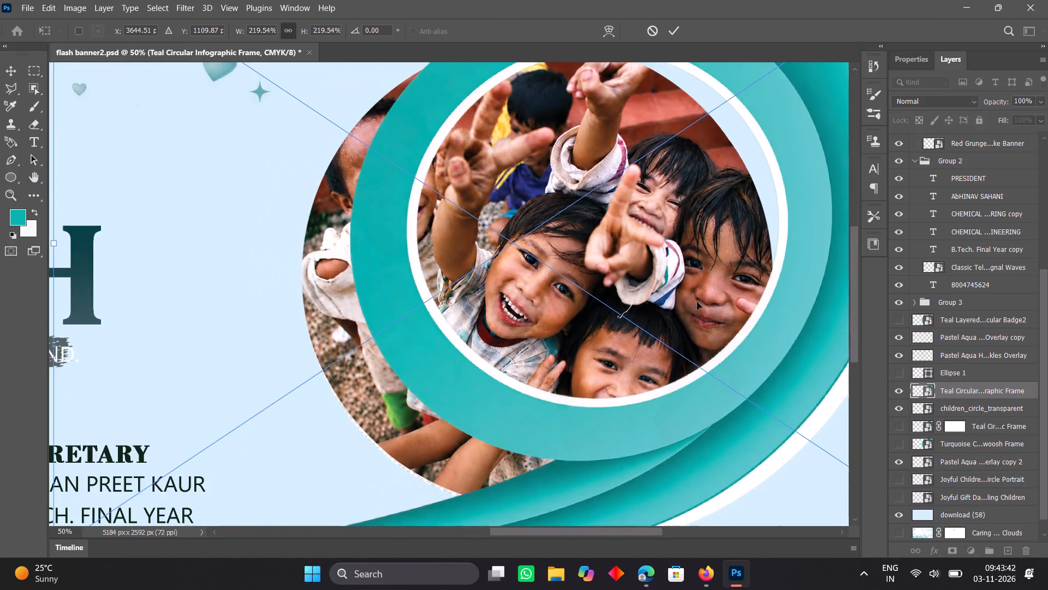
key(ctrl+minus)
key(ctrl+minus)
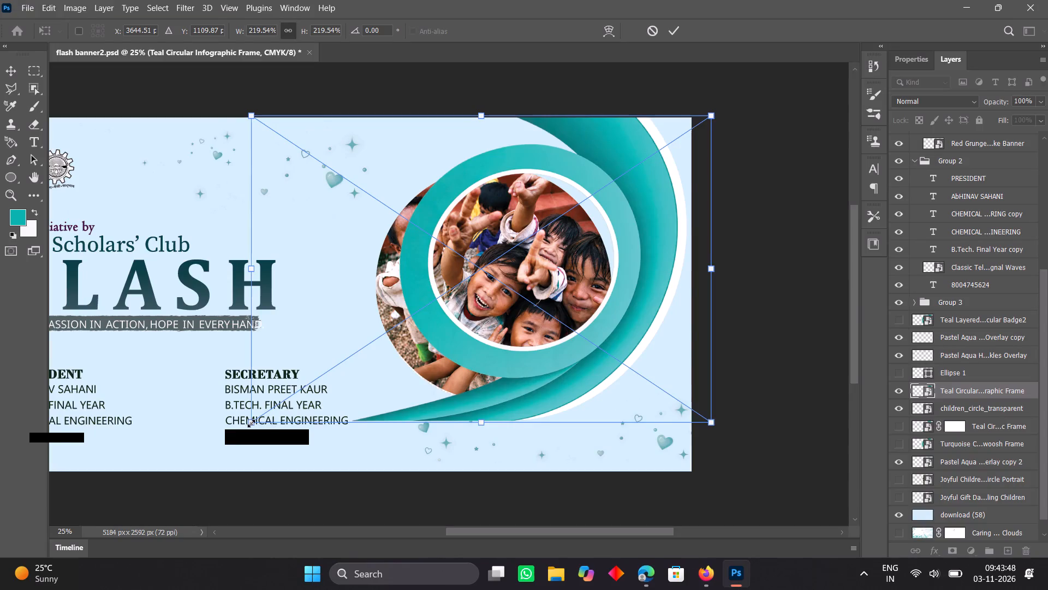
Enlarge the new teal frame proportionally to about 255.8%, extending its swoosh to the banner's lower edge.
drag(251, 423, 184, 468)
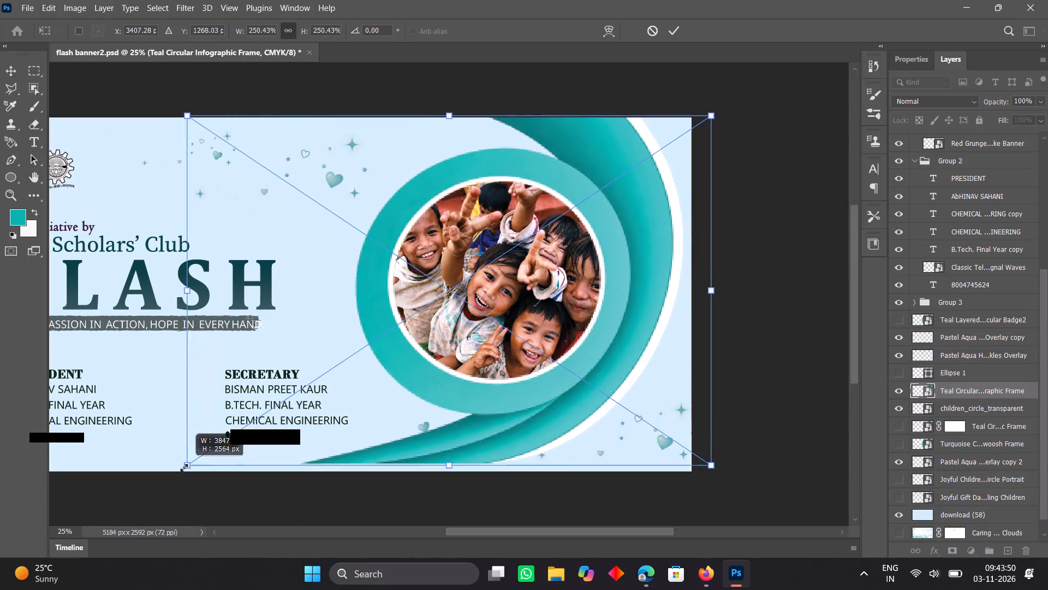
drag(184, 468, 175, 474)
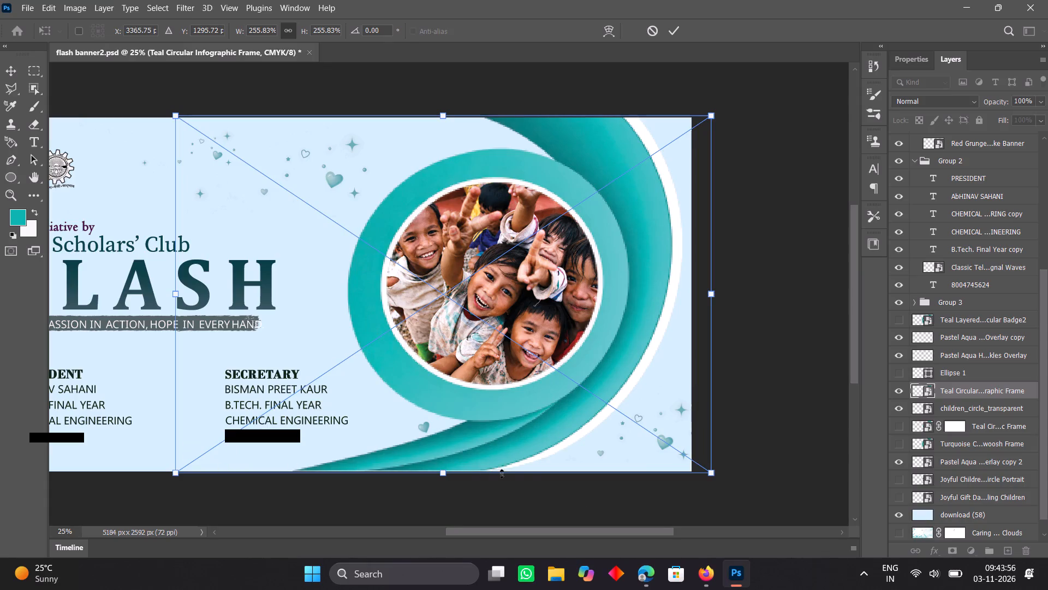
click(979, 497)
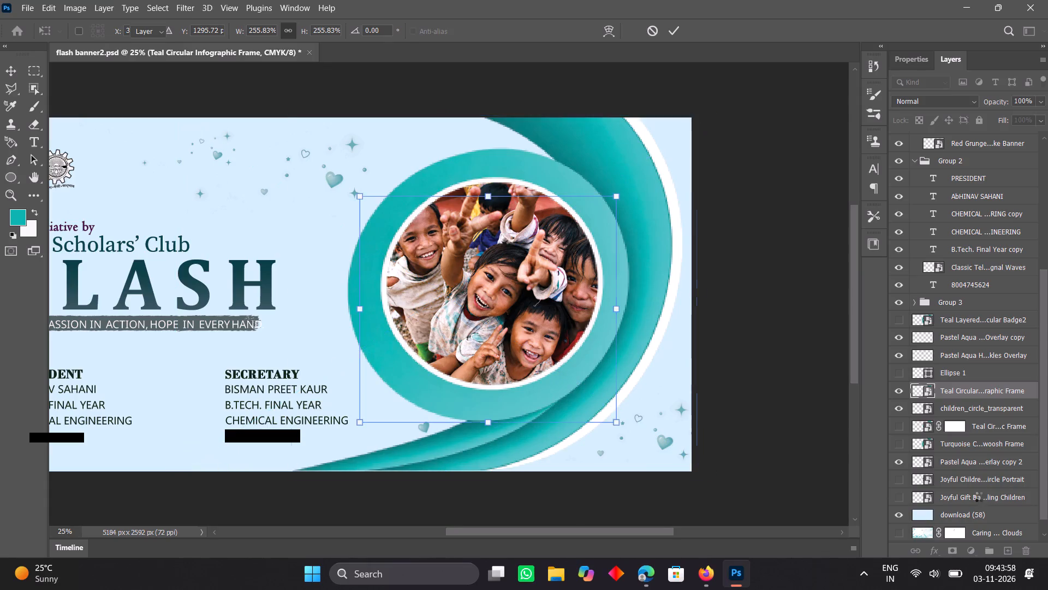
Inspect the enlarged teal frame's fit around the children's photo, both up close and across the whole banner.
scroll(520, 339, up, 3)
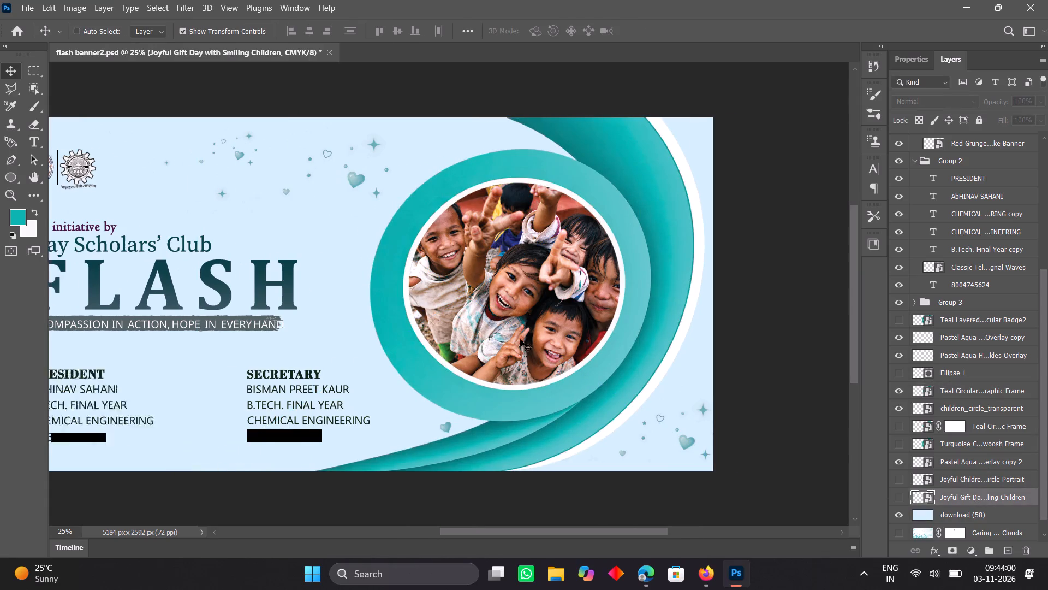
scroll(520, 339, up, 3)
ctrl+scroll(520, 339, up, 6)
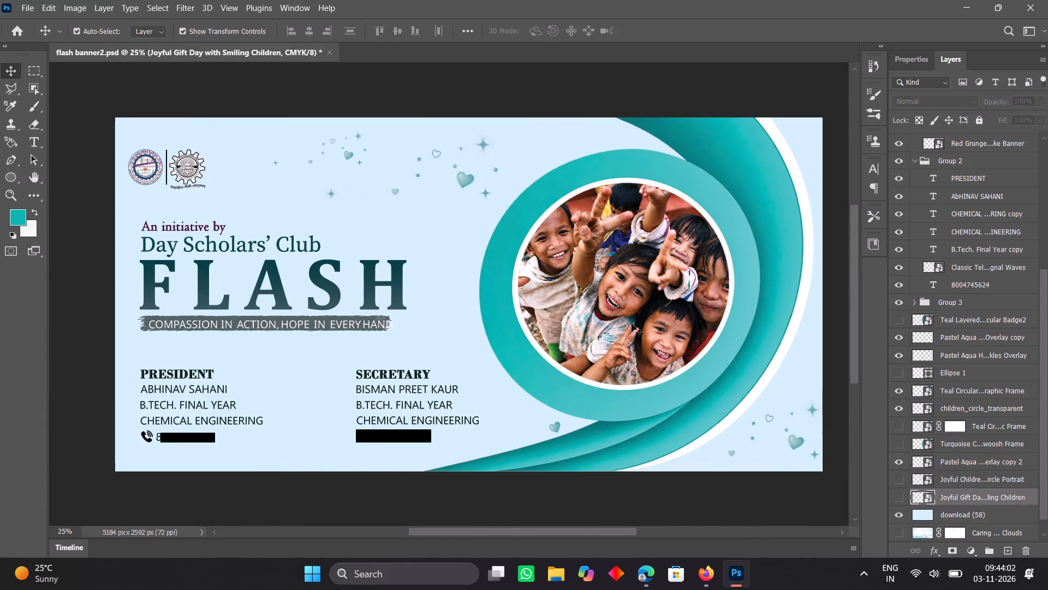
key(ctrl+plus)
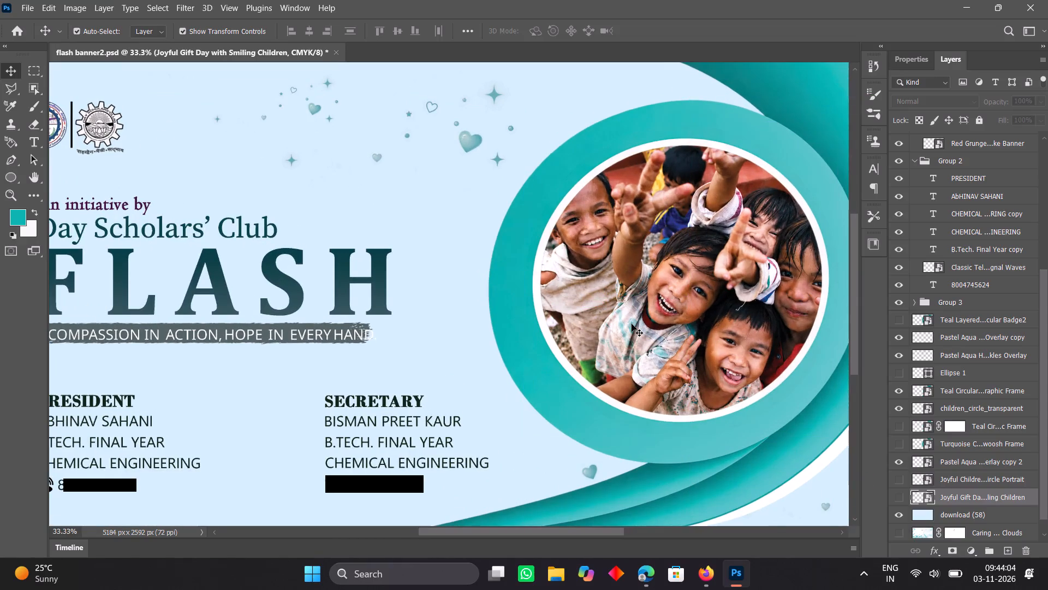
key(ctrl+plus)
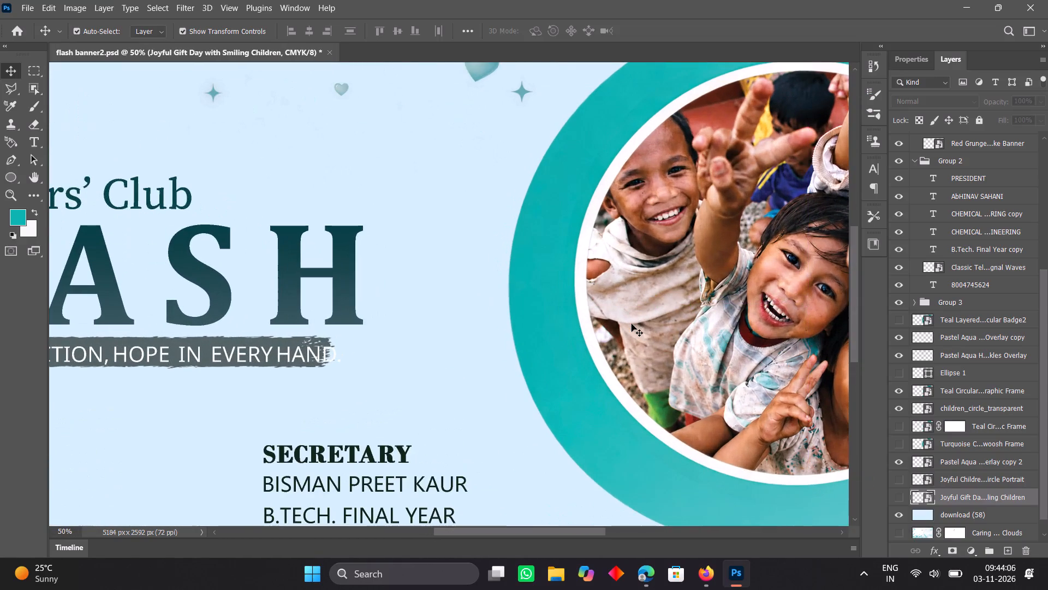
scroll(735, 355, right, 2)
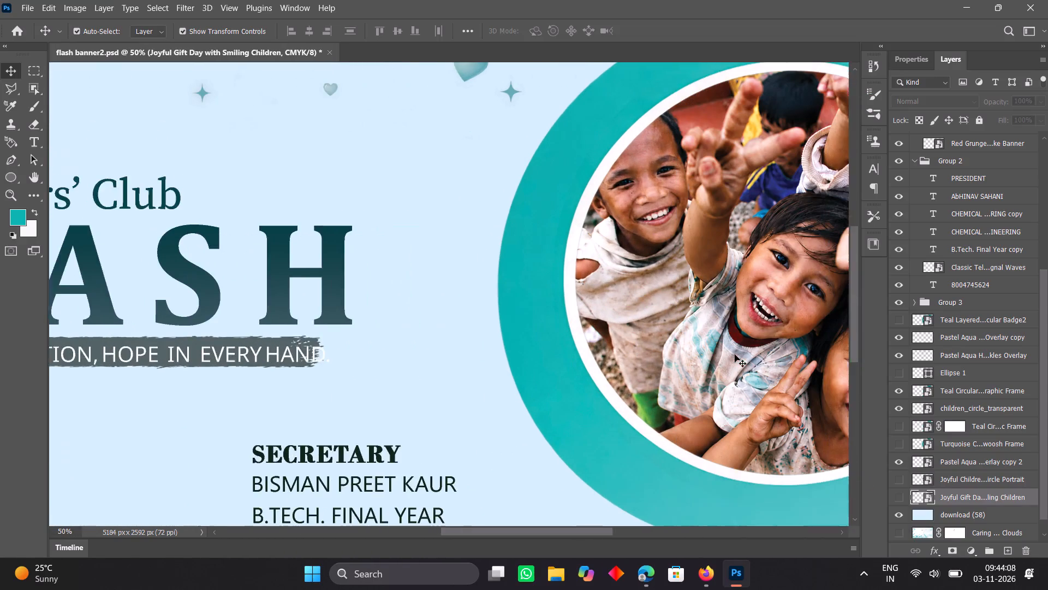
scroll(735, 355, right, 3)
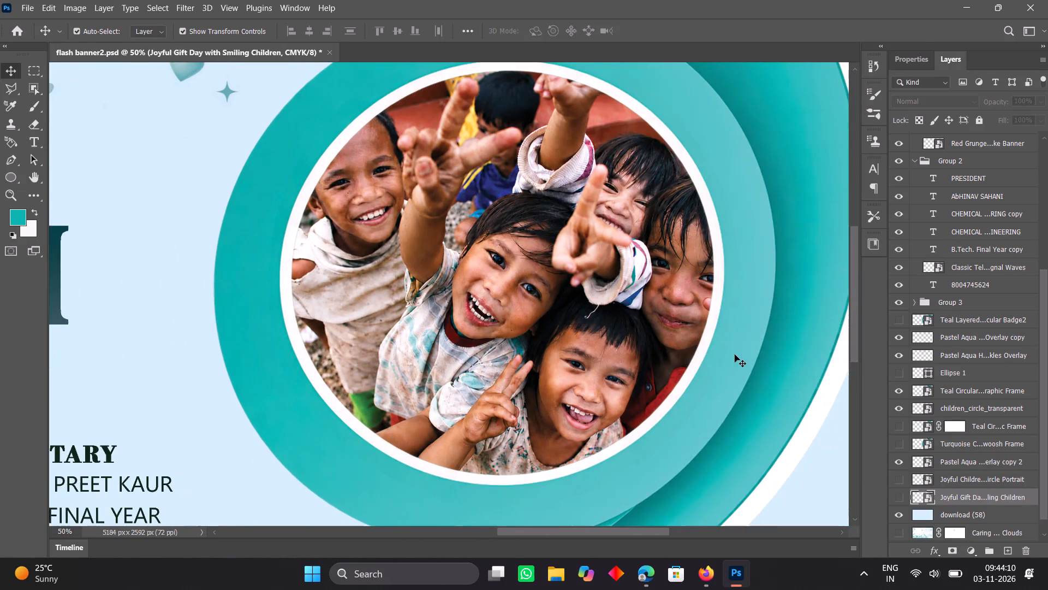
scroll(735, 355, right, 1)
ctrl+scroll(735, 355, down, 7)
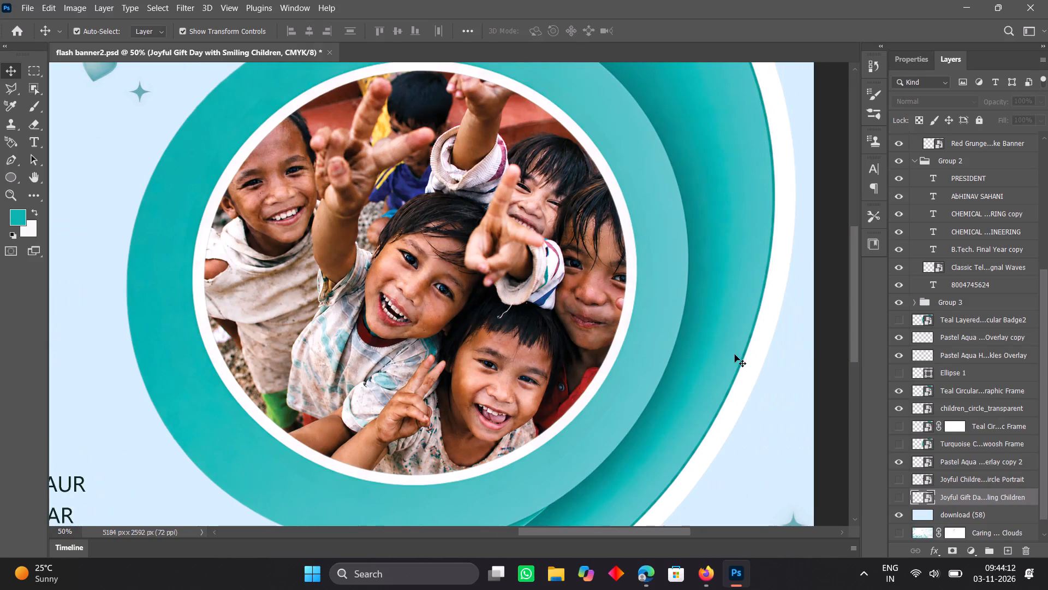
ctrl+scroll(735, 355, down, 1)
key(ctrl+minus)
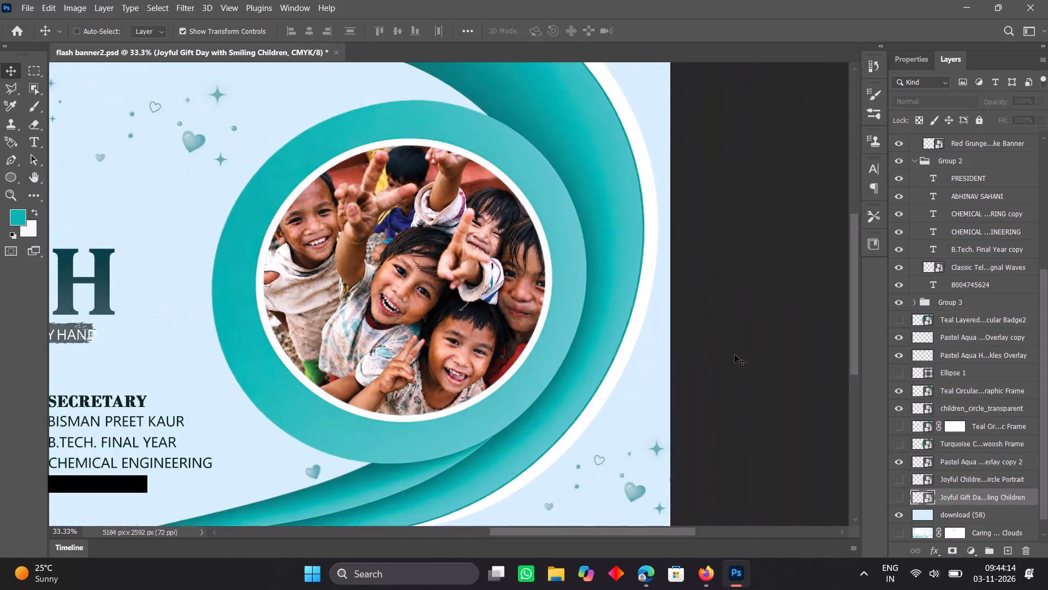
key(ctrl+minus)
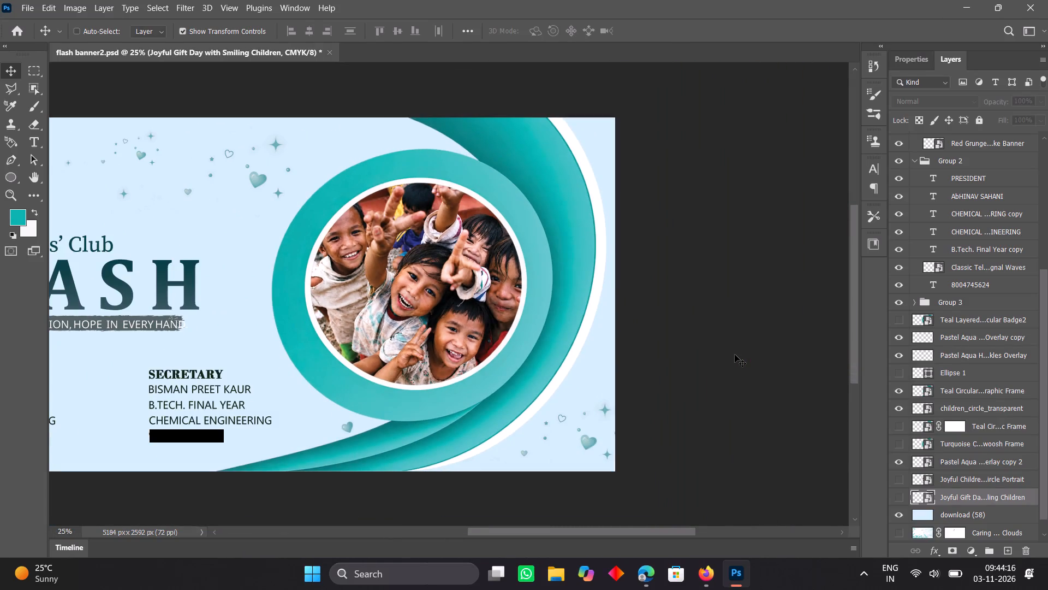
key(ctrl+minus)
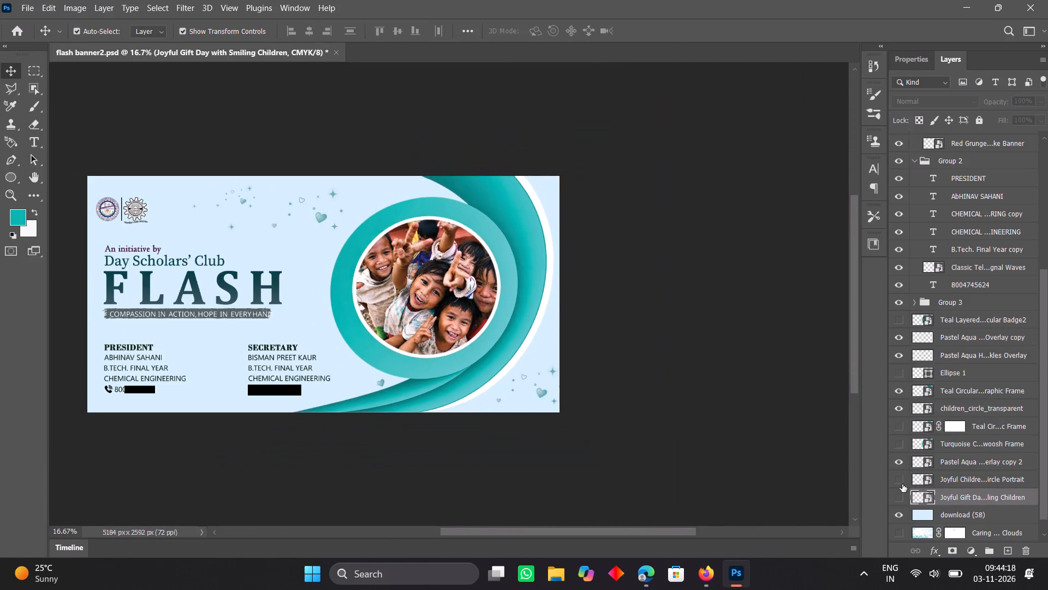
Compare the older masked teal frame with the new one by alternating their visibility, ending with only the new frame shown.
click(898, 391)
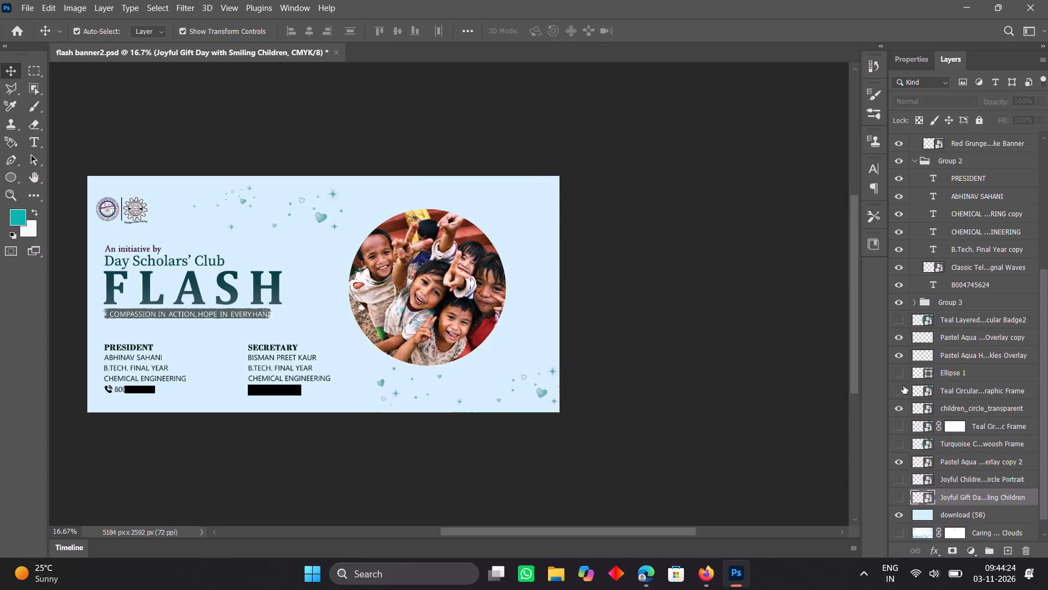
click(898, 426)
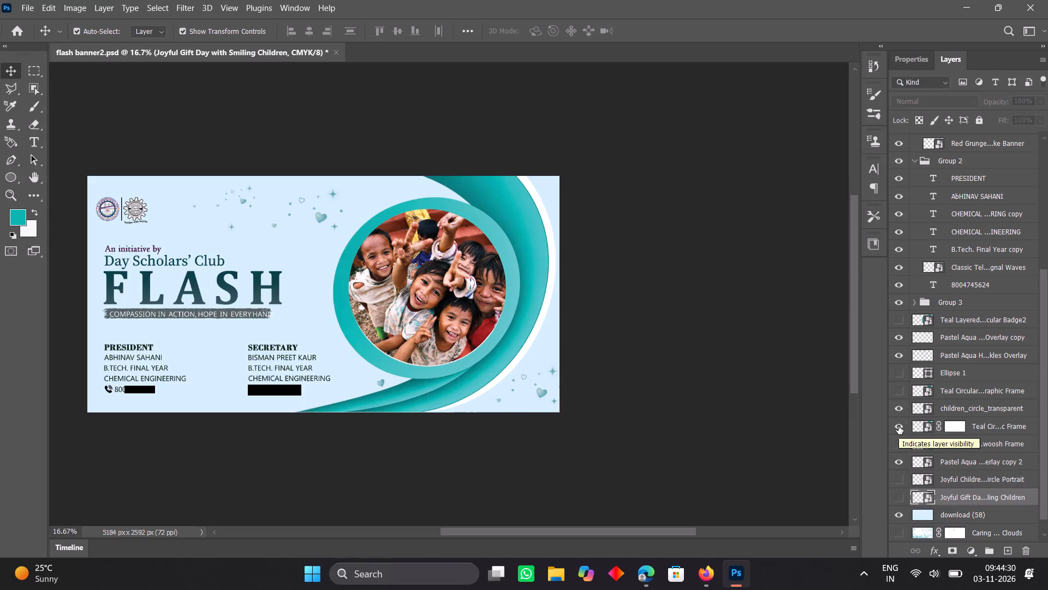
key(ctrl+plus)
key(ctrl+plus)
key(ctrl+plus)
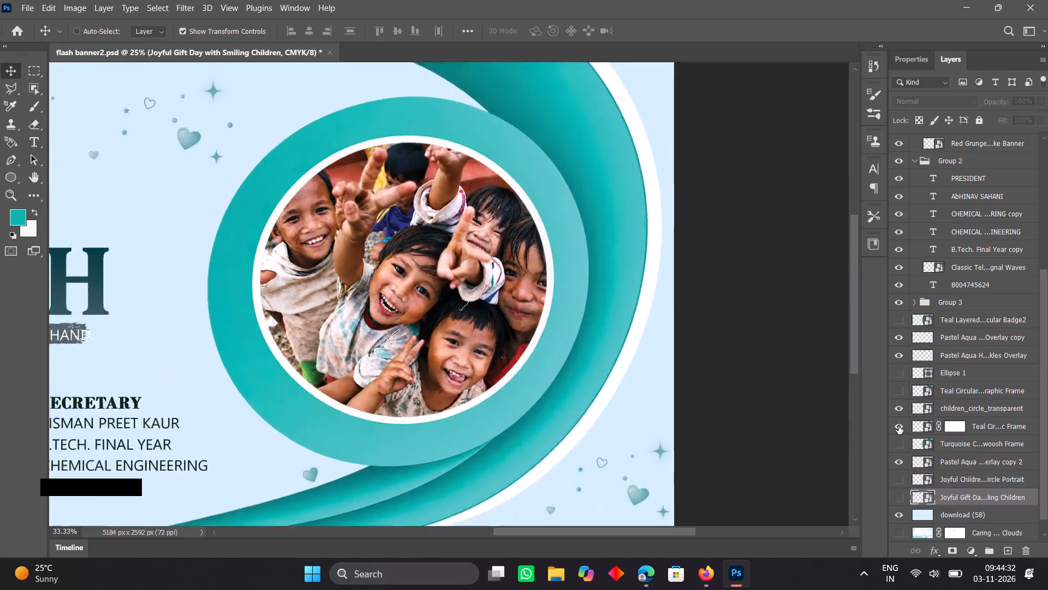
key(ctrl+plus)
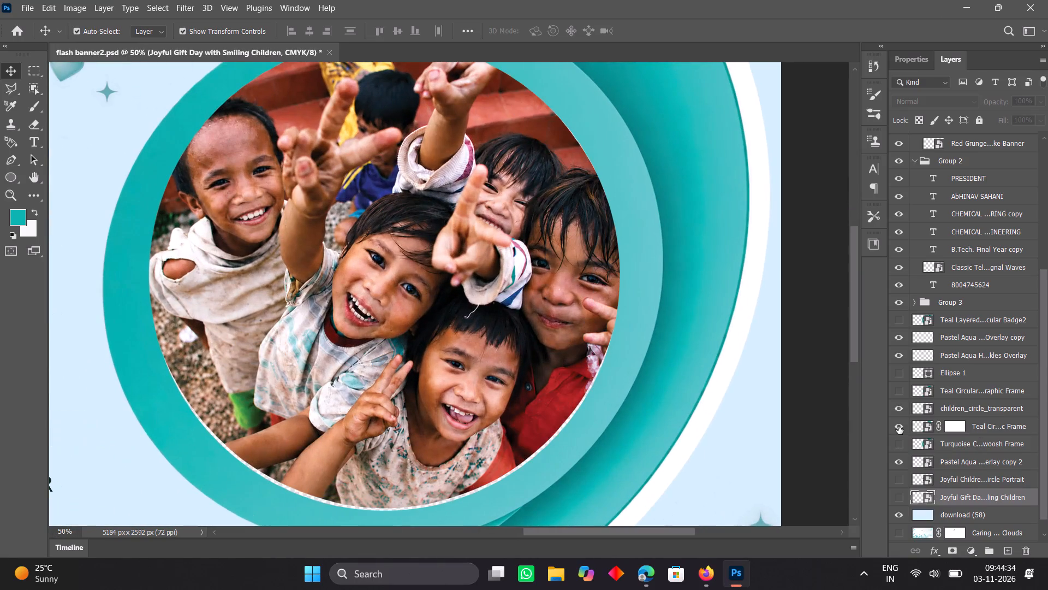
click(898, 426)
click(895, 393)
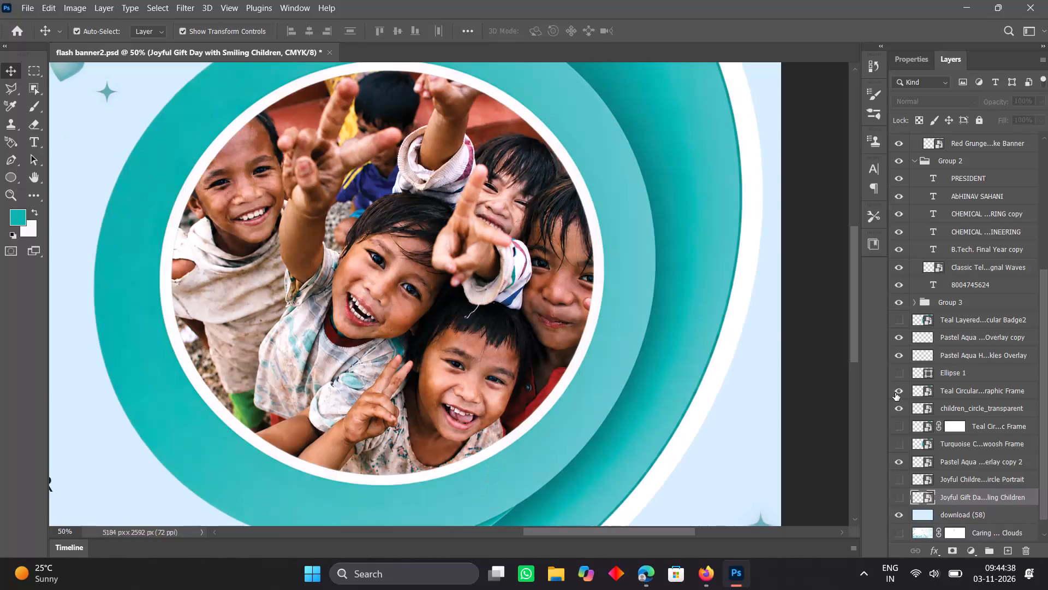
click(896, 425)
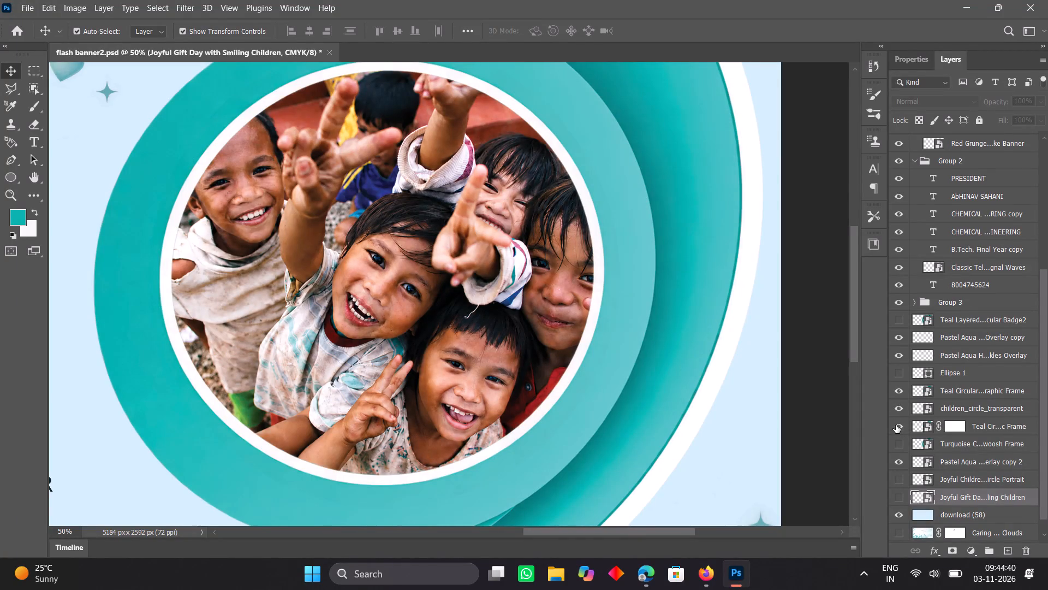
click(896, 425)
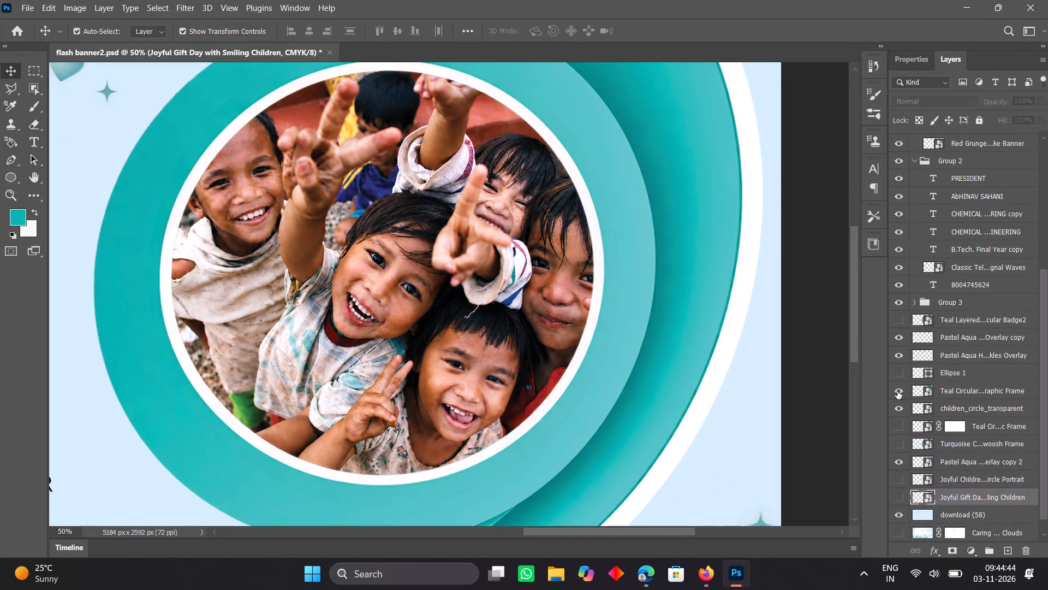
click(897, 391)
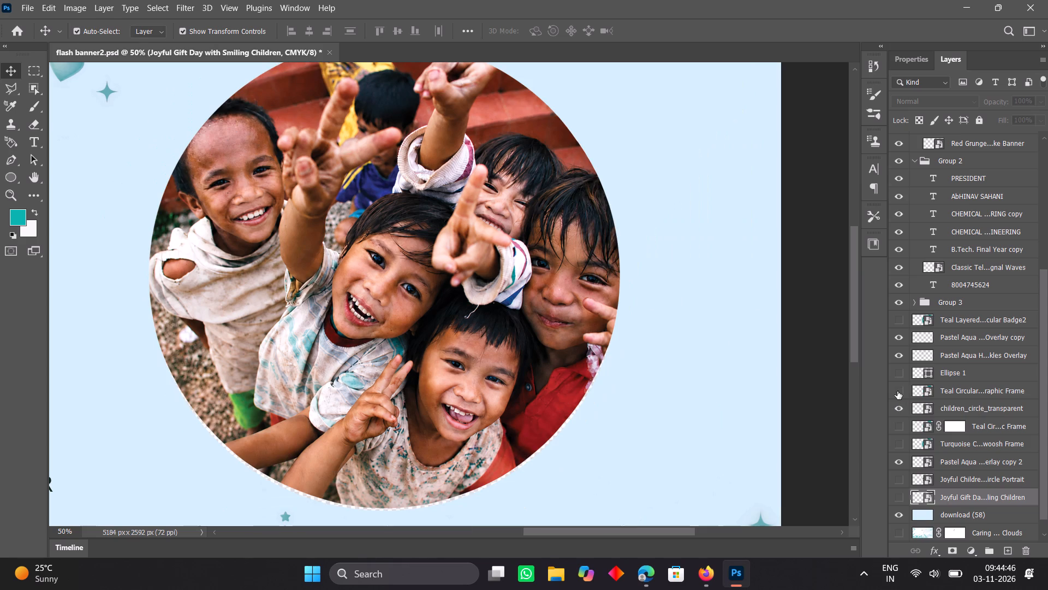
click(897, 386)
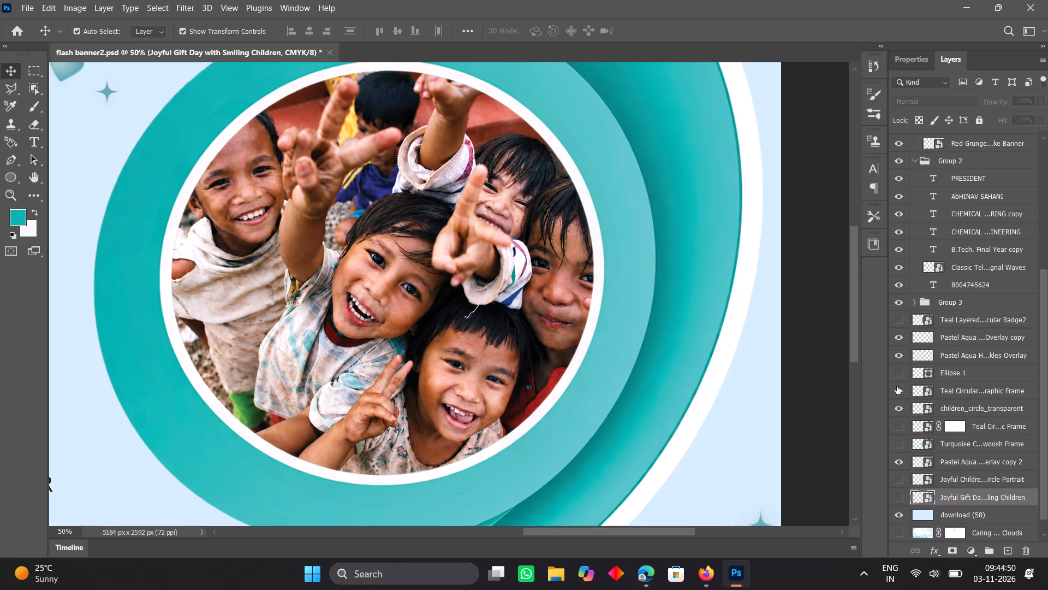
click(897, 386)
click(898, 426)
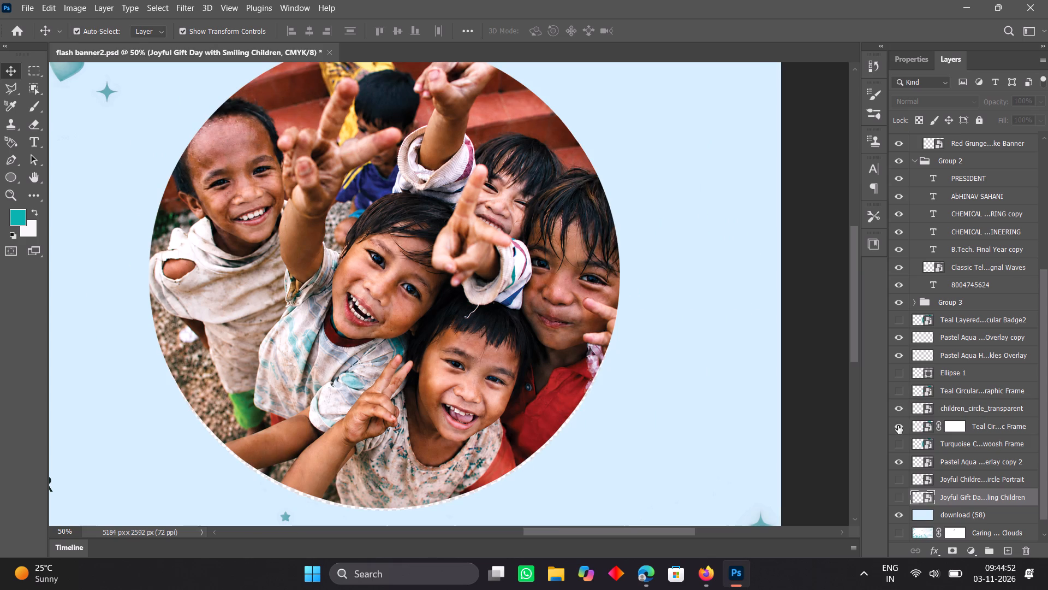
click(898, 426)
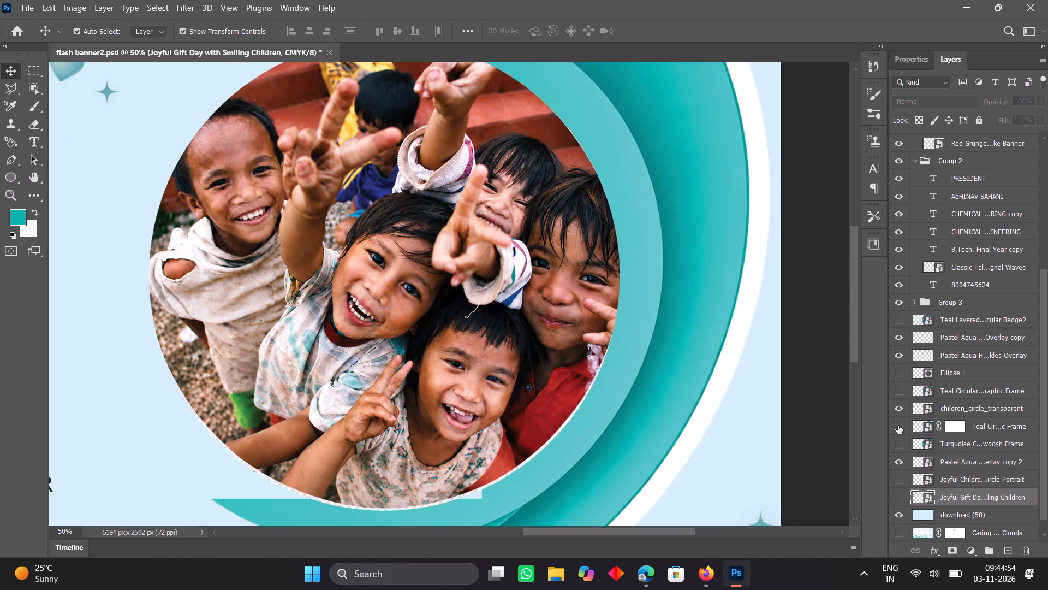
click(894, 389)
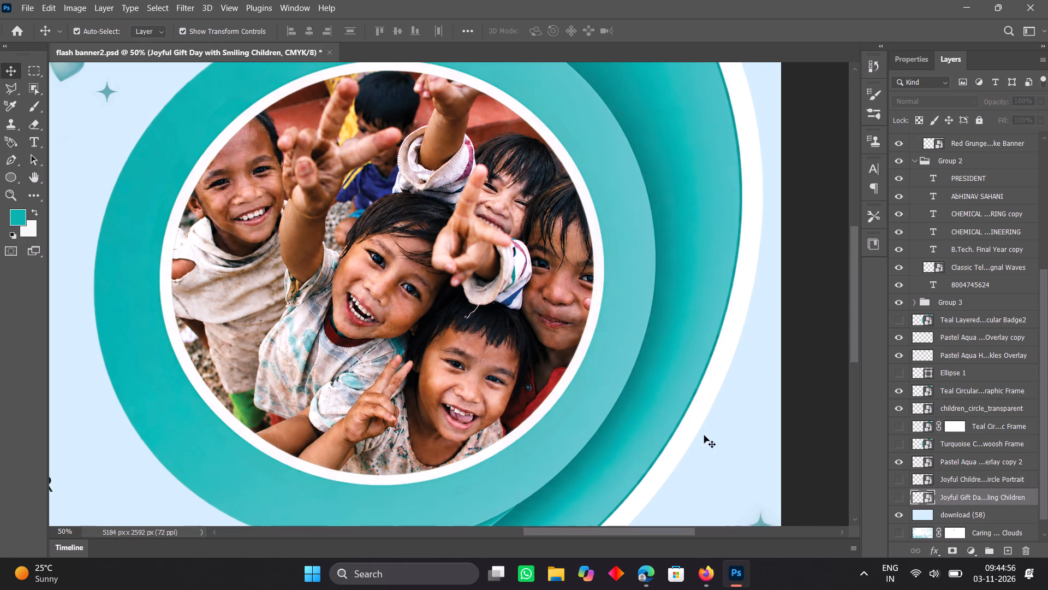
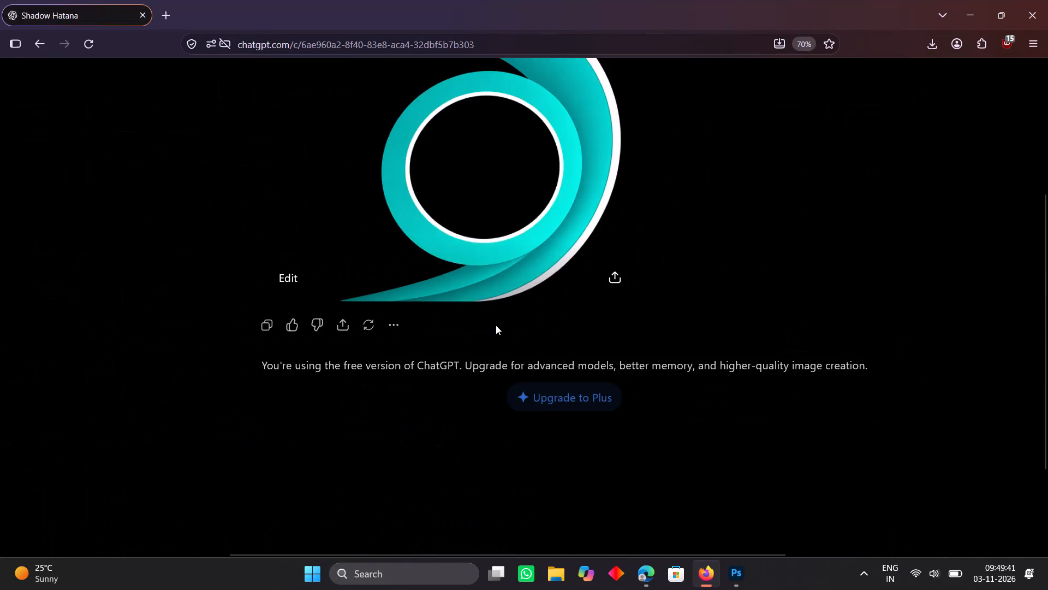
click(563, 306)
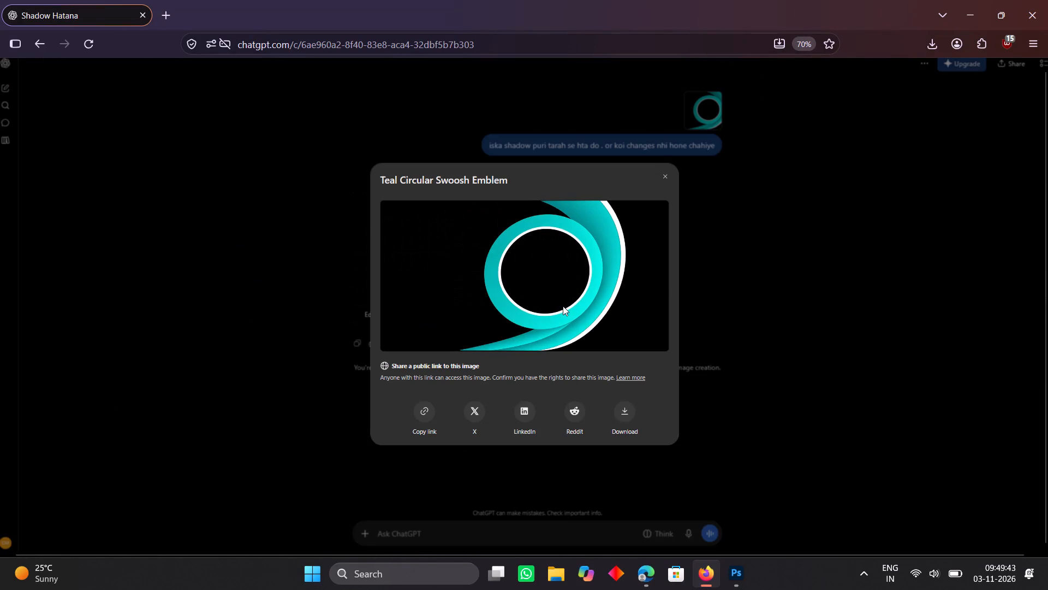
click(627, 411)
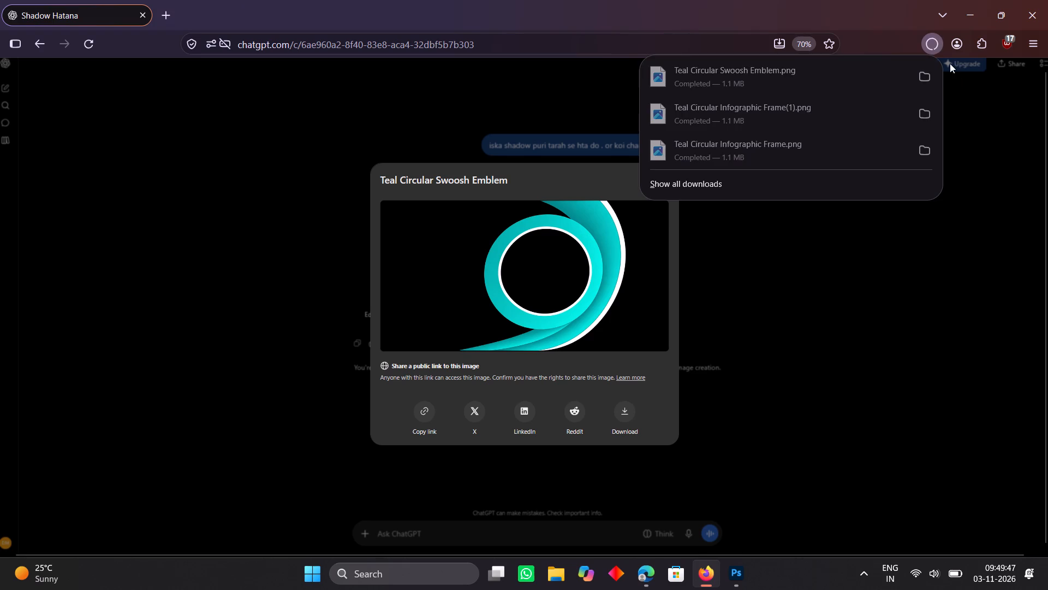
Place the downloaded Teal Circular Swoosh Emblem.png in the Photoshop banner flash banner2.psd and hide the earlier Teal Circular Infographic Frame layer.
drag(837, 75, 535, 535)
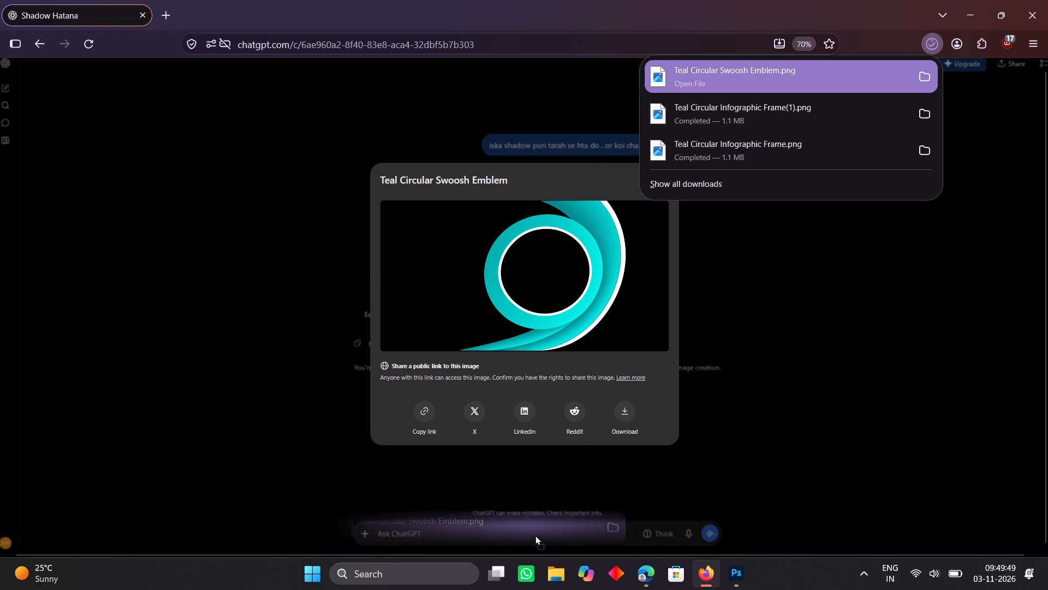
drag(535, 535, 469, 405)
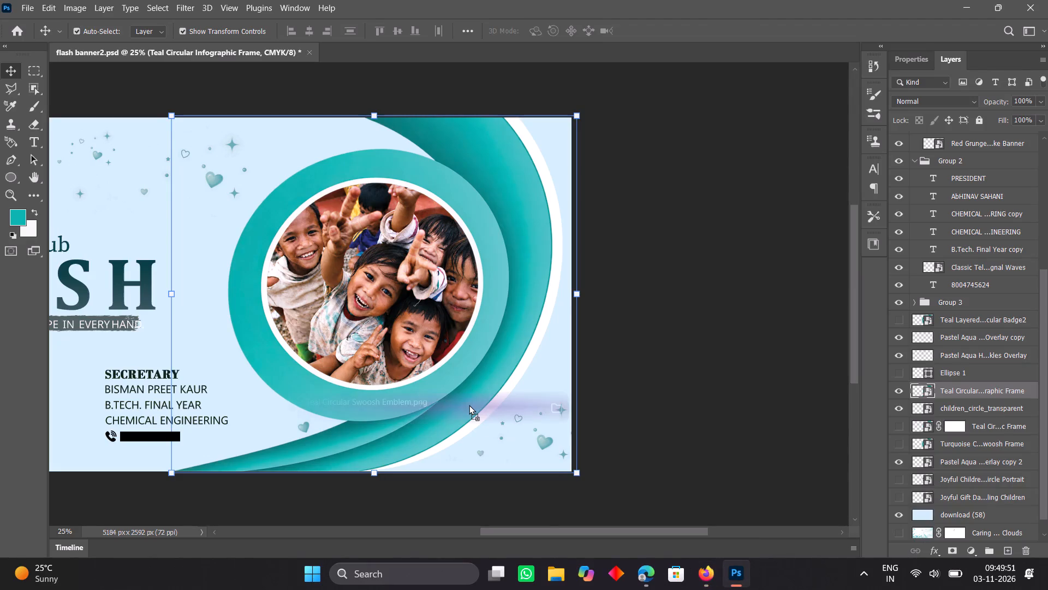
drag(469, 405, 469, 404)
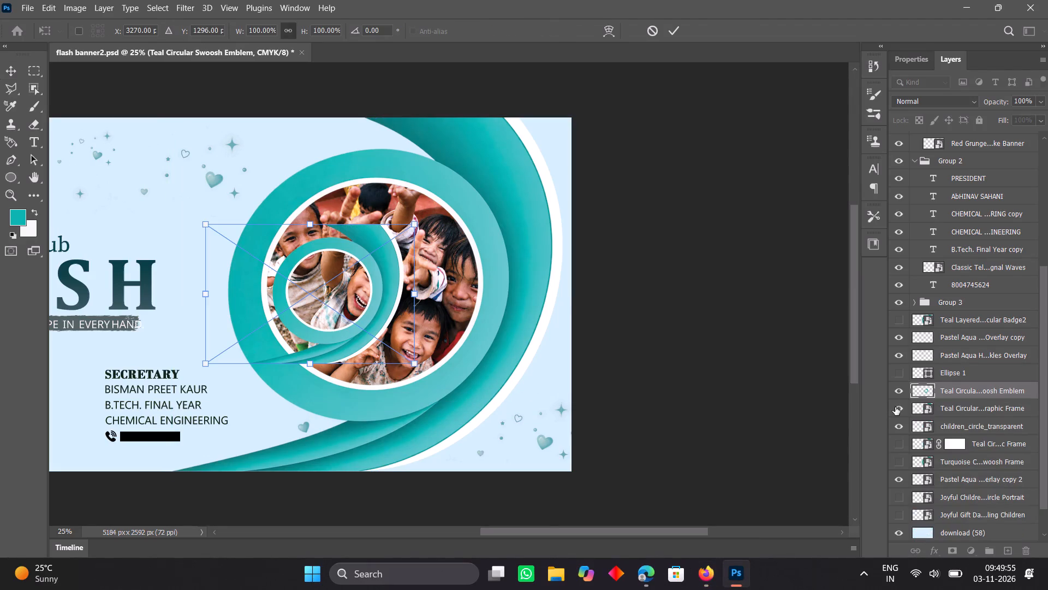
click(896, 408)
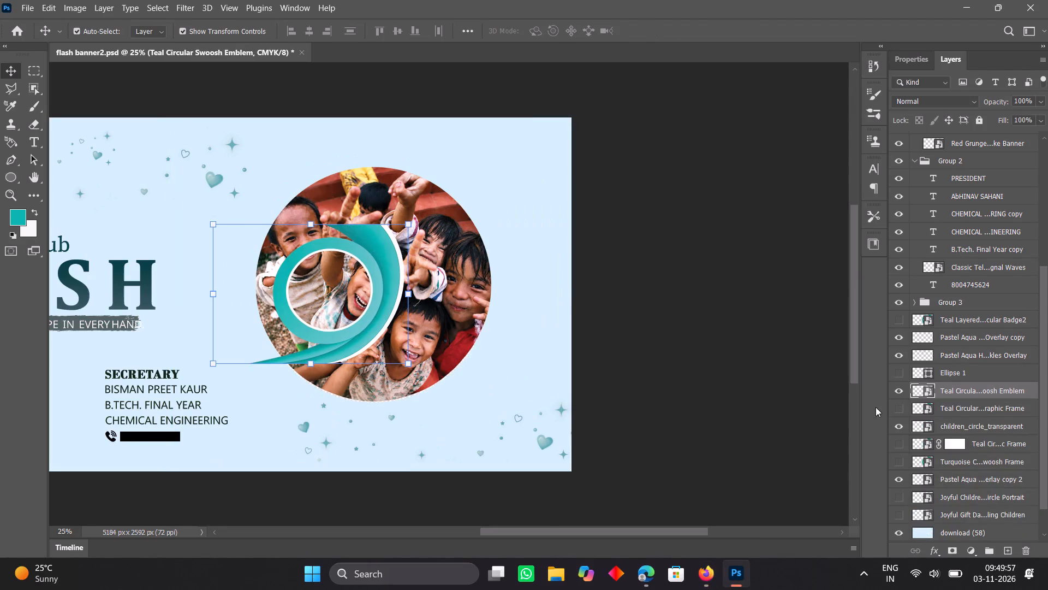
Scale the Teal Circular Swoosh Emblem proportionally to about 254% (about 3899 × 2599 px) and position it around the children's photo, spanning the banner height.
drag(411, 221, 440, 200)
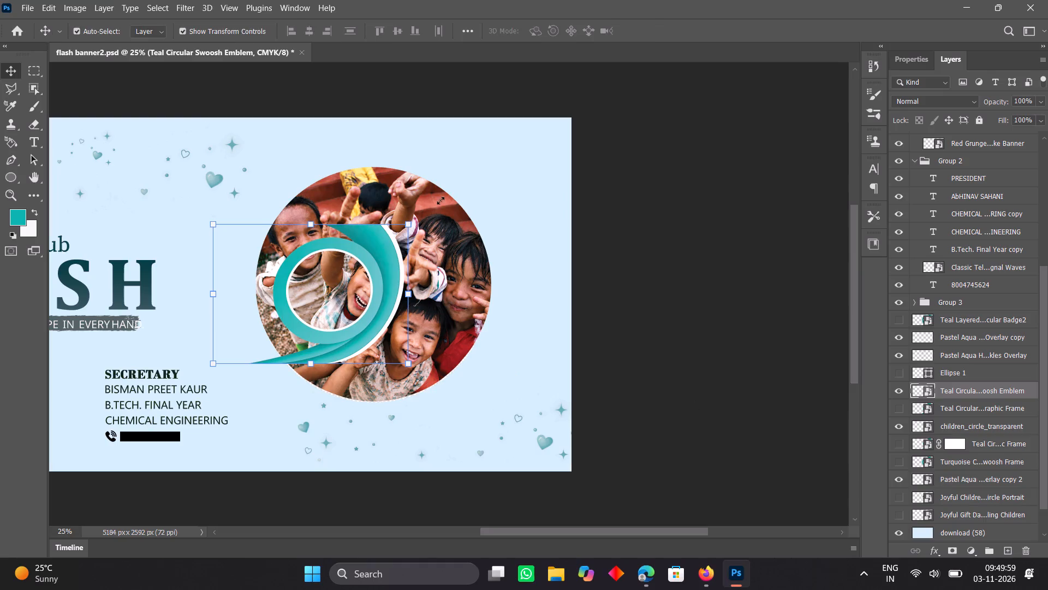
drag(440, 200, 544, 141)
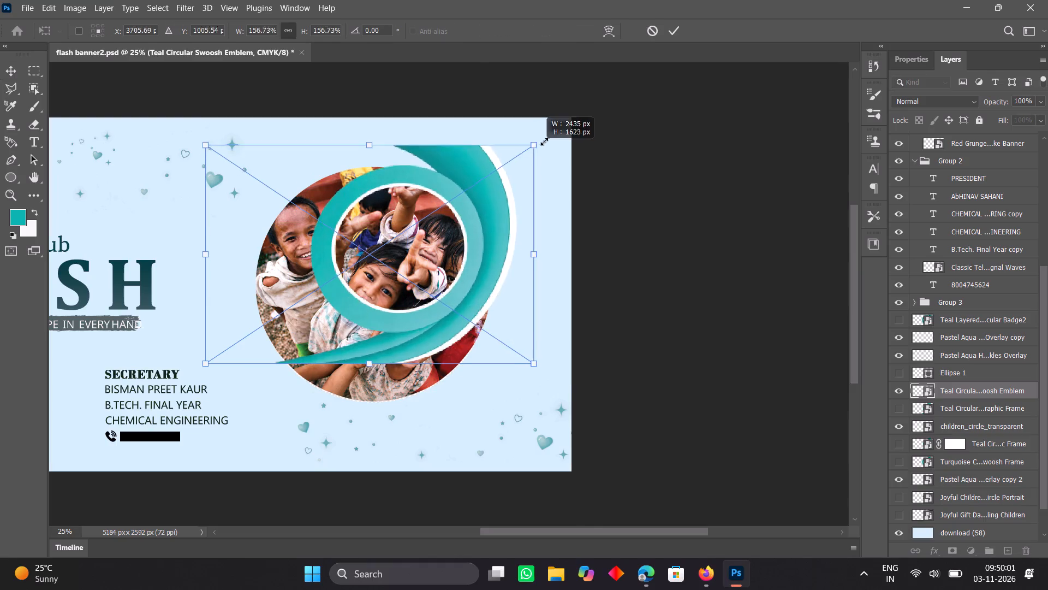
drag(544, 141, 645, 43)
drag(499, 223, 396, 307)
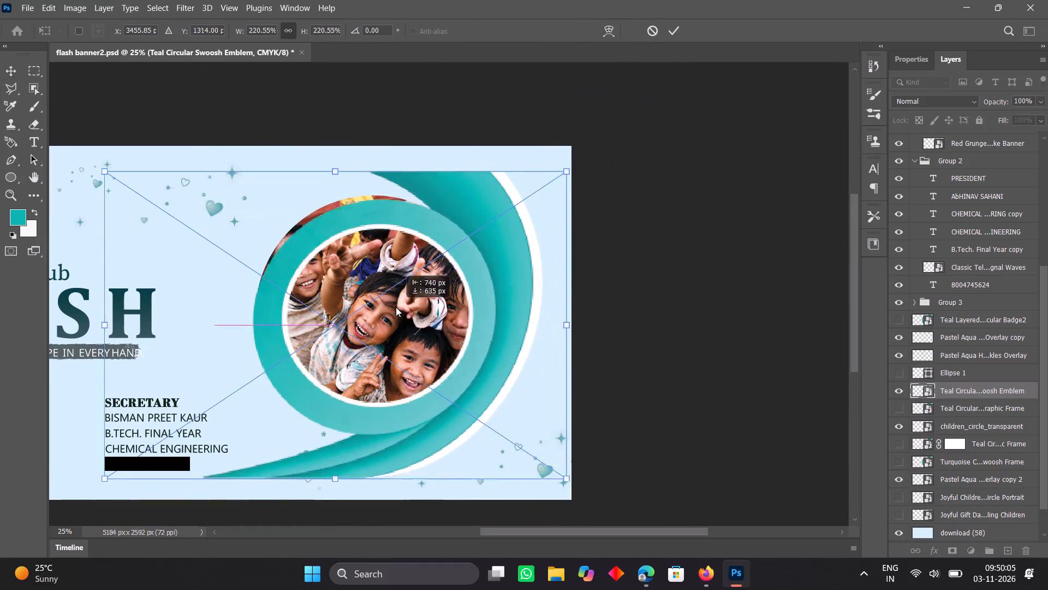
drag(396, 307, 393, 304)
drag(557, 165, 648, 91)
drag(539, 260, 455, 323)
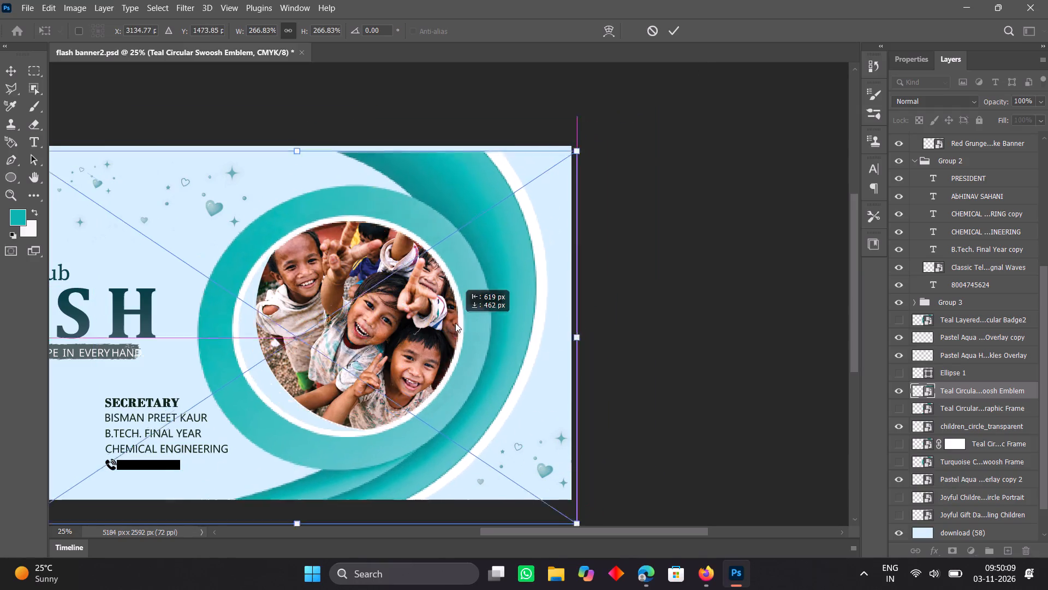
drag(455, 323, 473, 298)
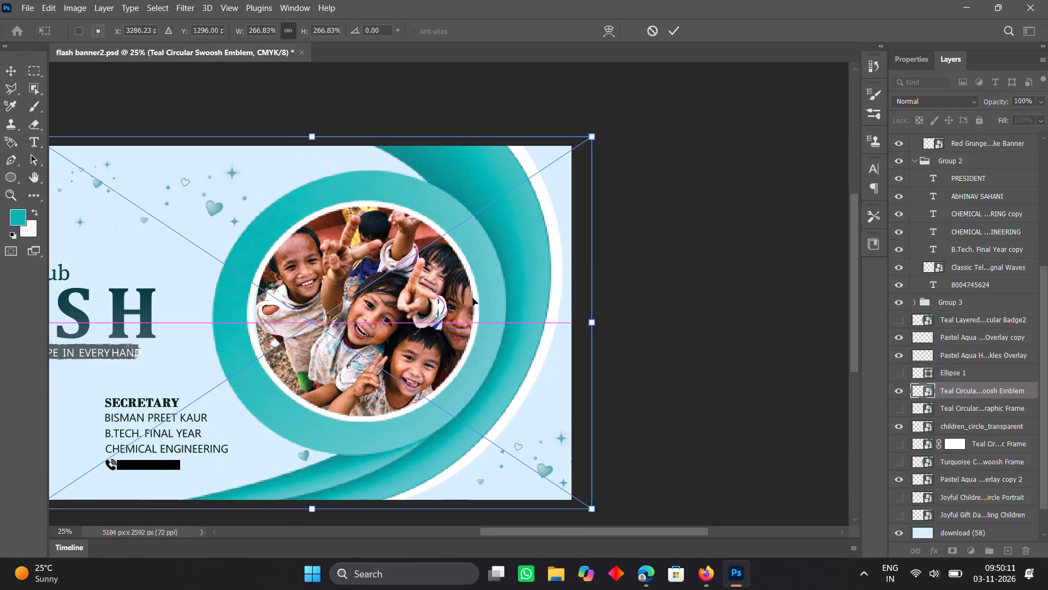
drag(592, 138, 559, 163)
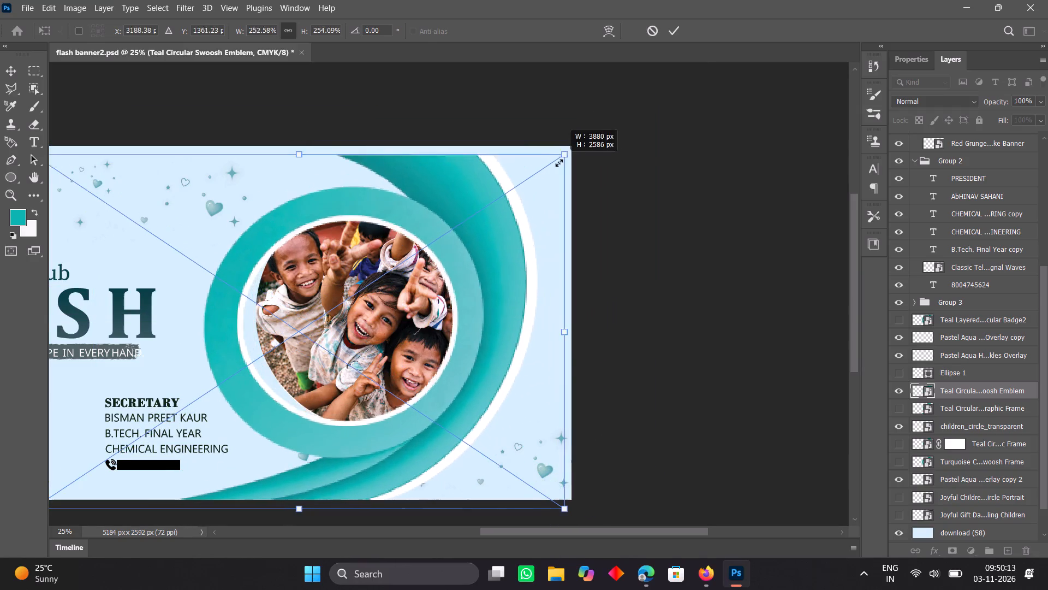
drag(559, 163, 553, 169)
drag(411, 263, 445, 232)
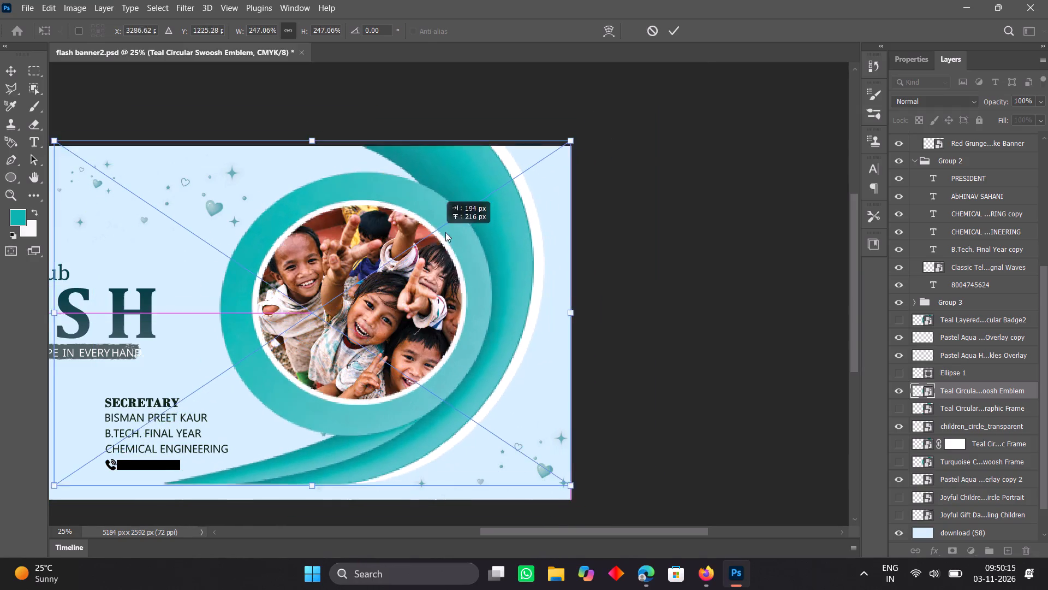
drag(445, 232, 440, 246)
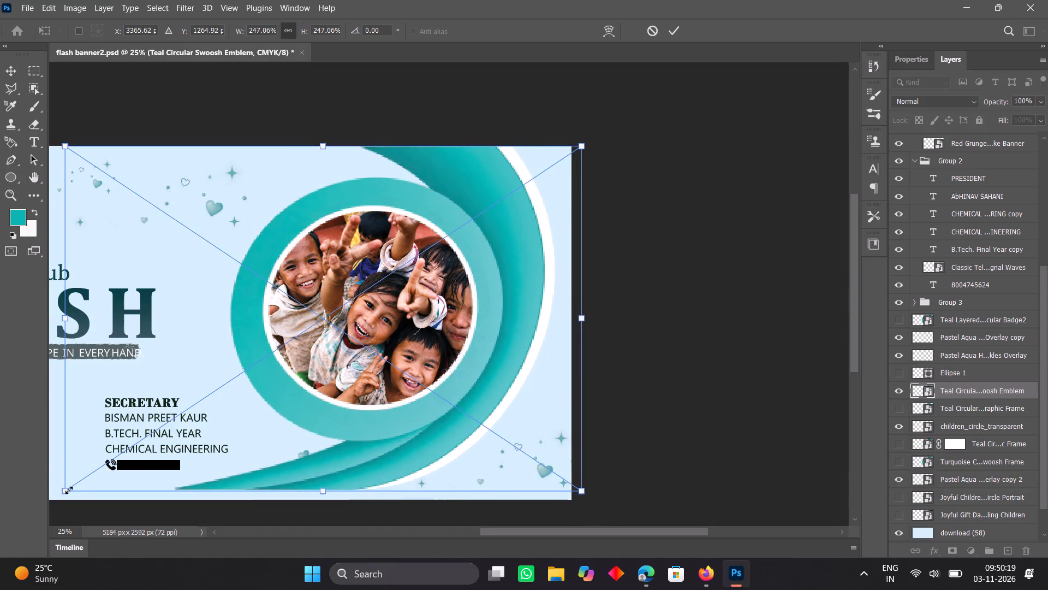
drag(63, 493, 55, 509)
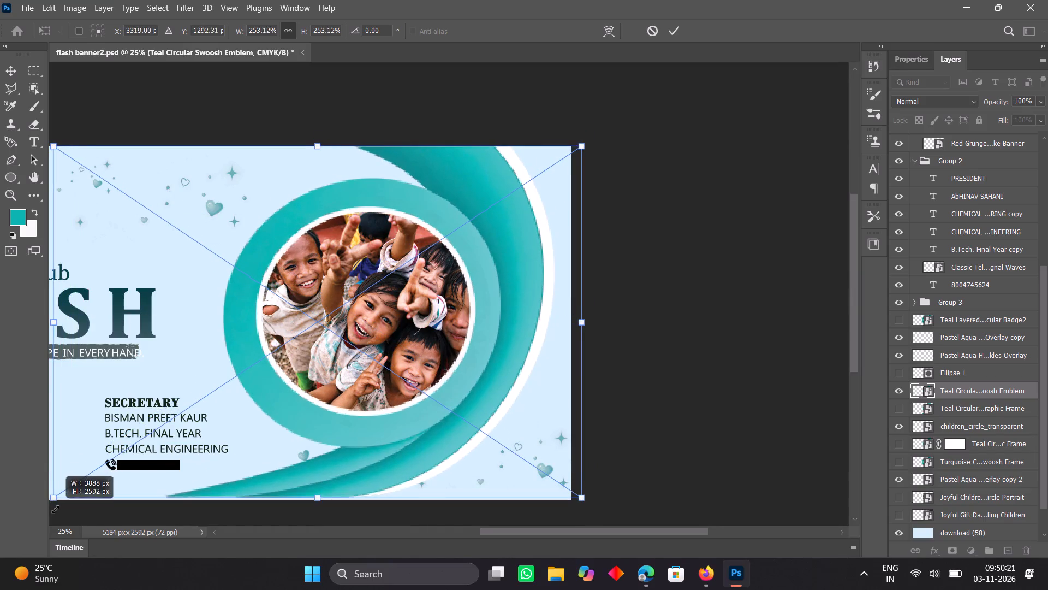
drag(55, 509, 54, 510)
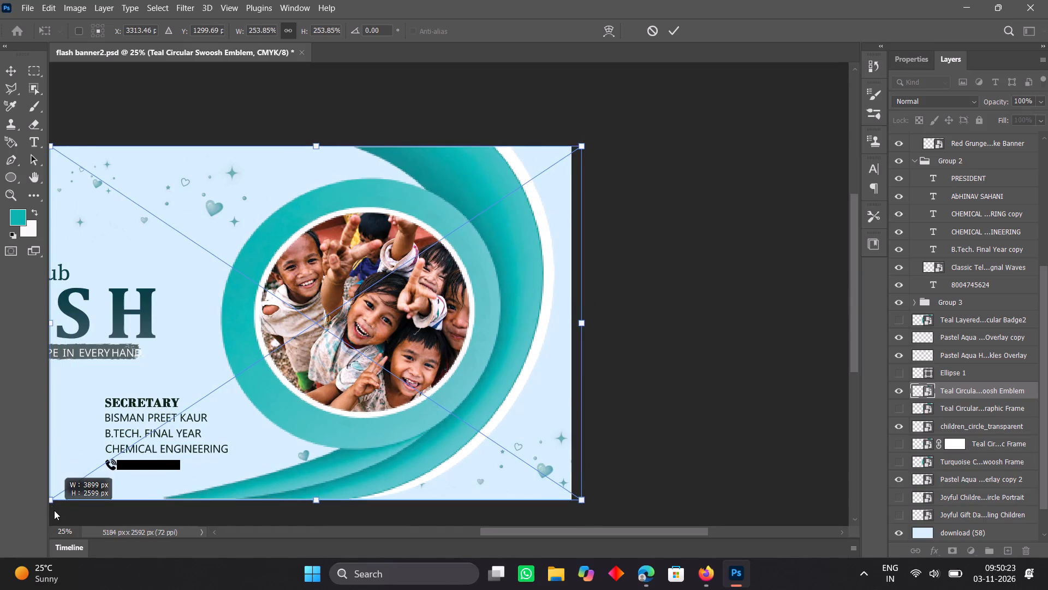
Examine how the enlarged teal frame fits around the children's photo and along the banner's edge.
ctrl+scroll(571, 399, down, 2)
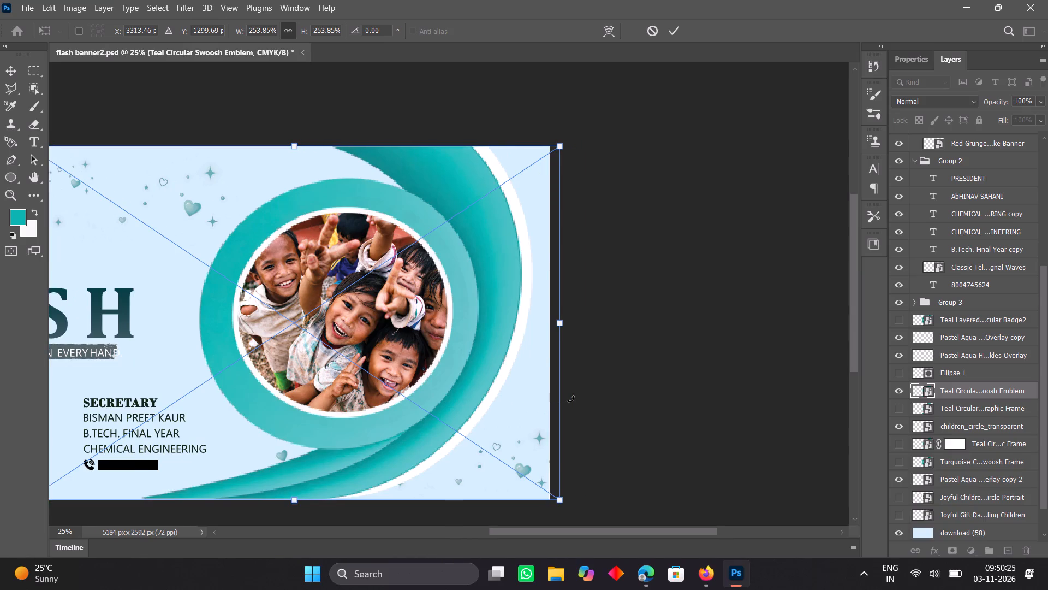
ctrl+scroll(571, 399, down, 6)
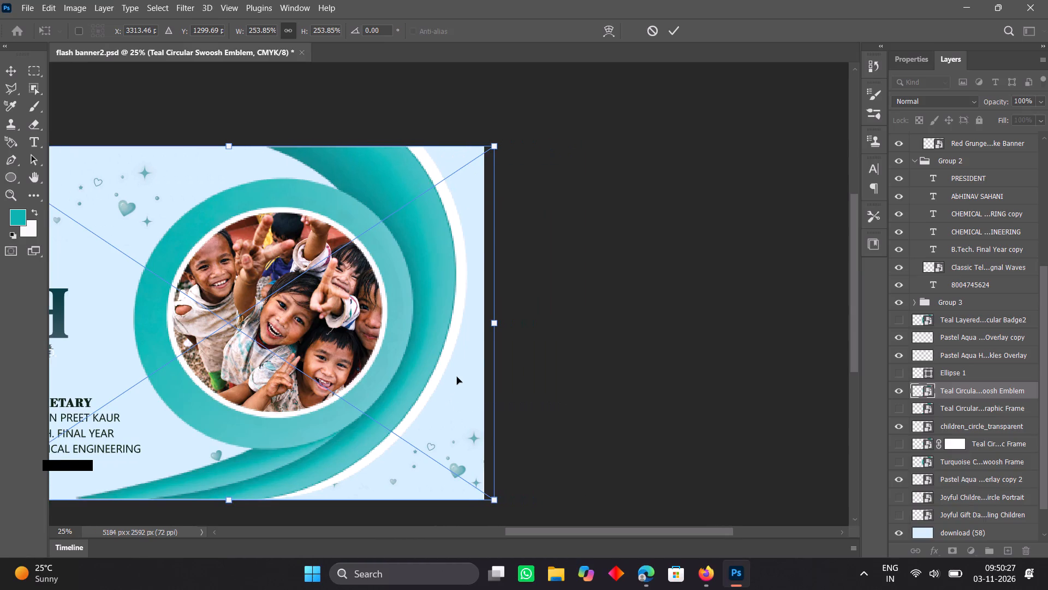
key(ctrl+plus)
key(ctrl+plus)
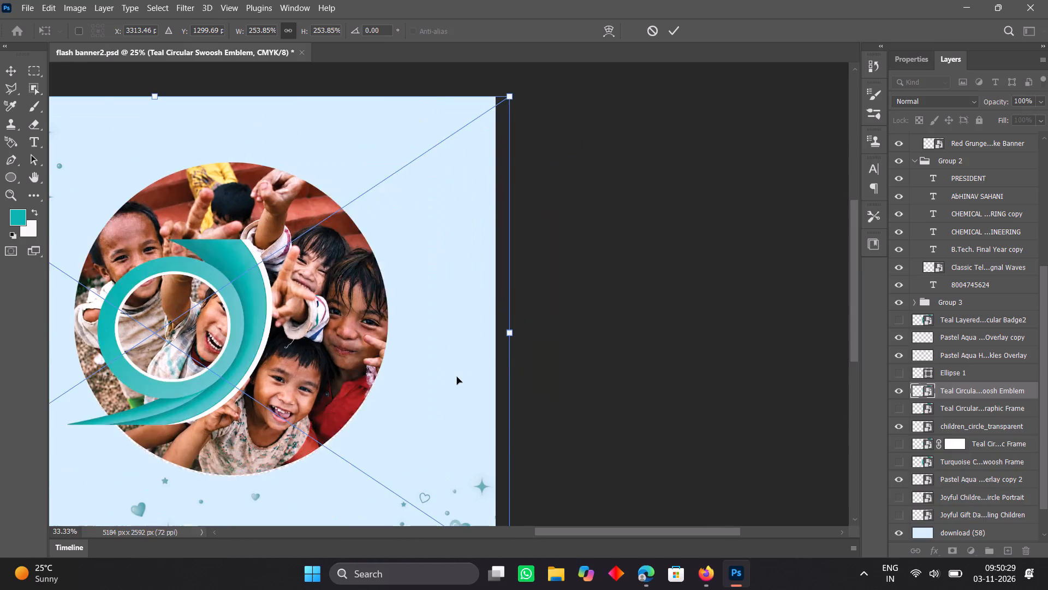
scroll(251, 394, right, 1)
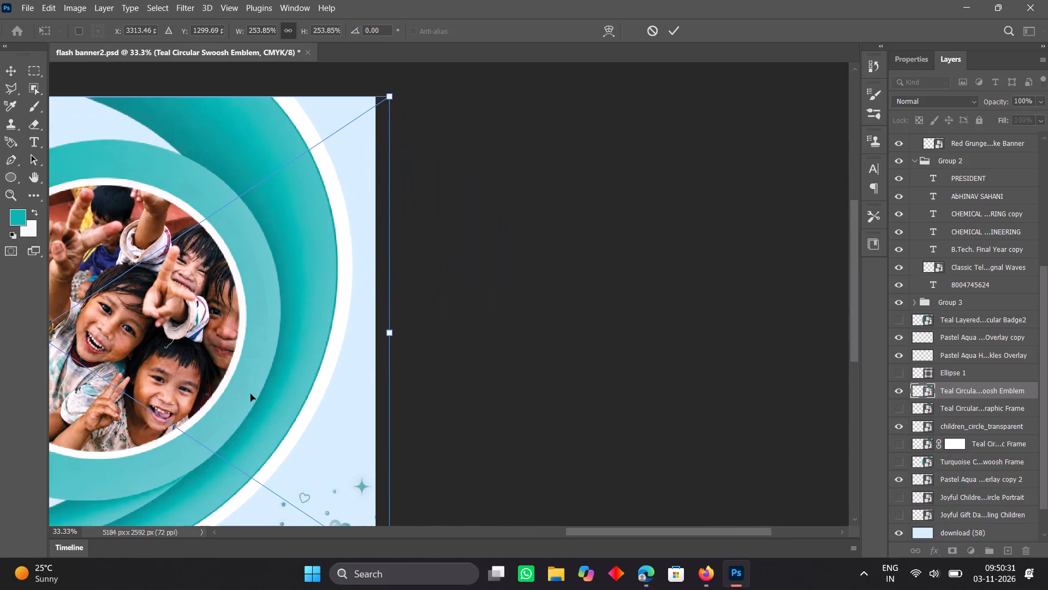
scroll(251, 394, left, 1)
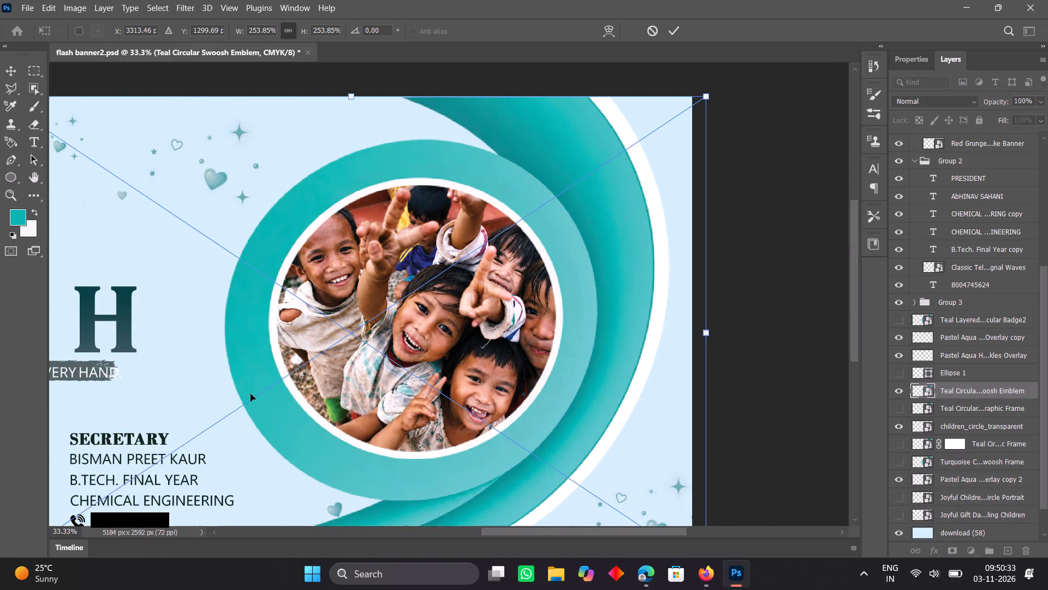
scroll(251, 394, left, 2)
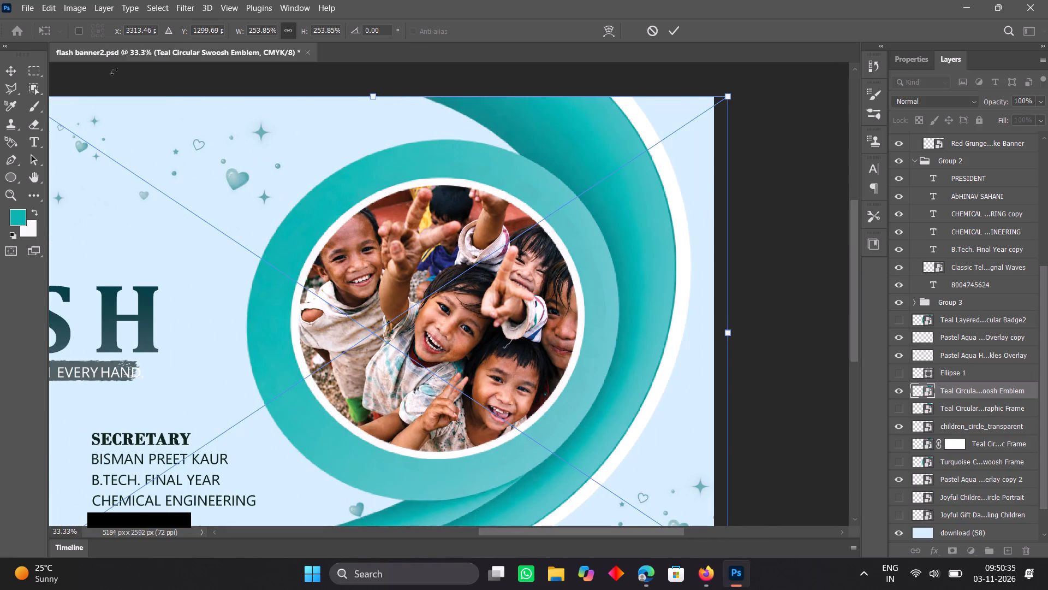
Apply the emblem's transform and select the Pastel Aqua Hearts and Sparkles Overlay layer.
click(170, 123)
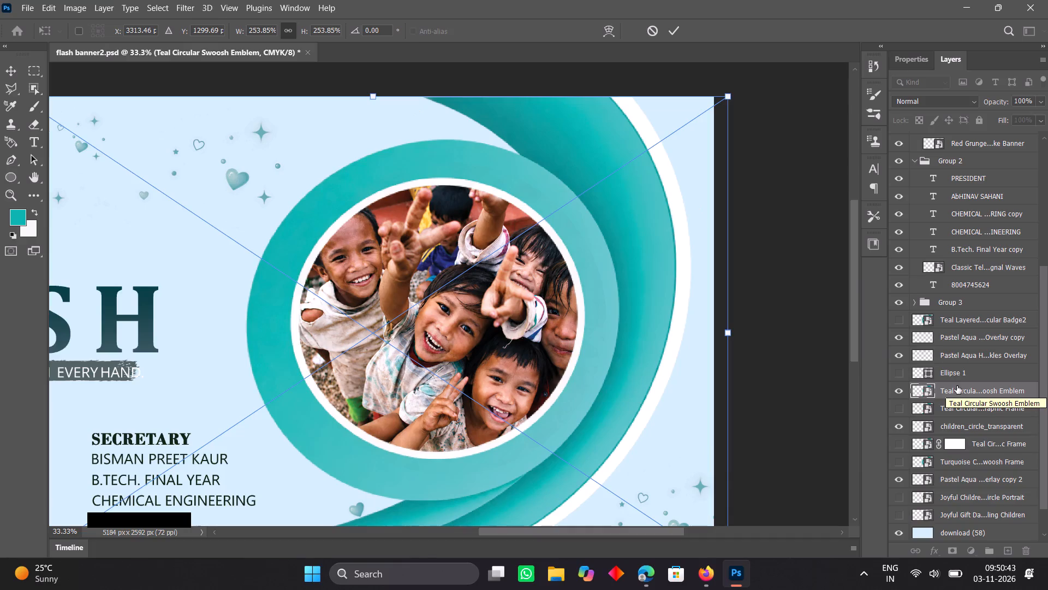
click(960, 357)
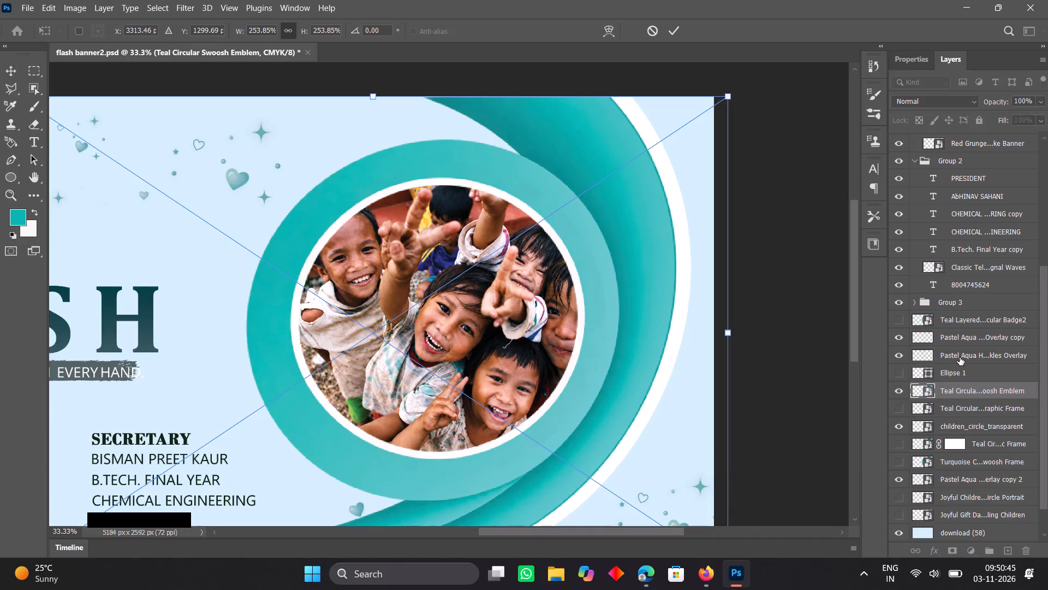
Quick-export the whole banner as a PNG named flash banner2 in the Downloads folder.
ctrl+scroll(565, 387, down, 5)
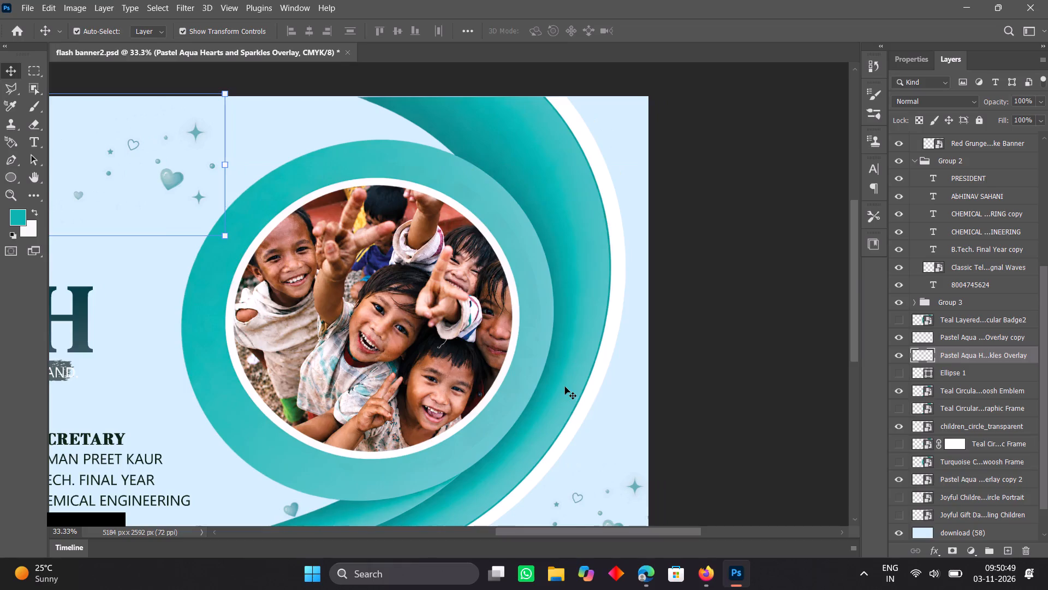
key(ctrl+minus)
key(ctrl+minus)
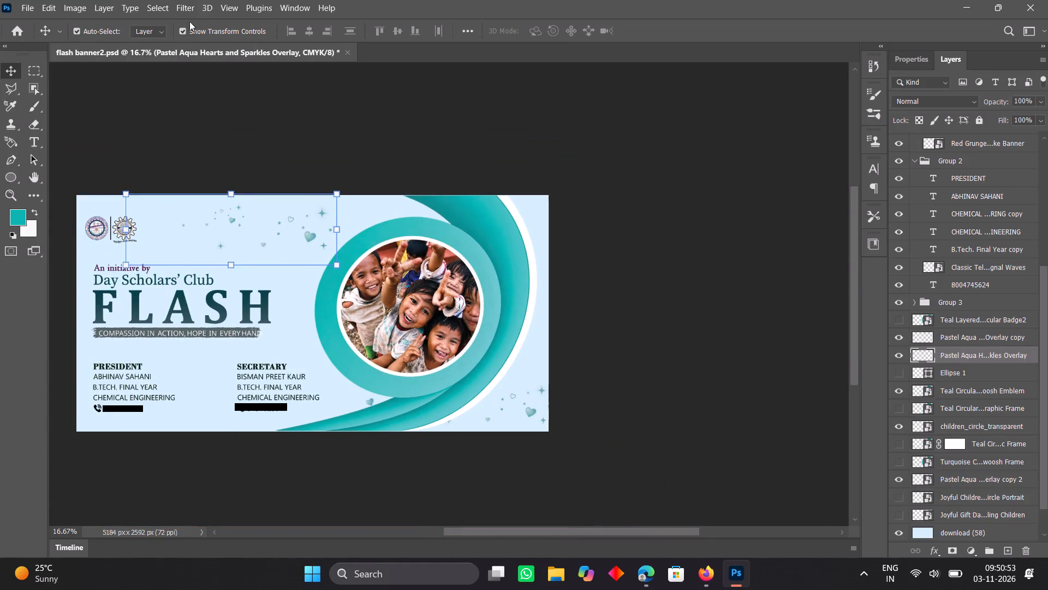
click(23, 8)
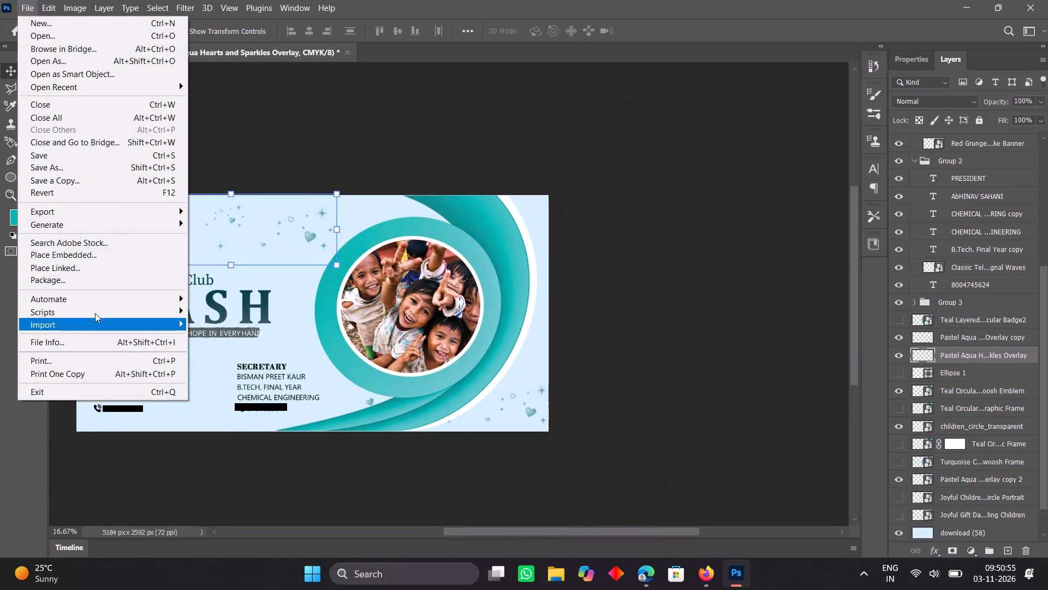
click(55, 213)
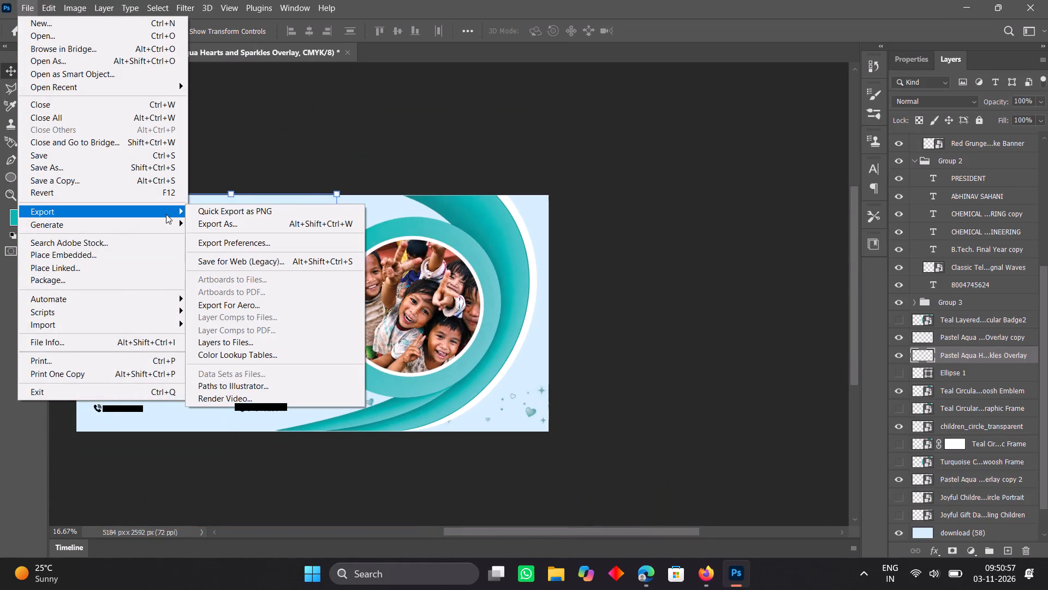
click(228, 211)
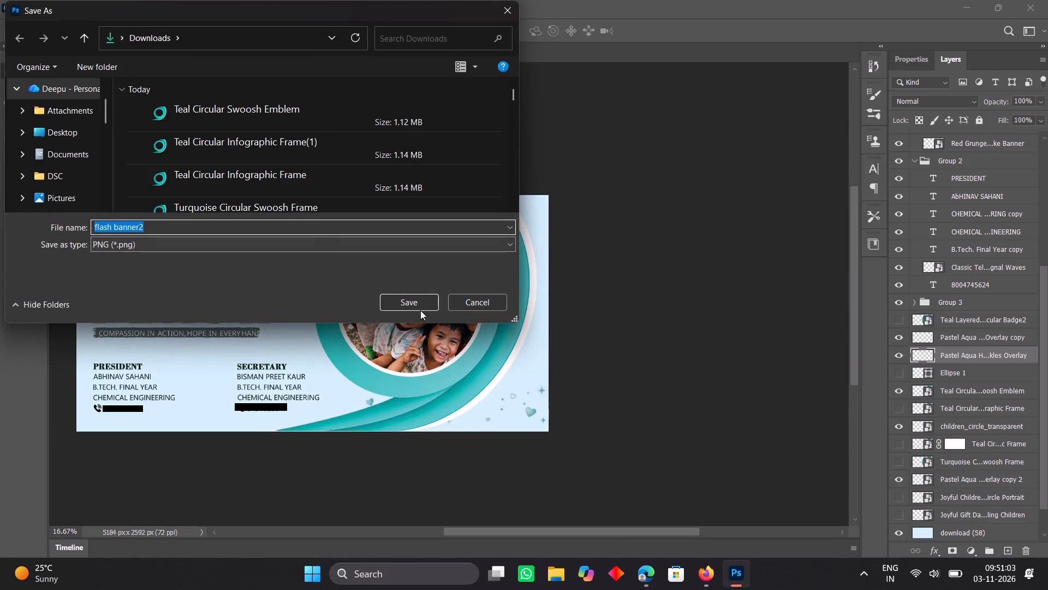
click(421, 304)
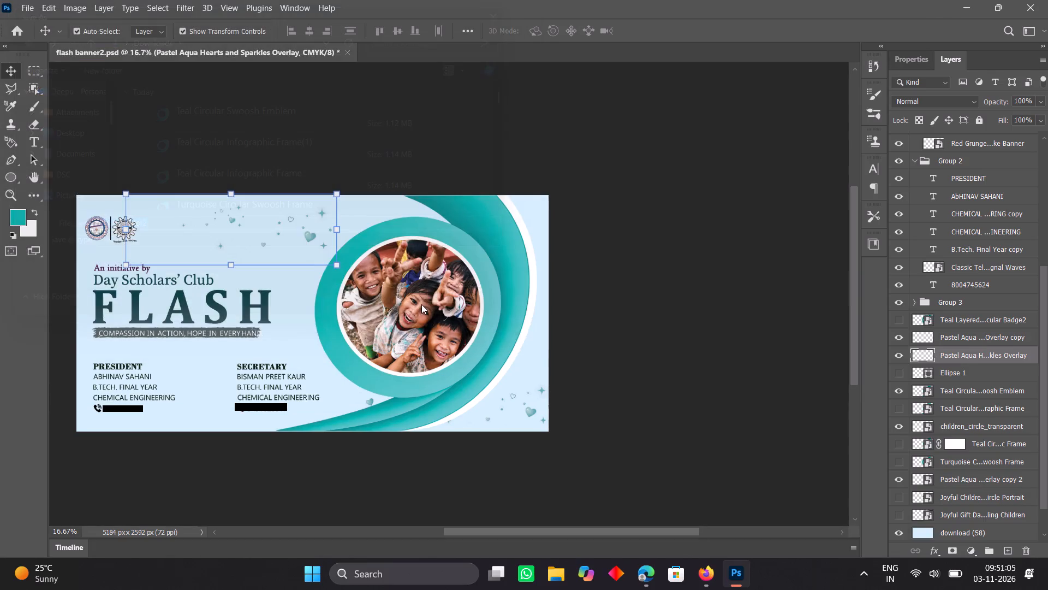
Switch to WhatsApp.
click(523, 568)
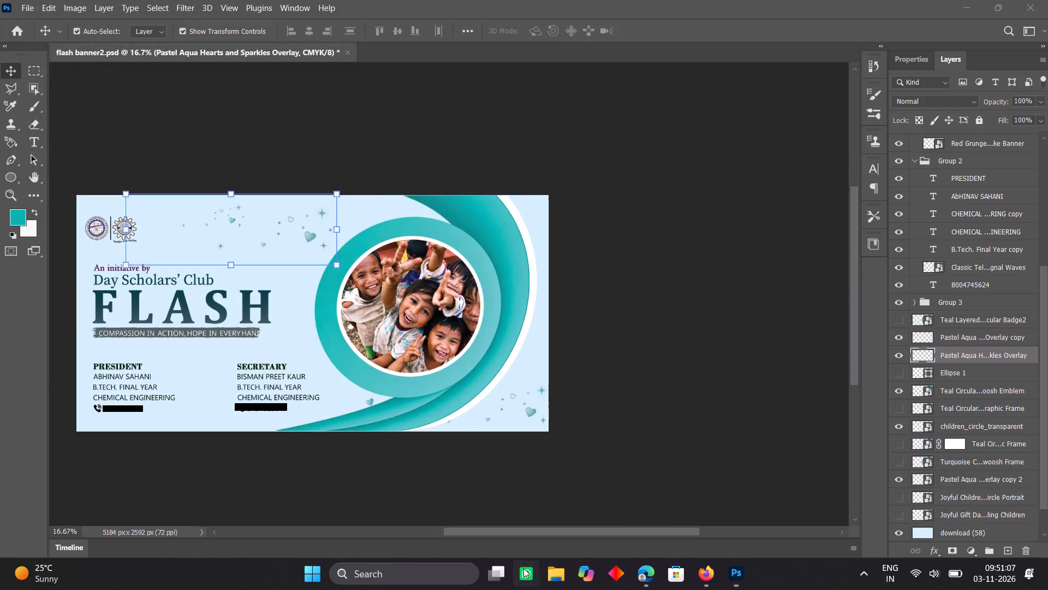
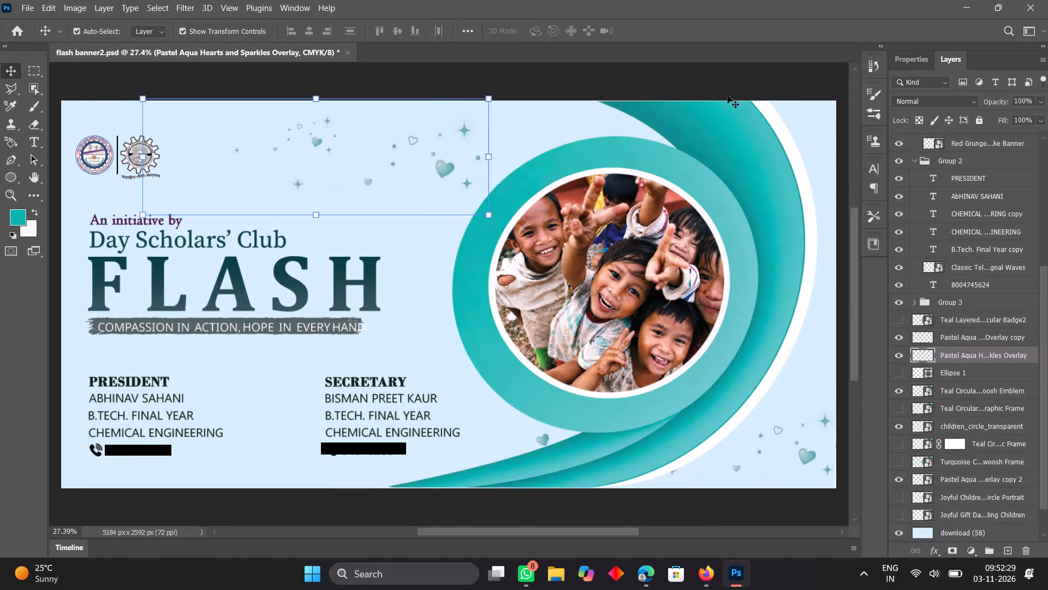
Select the children's circular photo, nudge it slightly left, and scale it down proportionally to about 125%.
click(612, 299)
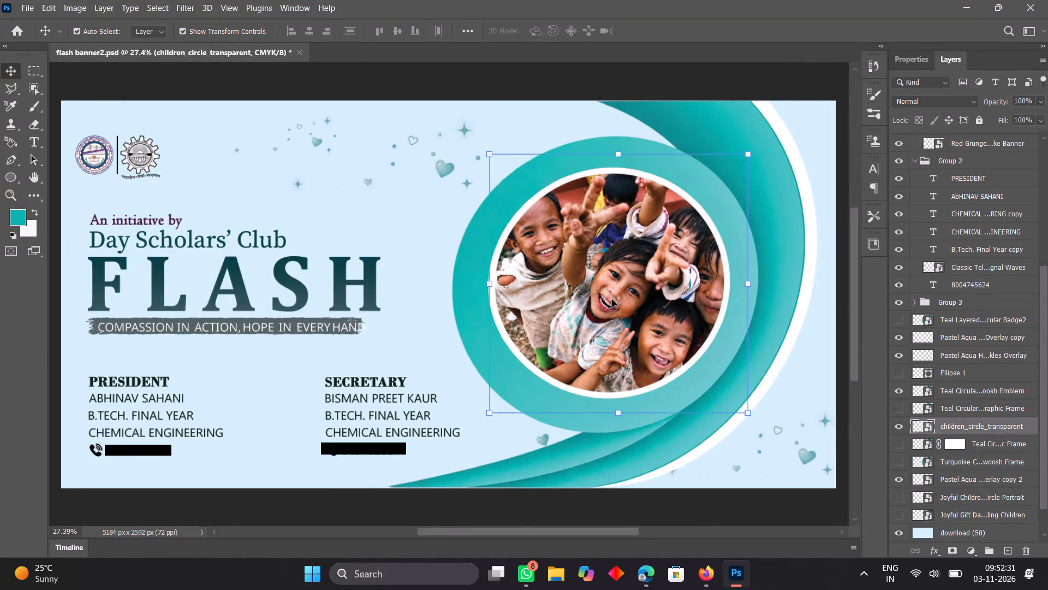
key(Left)
key(Left)
key(Left)
key(Left)
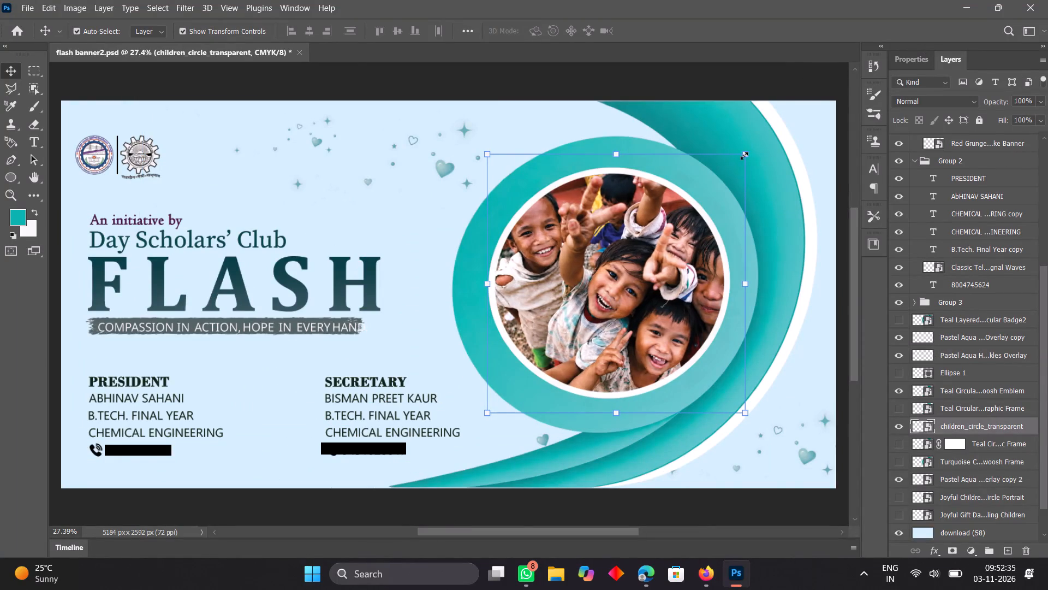
drag(744, 156, 733, 166)
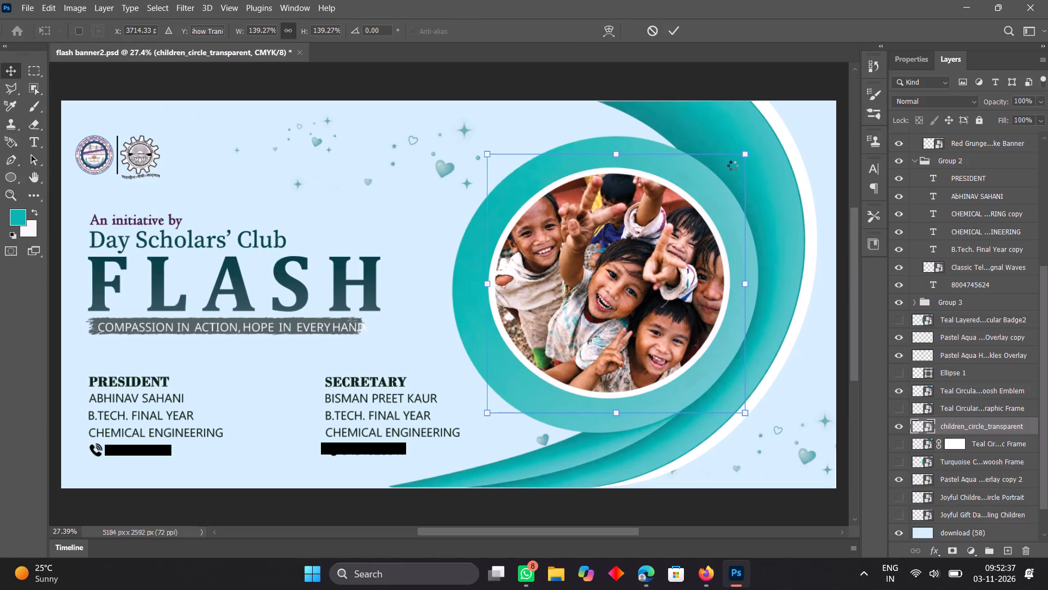
drag(733, 166, 713, 175)
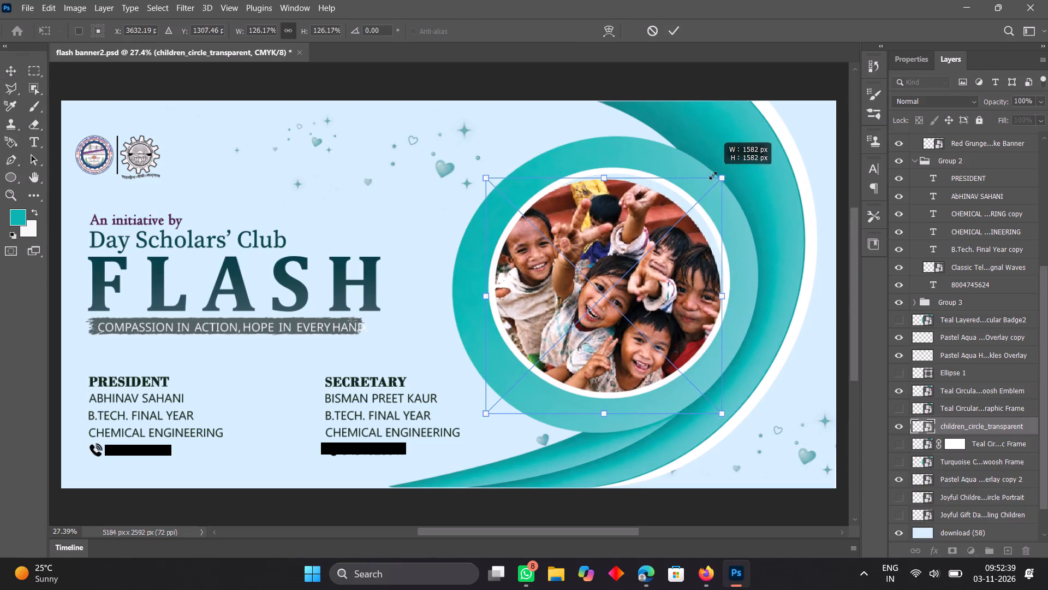
drag(713, 175, 711, 176)
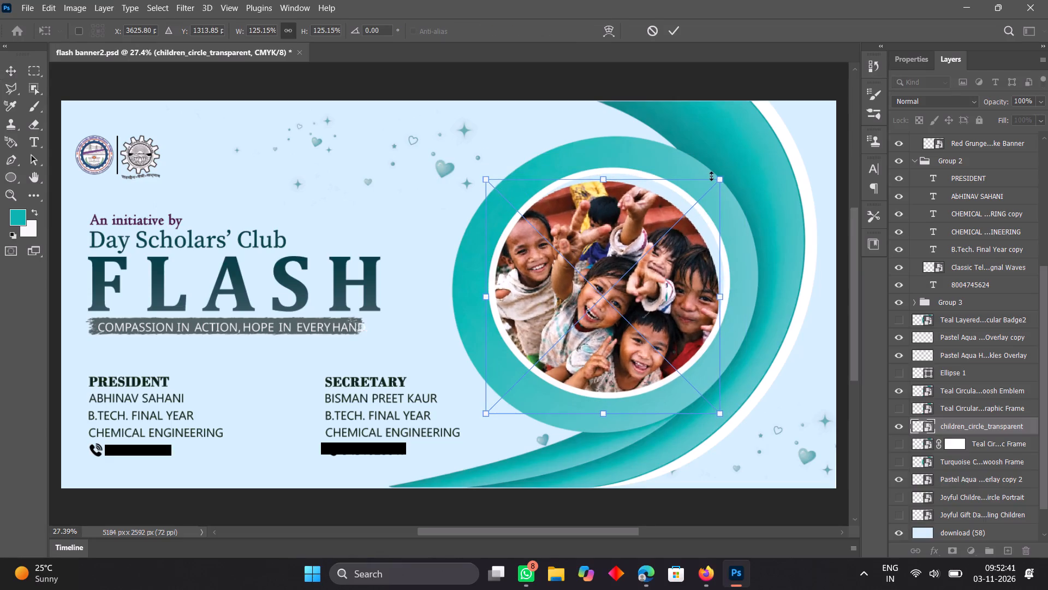
Nudge the scaled children's photo right and up to fill the white ring, at about X 3681, Y 1259 px, and apply the transform.
key(Right)
key(Right)
key(Right)
key(Right)
key(Right)
key(Right)
key(Right)
key(Right)
key(Right)
key(Right)
key(Right)
key(Right)
key(Right)
key(Right)
key(Right)
key(Right)
key(Right)
key(Right)
key(Right)
key(Right)
key(Right)
key(Right)
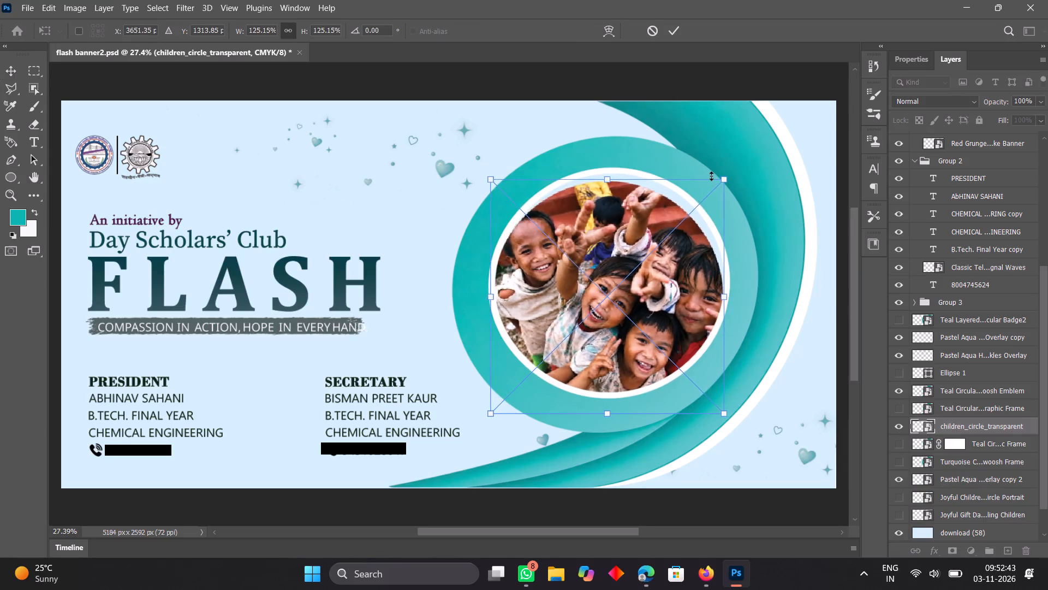
key(Up)
key(Up)
key(Up)
key(Up)
key(Up)
key(Up)
key(Up)
key(Up)
key(Up)
key(Up)
key(Up)
key(Up)
key(Up)
key(Up)
key(Up)
key(Up)
key(Up)
key(Up)
key(Up)
key(Up)
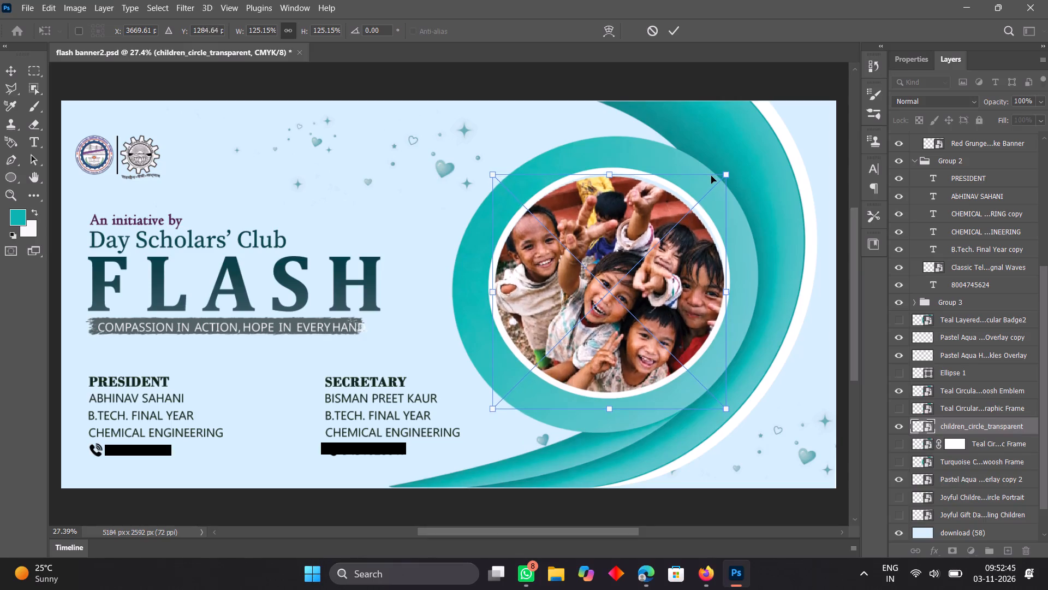
key(Right)
key(Right)
key(Up)
key(Up)
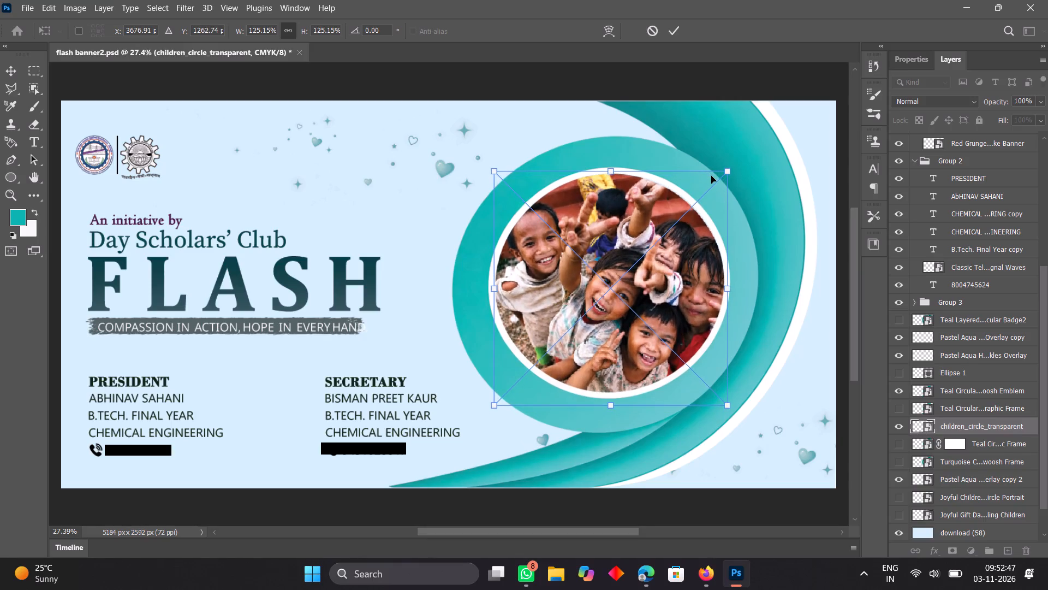
key(Right)
key(Right)
key(Left)
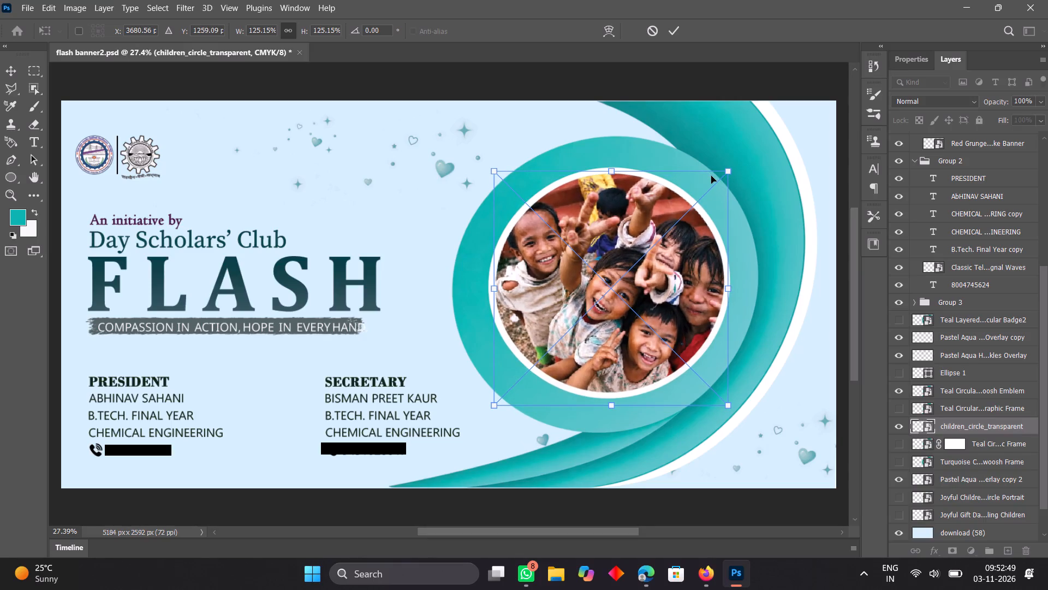
click(12, 72)
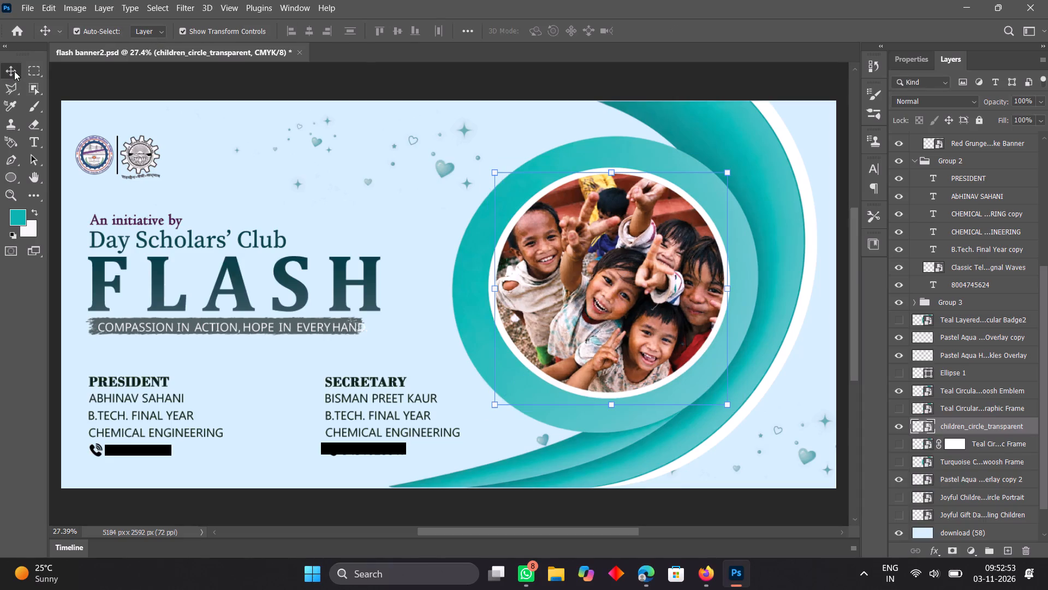
click(14, 71)
Turn off the transform controls display for the Move tool.
click(183, 31)
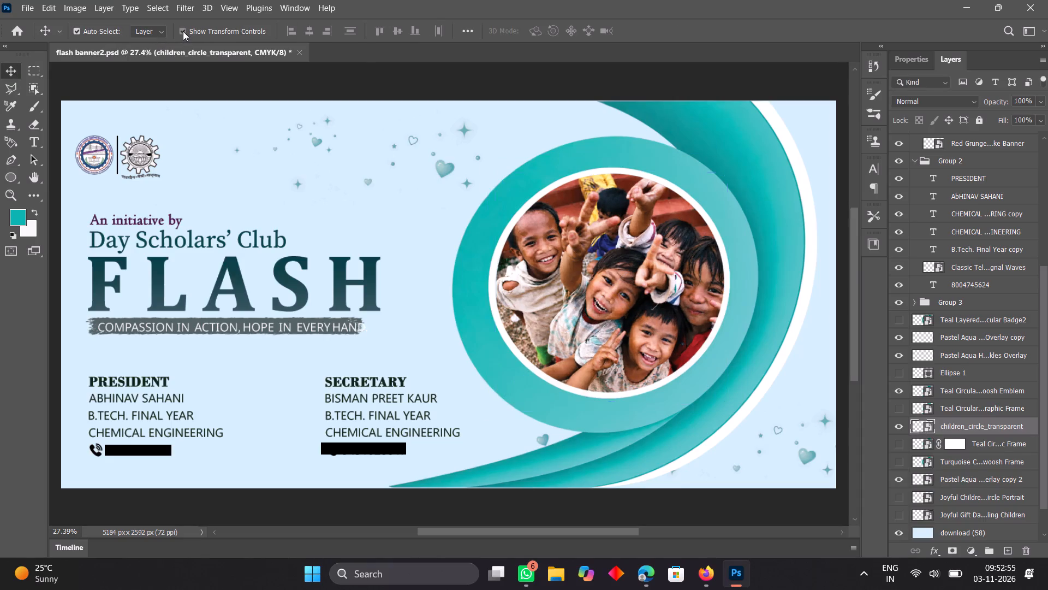
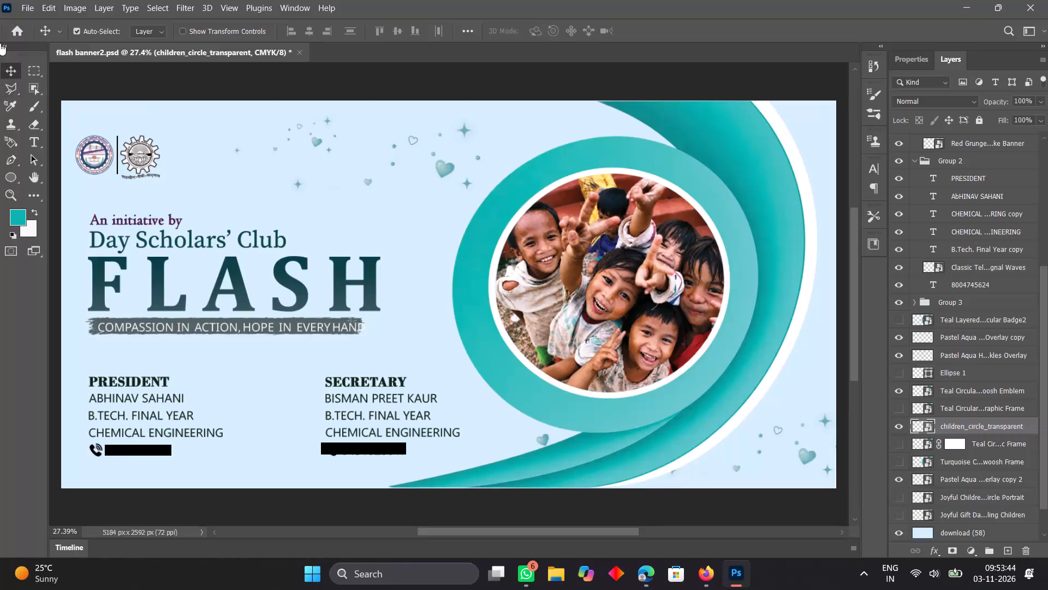
Enlarge the "An initiative by" text to about 104.5% and nudge it up to about Y 792 px.
click(134, 221)
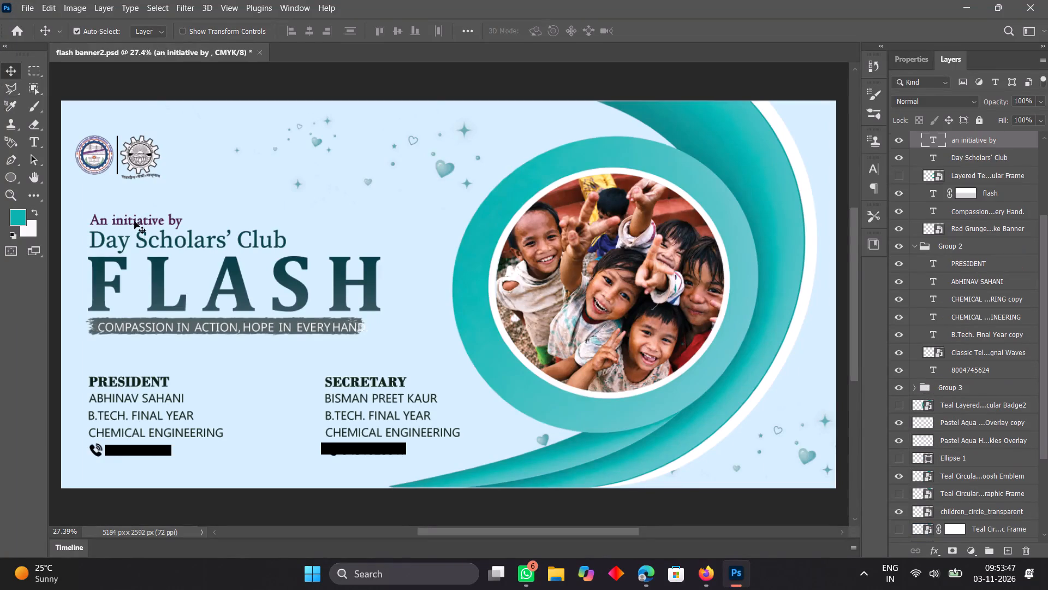
click(134, 221)
key(ctrl+plus)
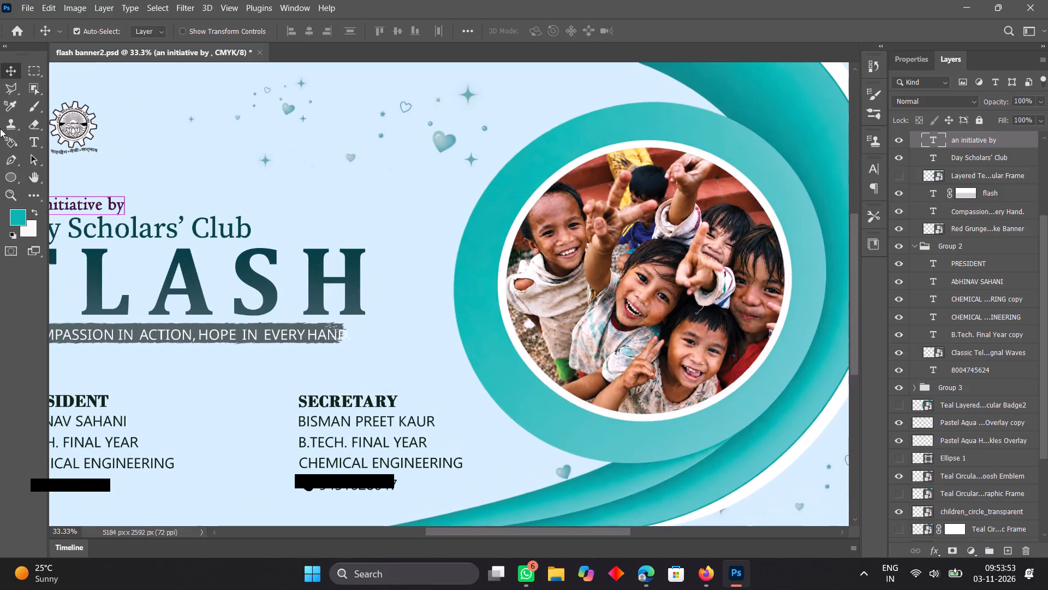
click(182, 32)
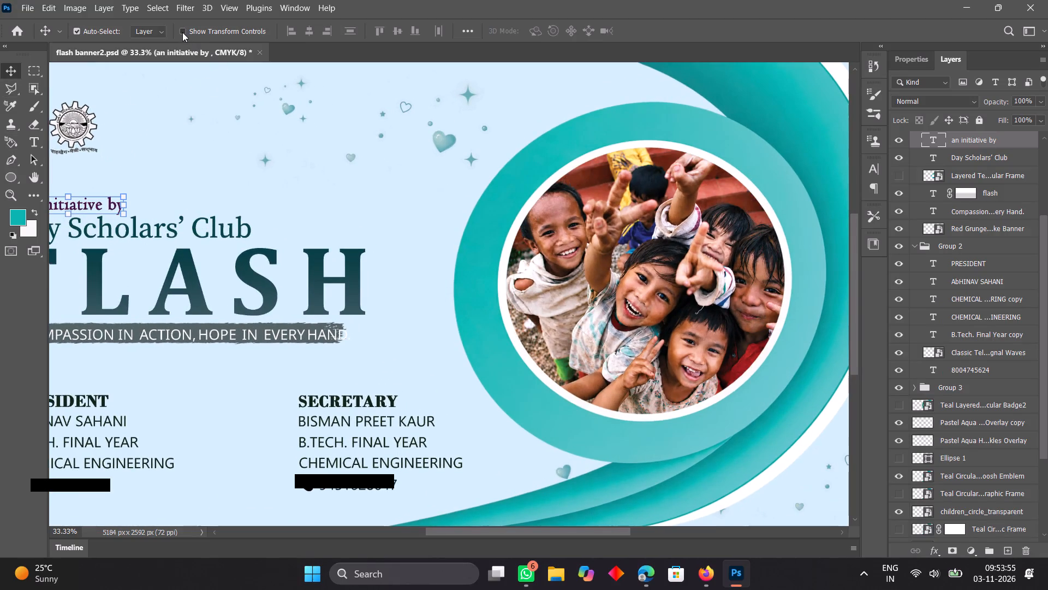
scroll(194, 149, left, 3)
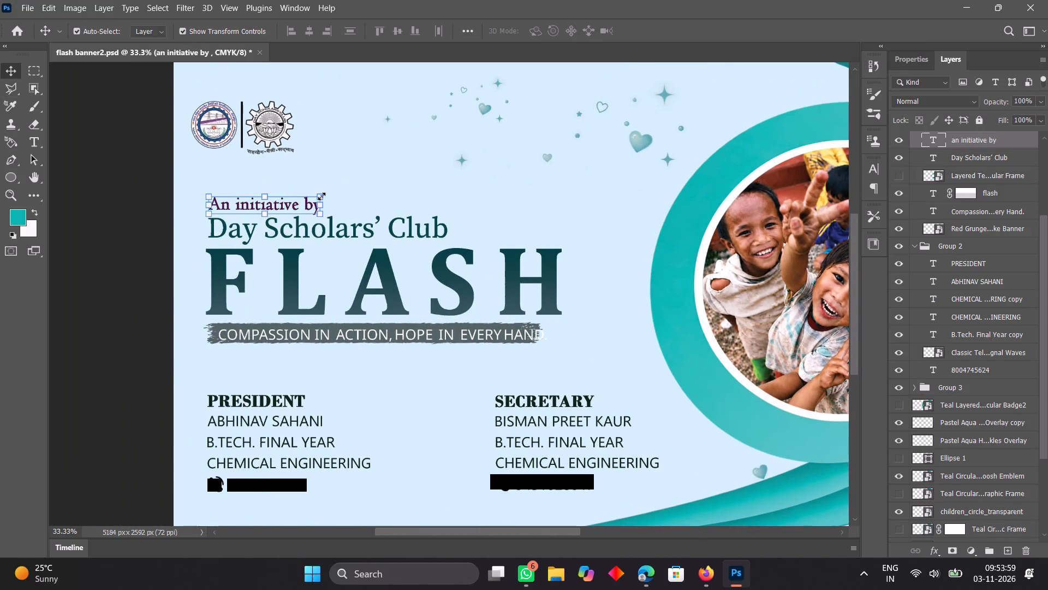
drag(321, 196, 328, 194)
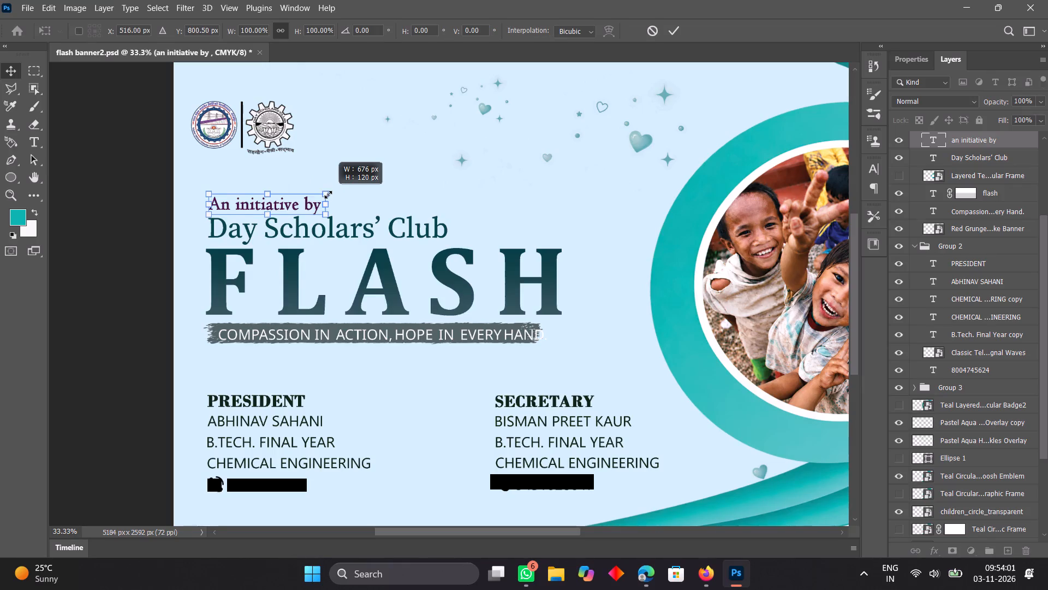
drag(328, 194, 327, 196)
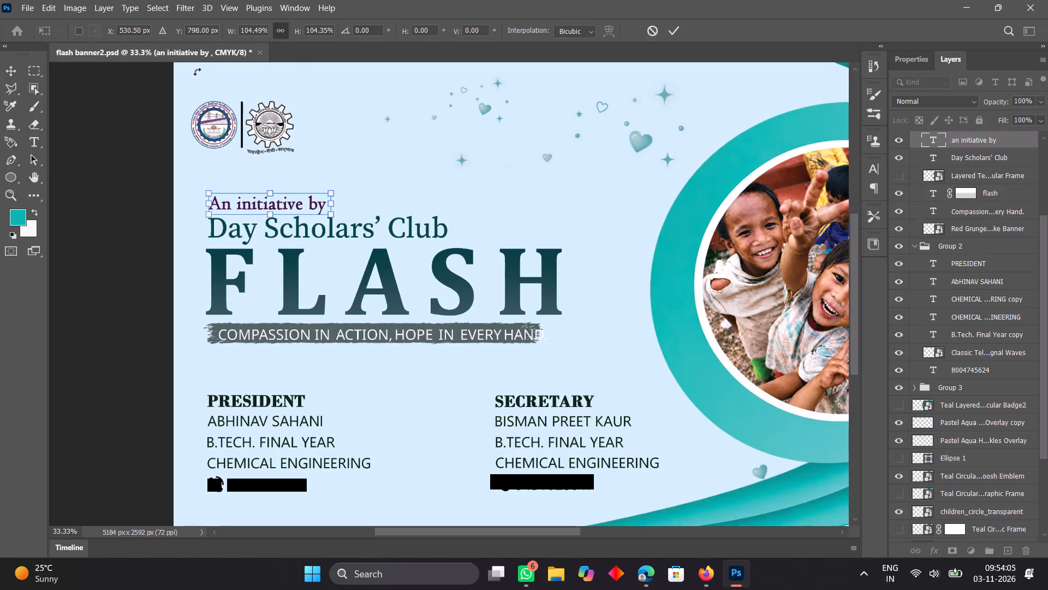
key(Up)
key(Up)
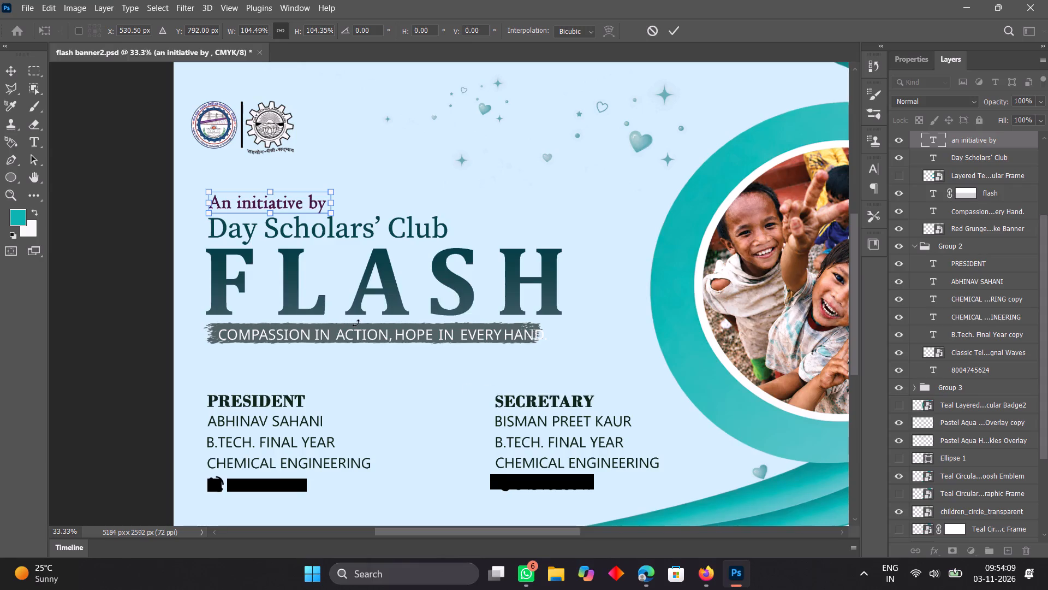
click(12, 72)
Scale the "Day Scholars' Club" text up proportionally to about 101.4% and apply the transform.
click(413, 238)
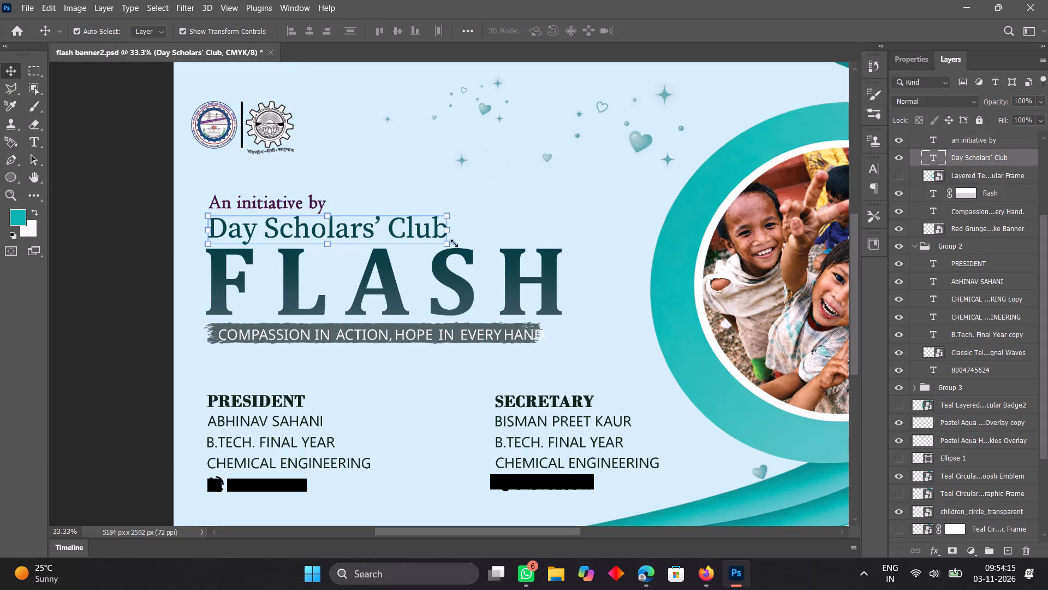
click(449, 215)
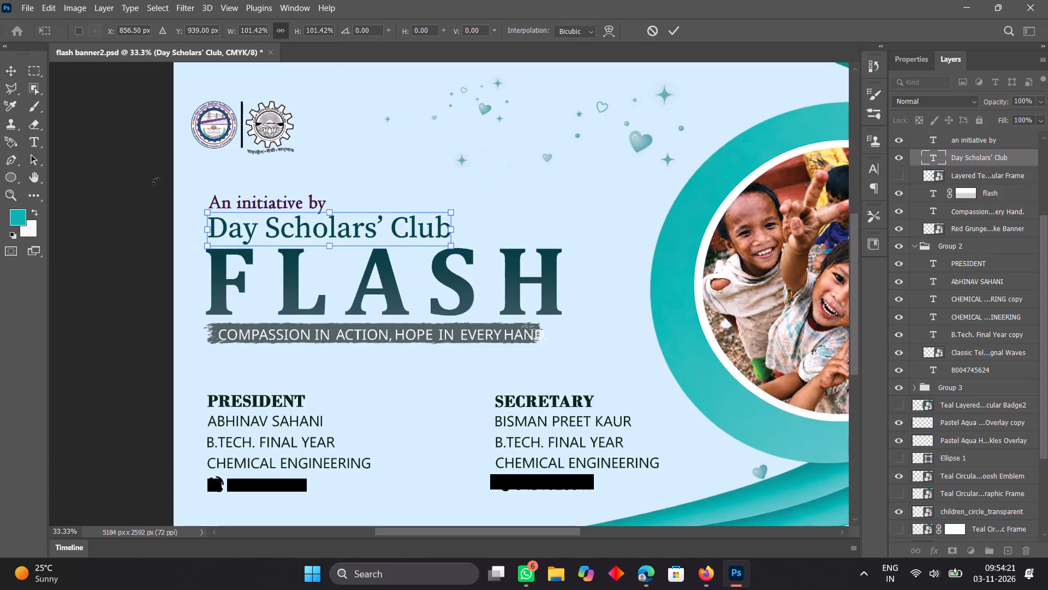
click(11, 74)
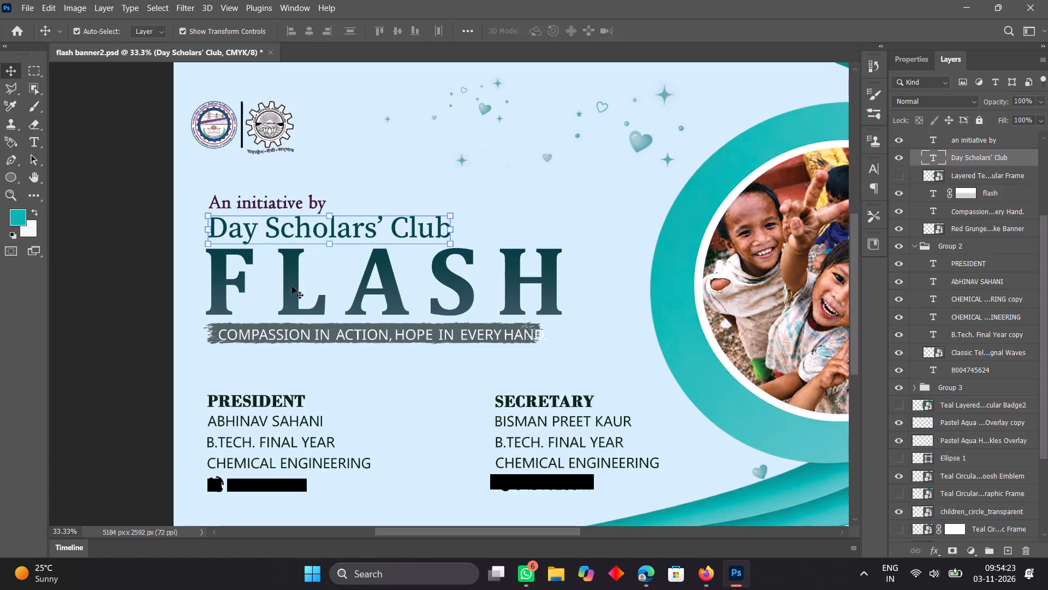
Set the letter tracking of the FLASH title to 160.
click(291, 290)
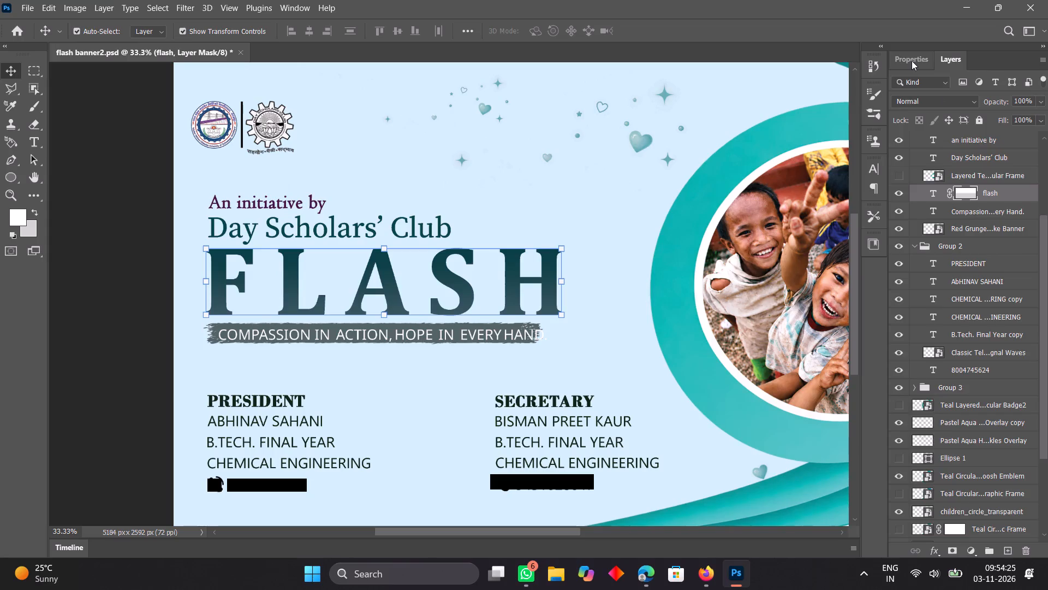
click(912, 61)
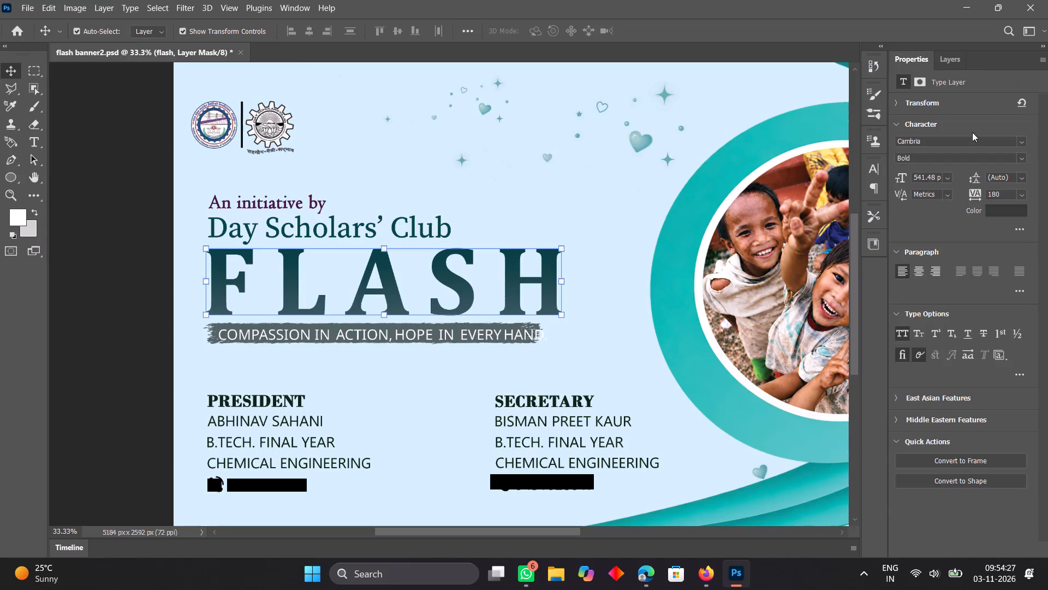
click(1021, 194)
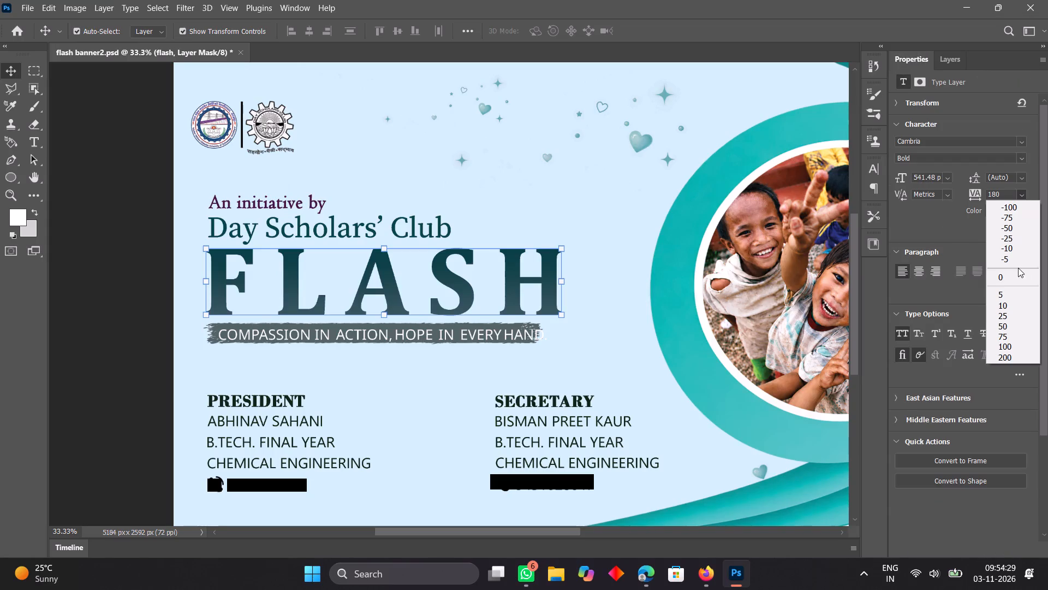
click(996, 191)
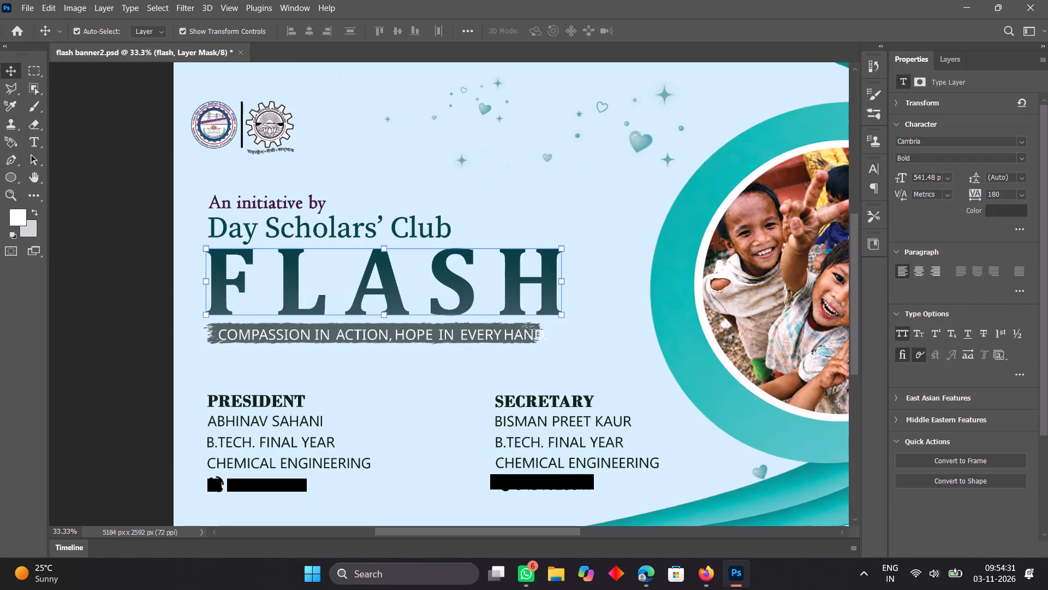
click(996, 191)
key(BackSpace)
key(6)
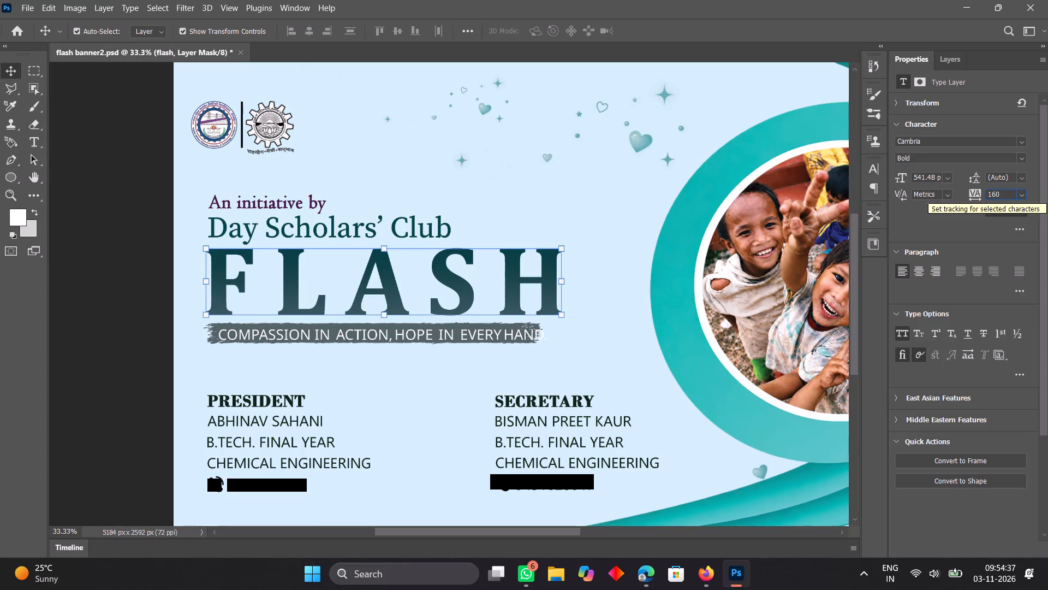
key(Return)
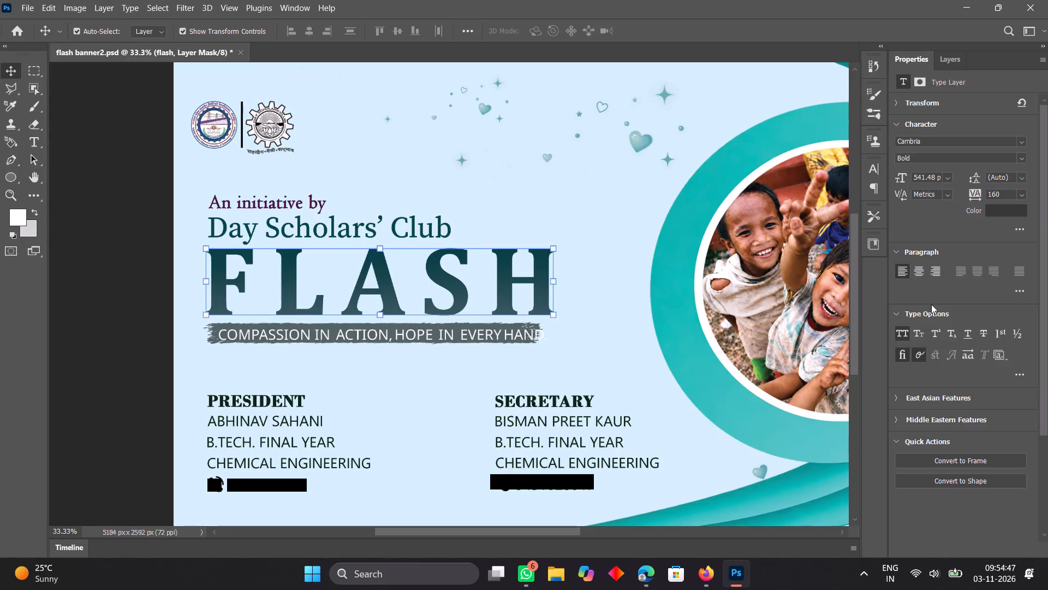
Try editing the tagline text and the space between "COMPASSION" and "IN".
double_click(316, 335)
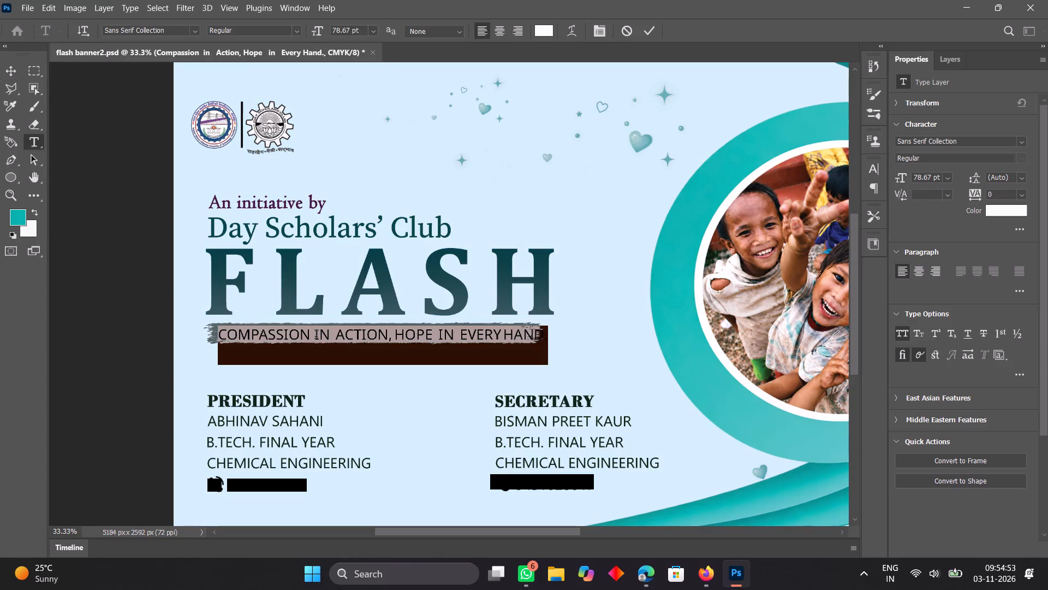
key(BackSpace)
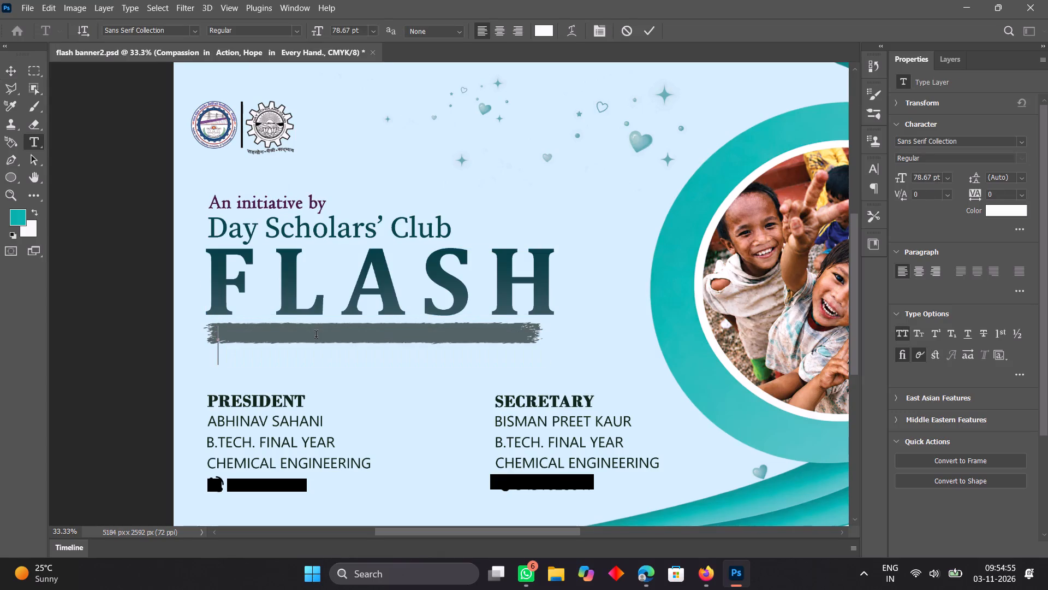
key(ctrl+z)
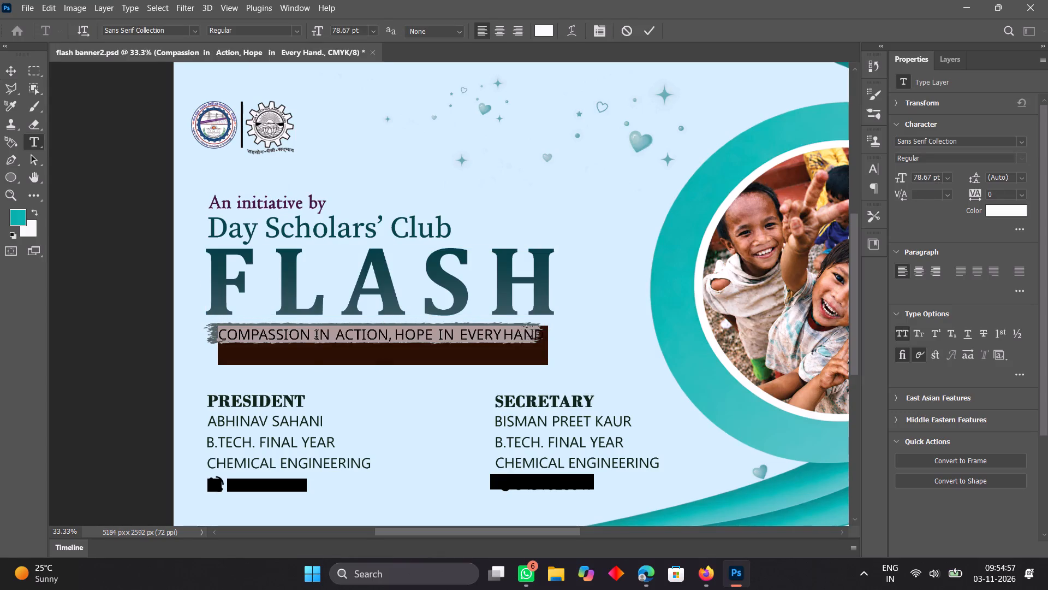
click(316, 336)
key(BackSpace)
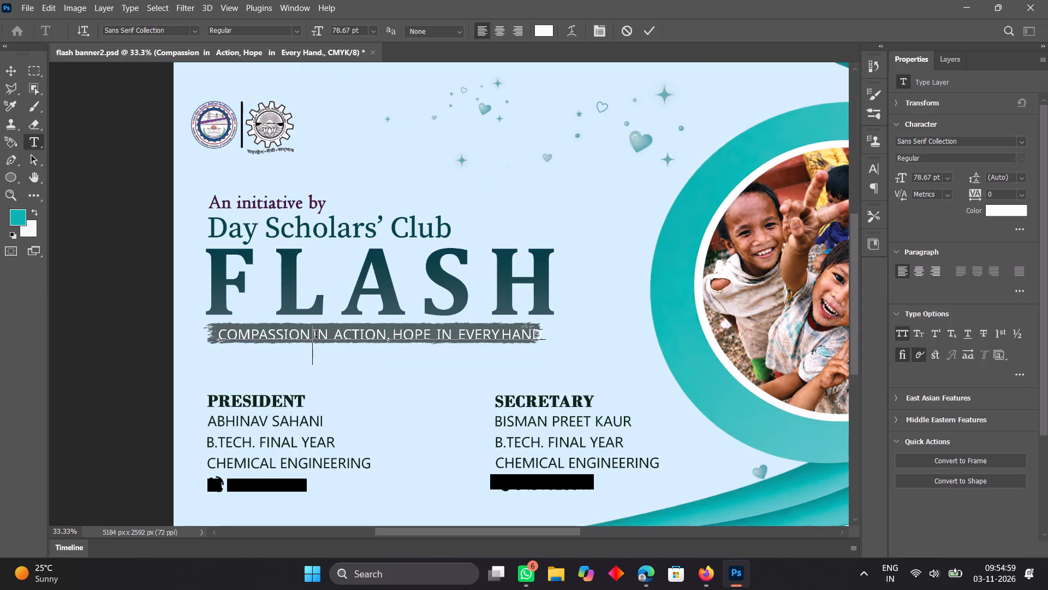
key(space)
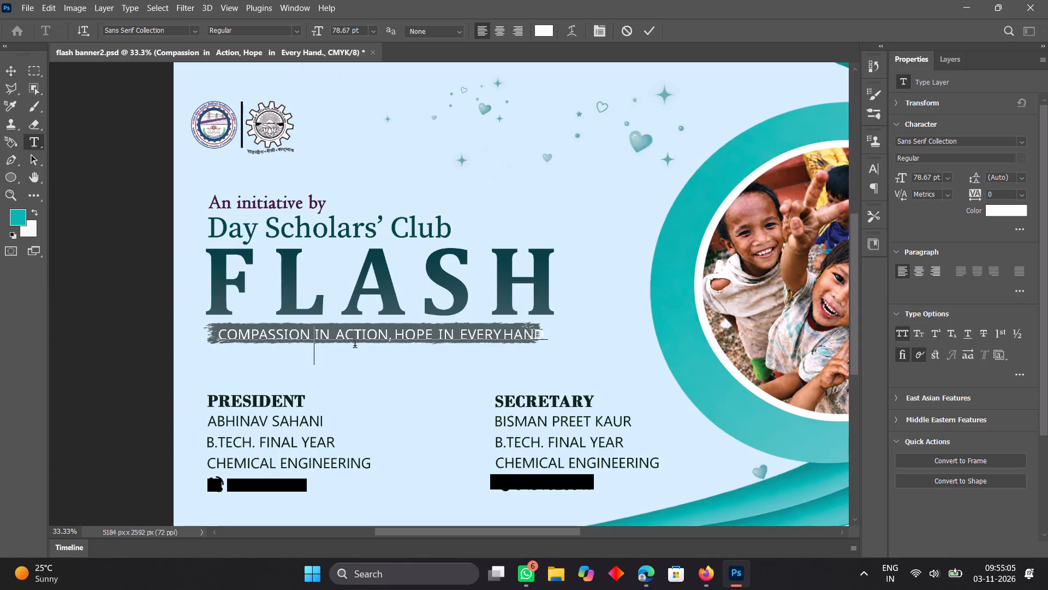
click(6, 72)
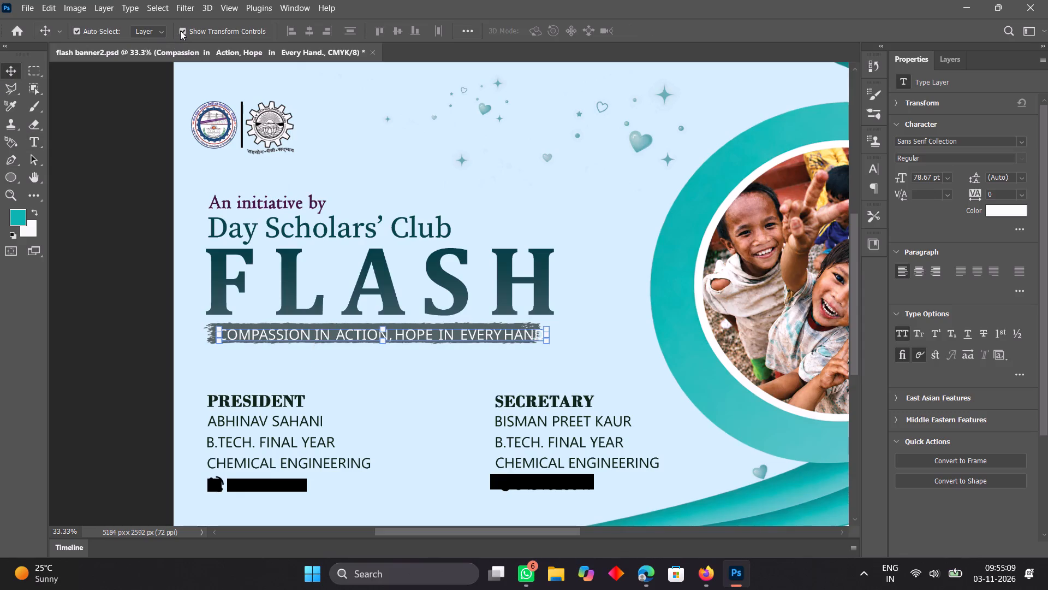
Widen the grunge brush stroke behind the tagline to about 92% width, hiding the tagline text only while resizing.
click(179, 31)
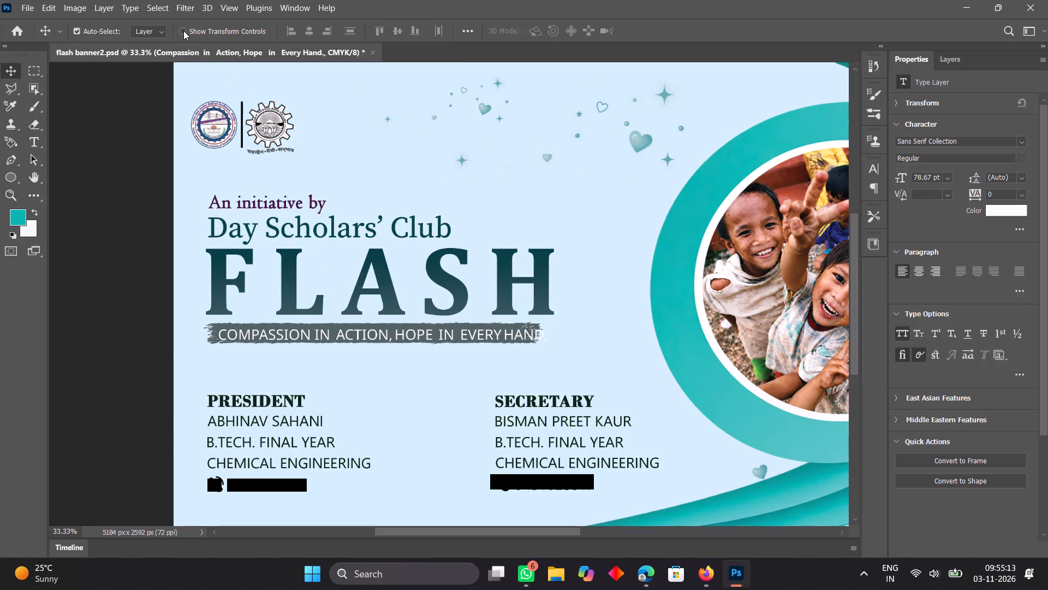
click(422, 339)
click(954, 64)
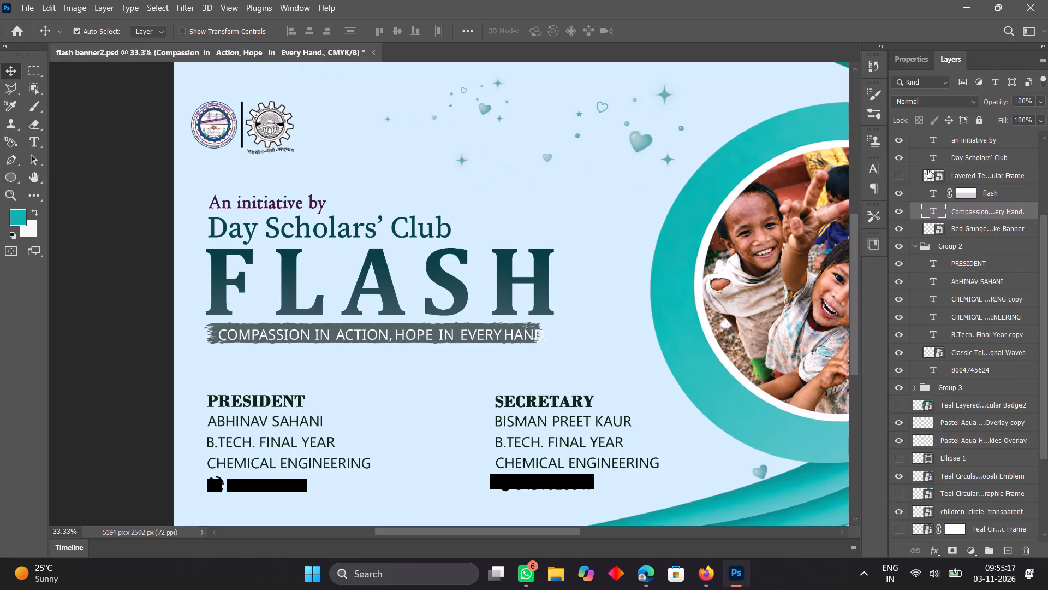
click(895, 209)
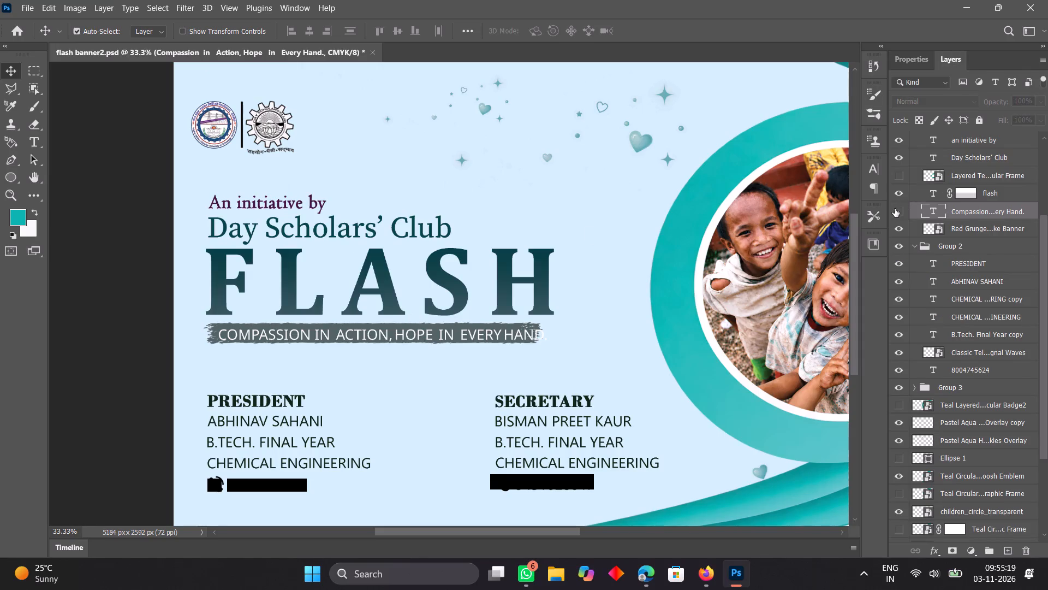
click(536, 328)
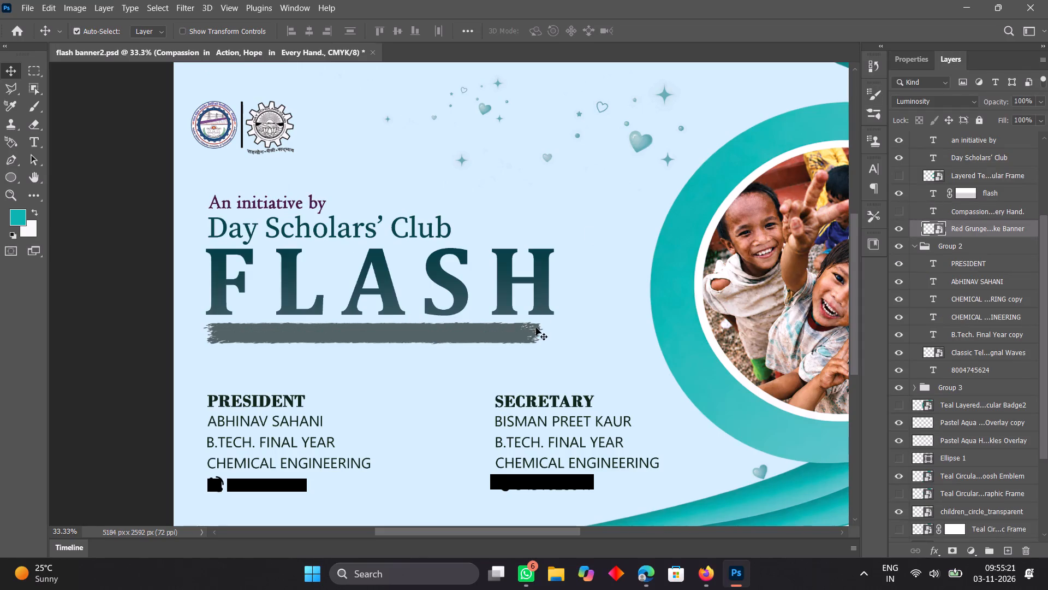
click(186, 30)
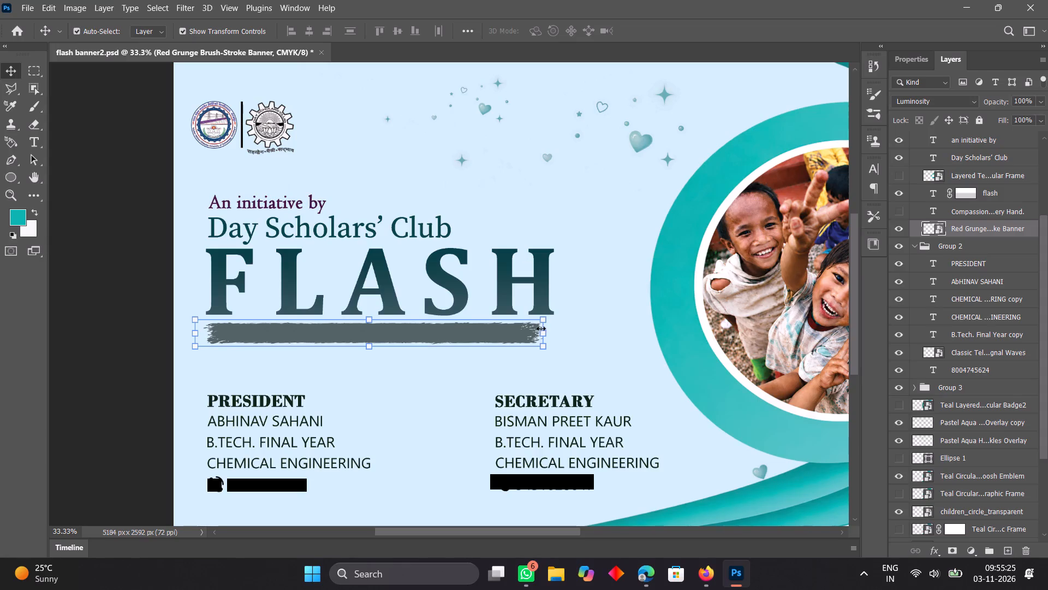
click(541, 331)
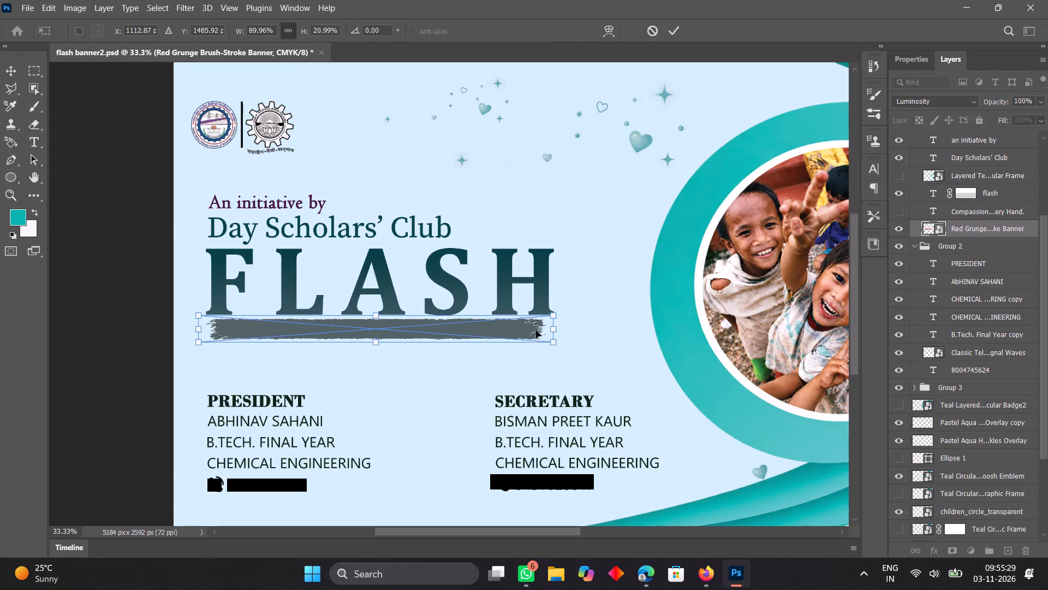
key(ctrl+z)
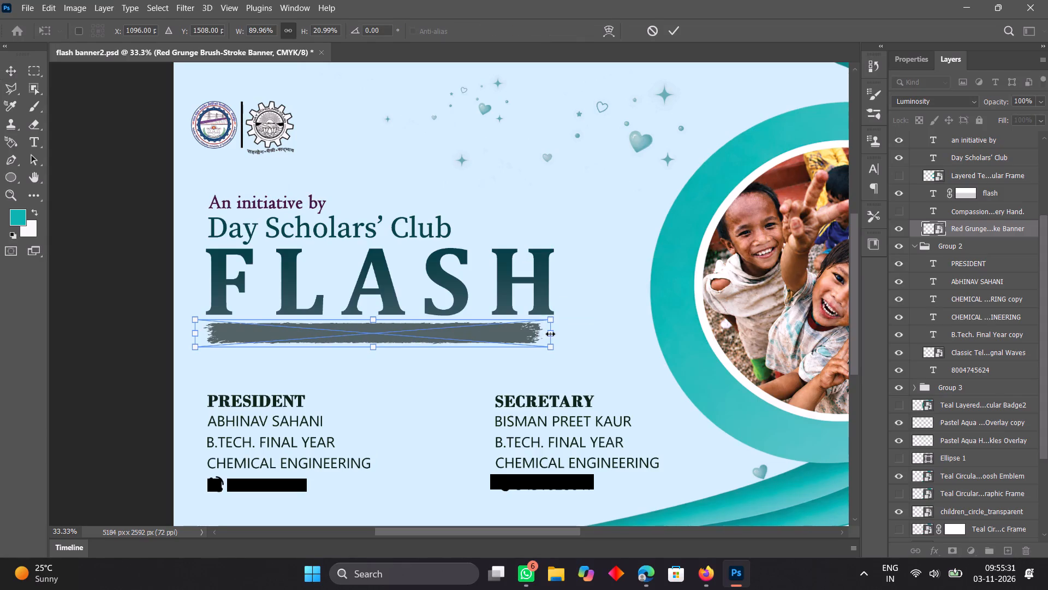
drag(550, 334, 557, 334)
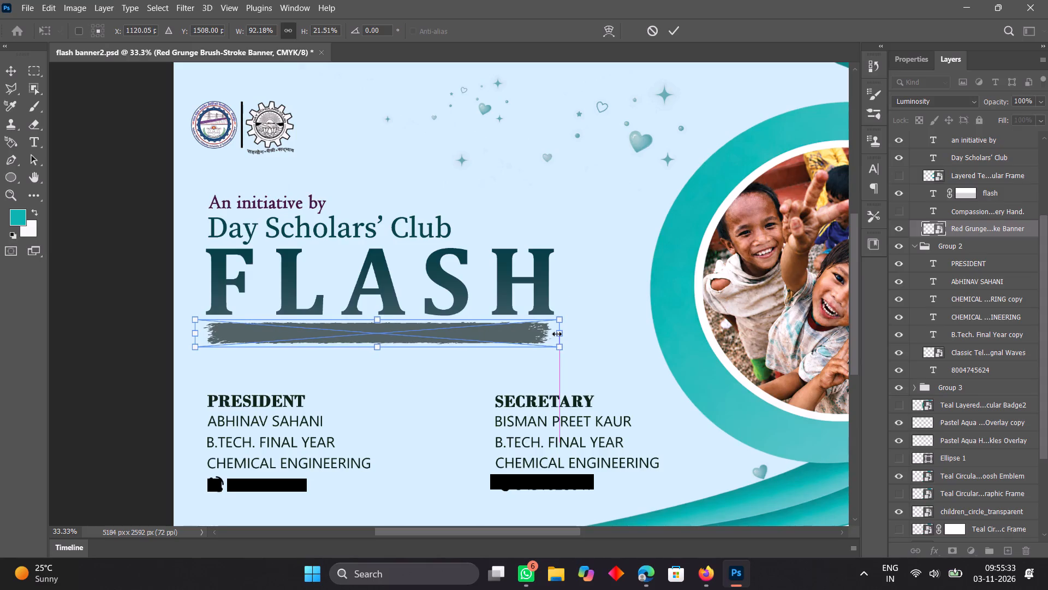
click(897, 210)
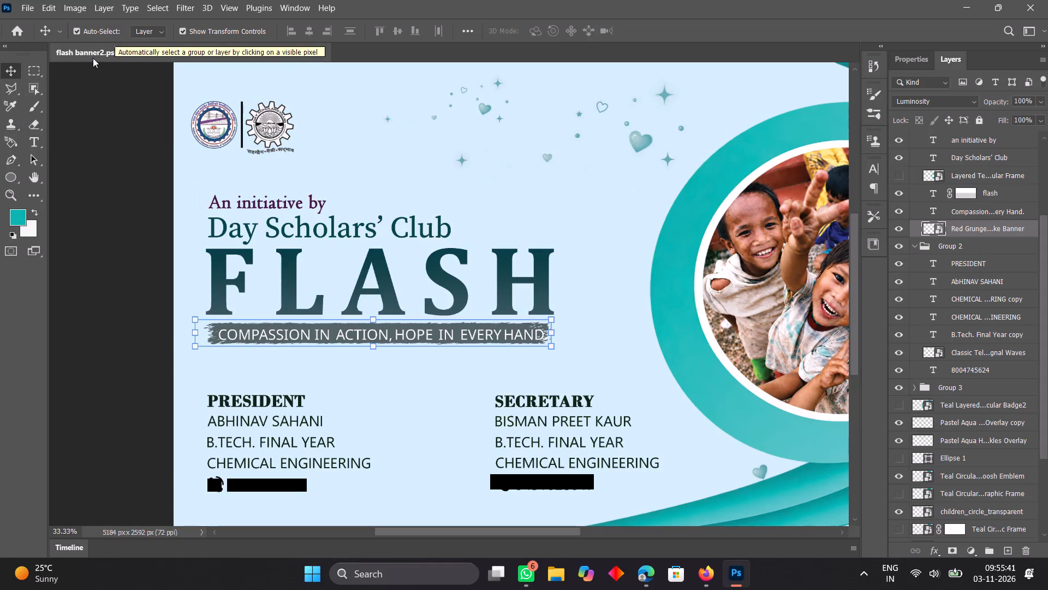
Nudge the tagline text slightly left and up so it sits centred on the grunge brush stroke.
click(209, 399)
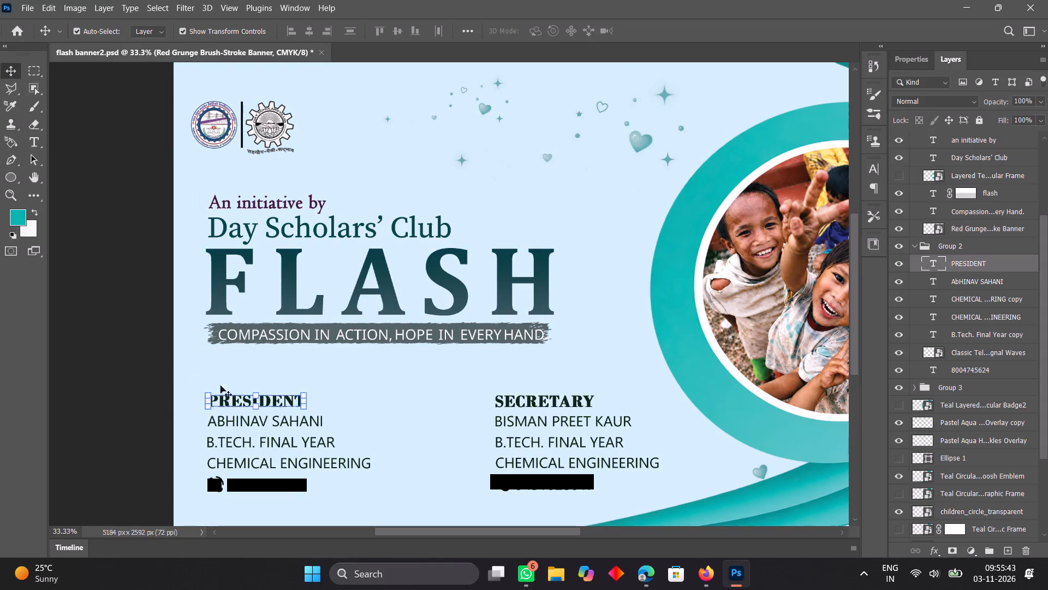
click(252, 337)
key(Left)
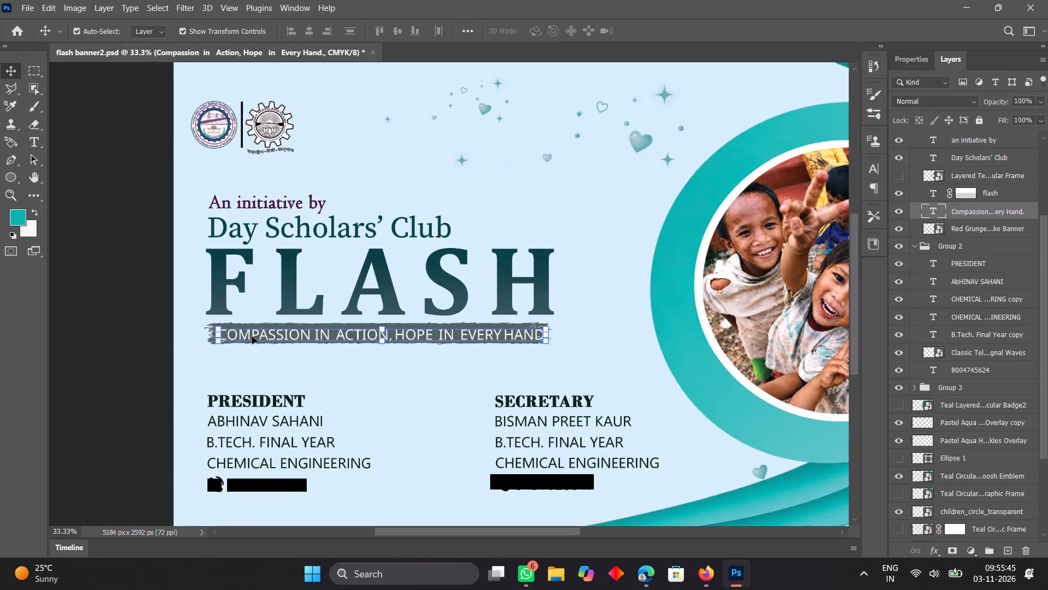
key(Left)
key(Left)
key(Up)
key(Left)
key(Left)
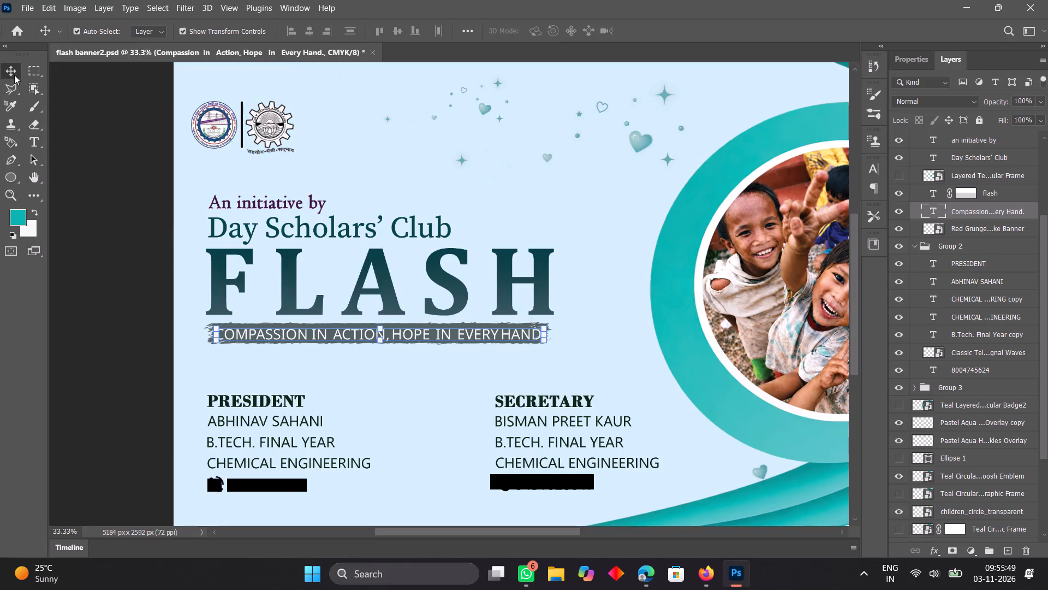
Save the banner document.
click(30, 7)
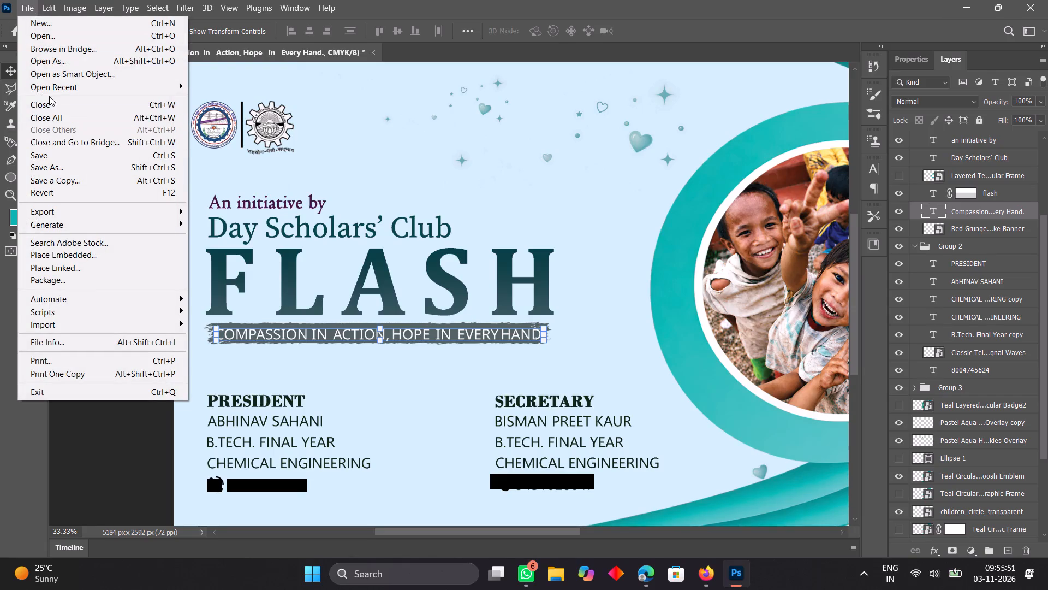
click(42, 153)
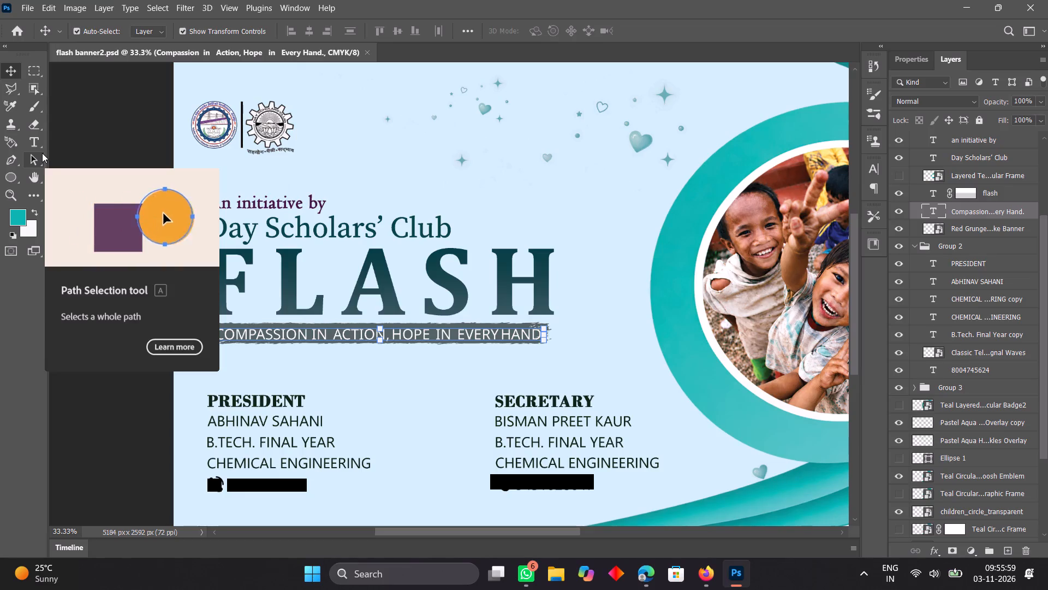
Move the lower hearts and sparkles overlay about 515 px left and slightly down, hiding the teal swoosh emblem only while moving it.
key(ctrl+0)
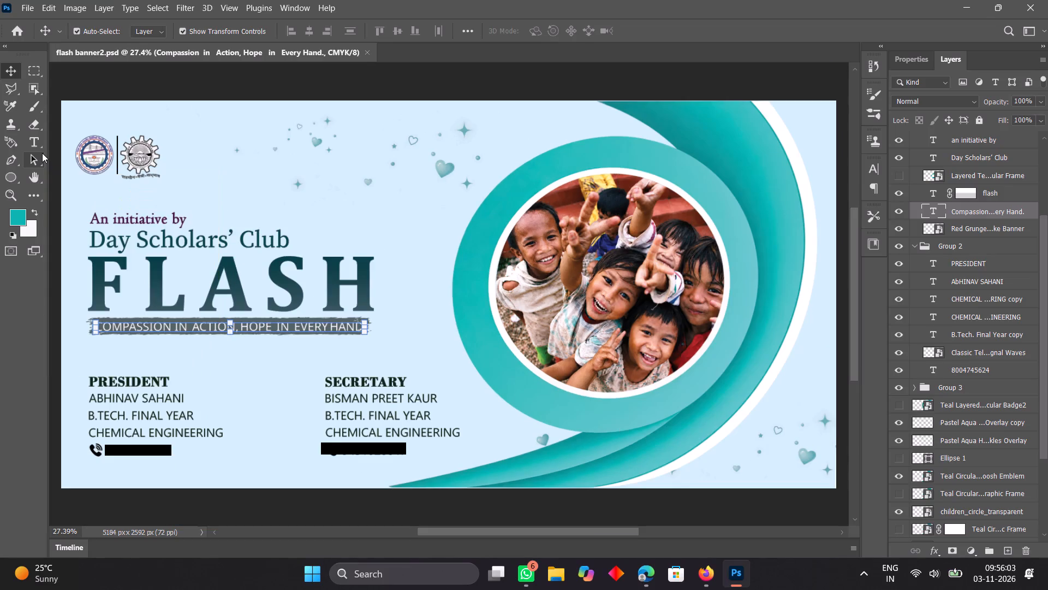
click(544, 440)
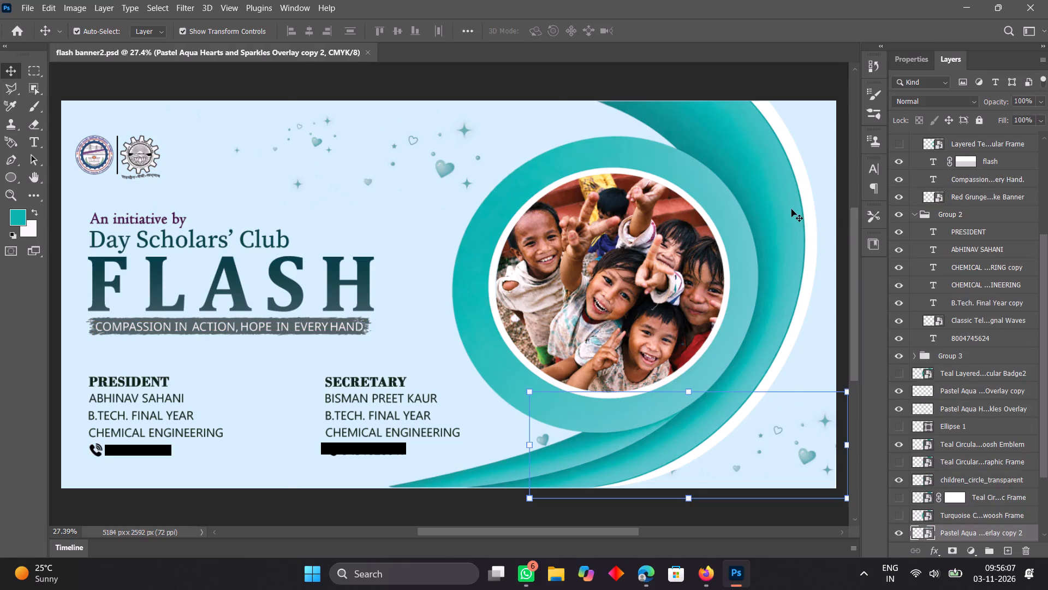
click(791, 209)
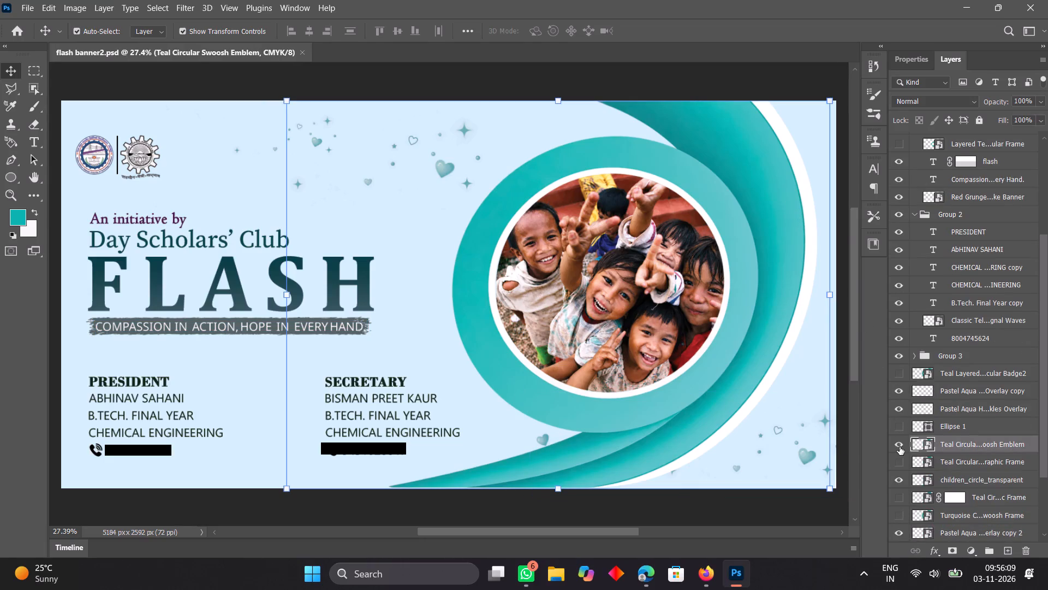
click(900, 443)
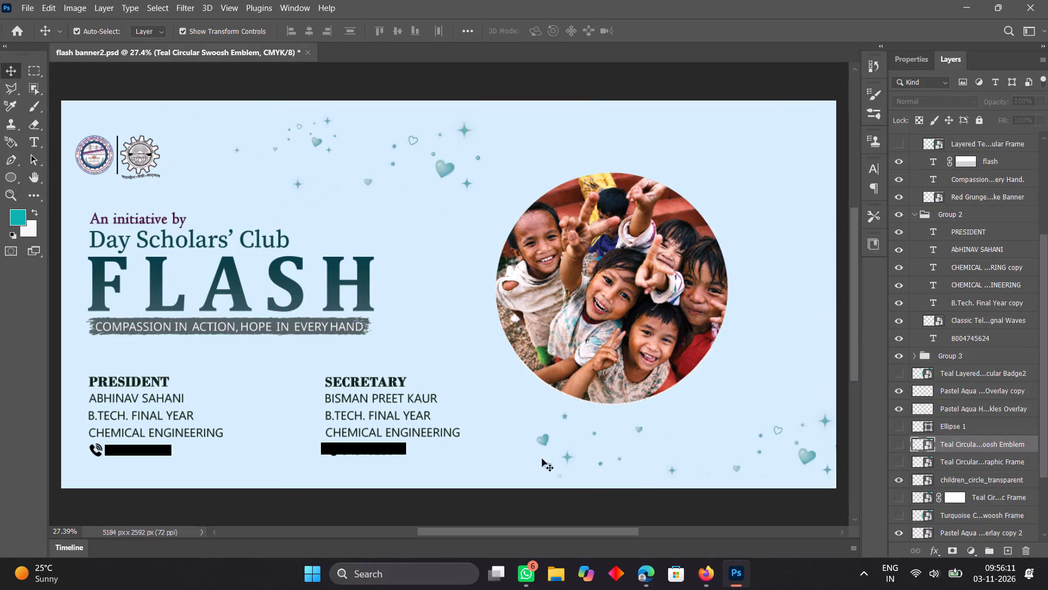
click(570, 460)
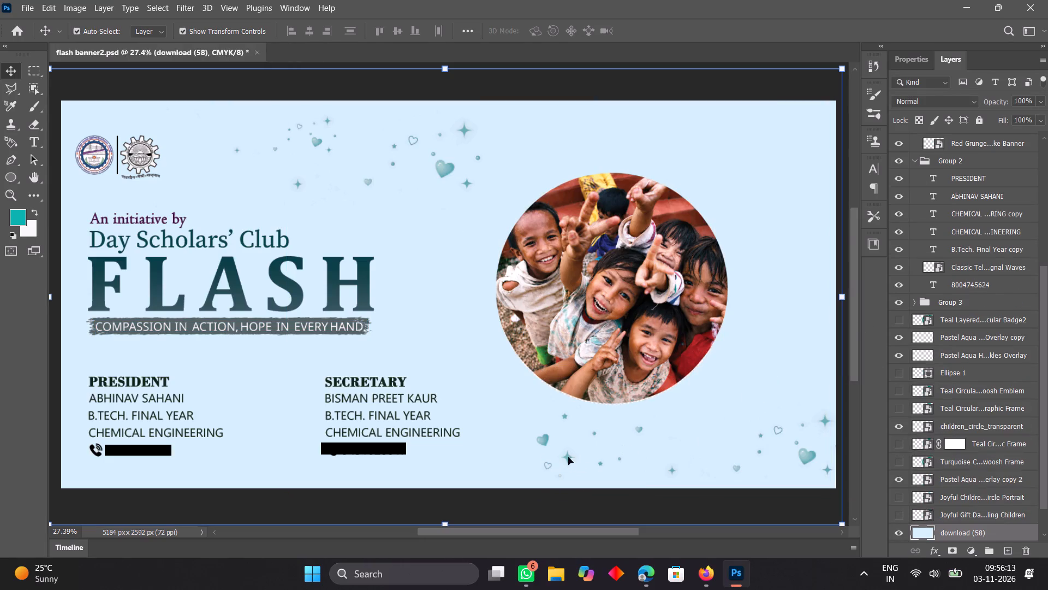
click(566, 456)
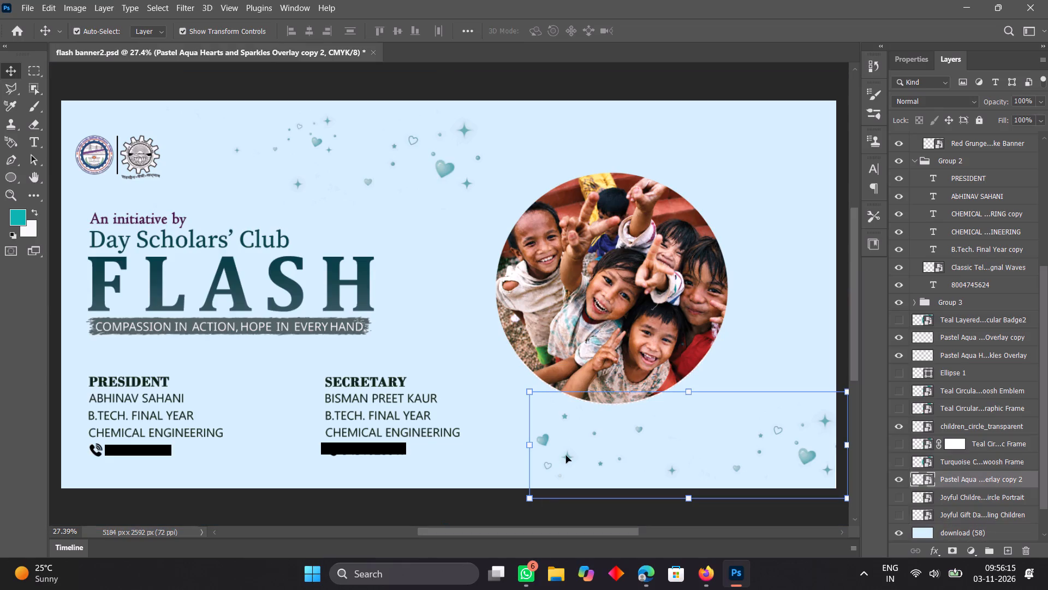
drag(566, 456, 502, 466)
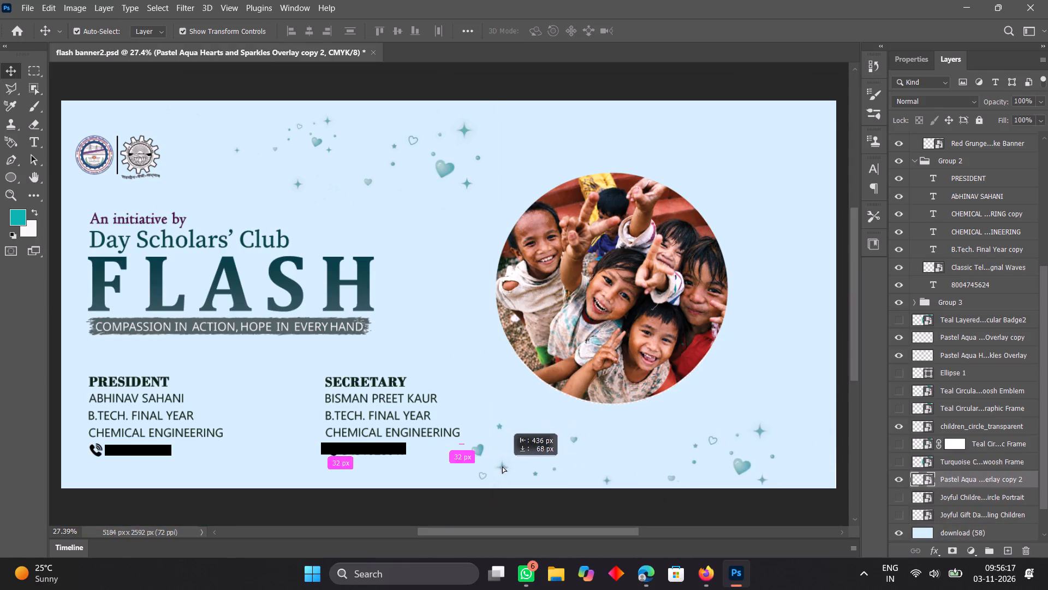
drag(502, 466, 490, 472)
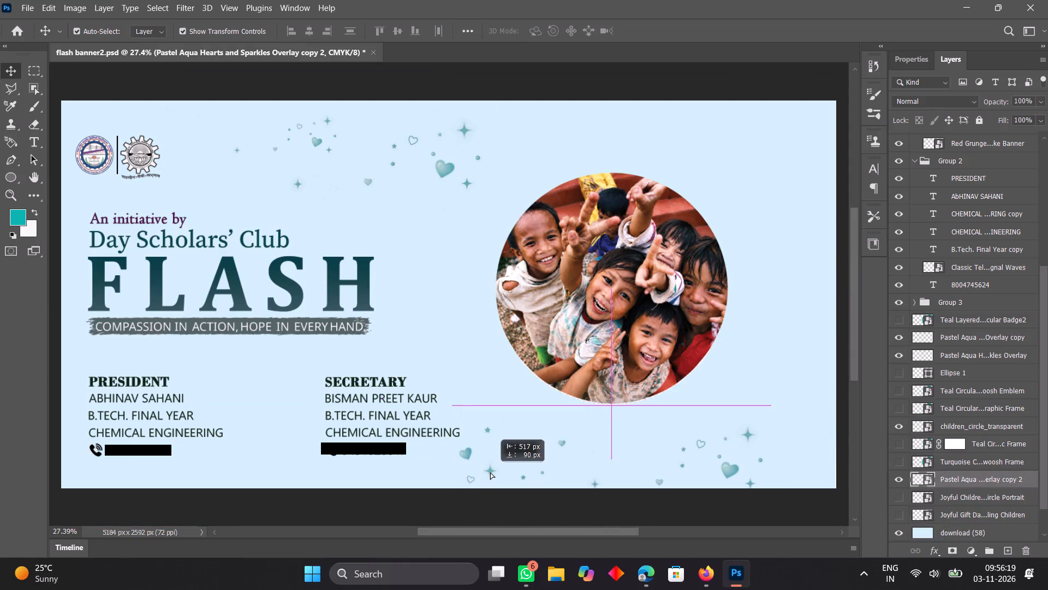
drag(490, 472, 491, 474)
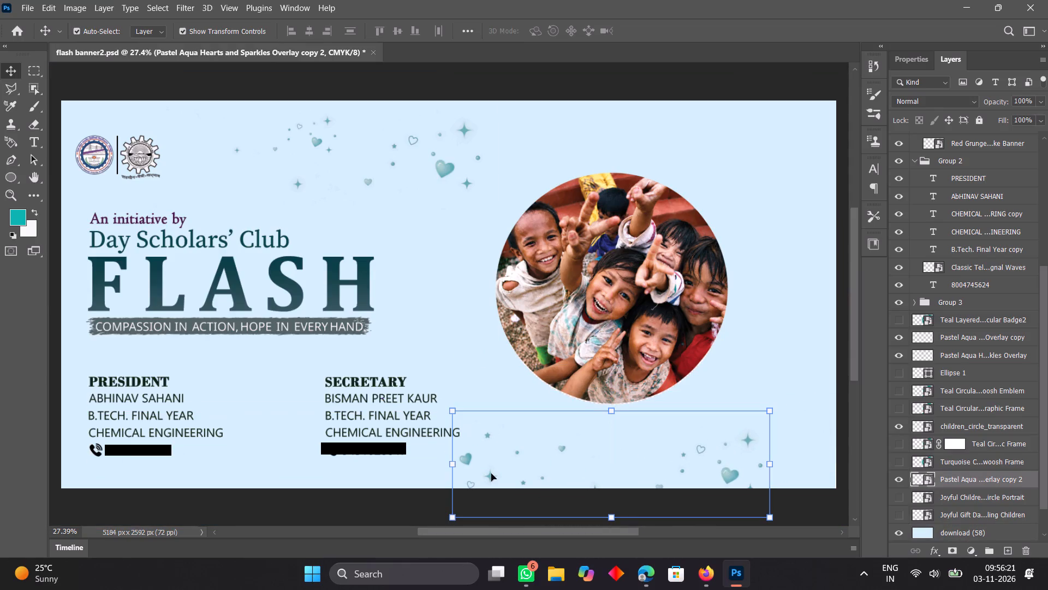
click(897, 388)
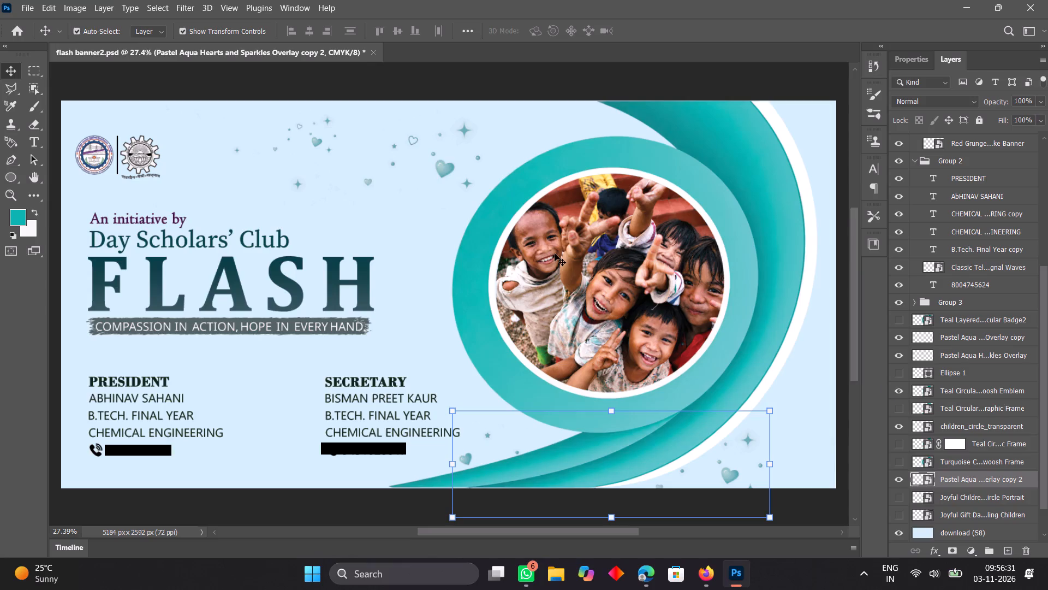
Compare the banner with and without the lower sparkles overlay and check the Teal Circular Infographic Frame layer's visibility.
click(898, 476)
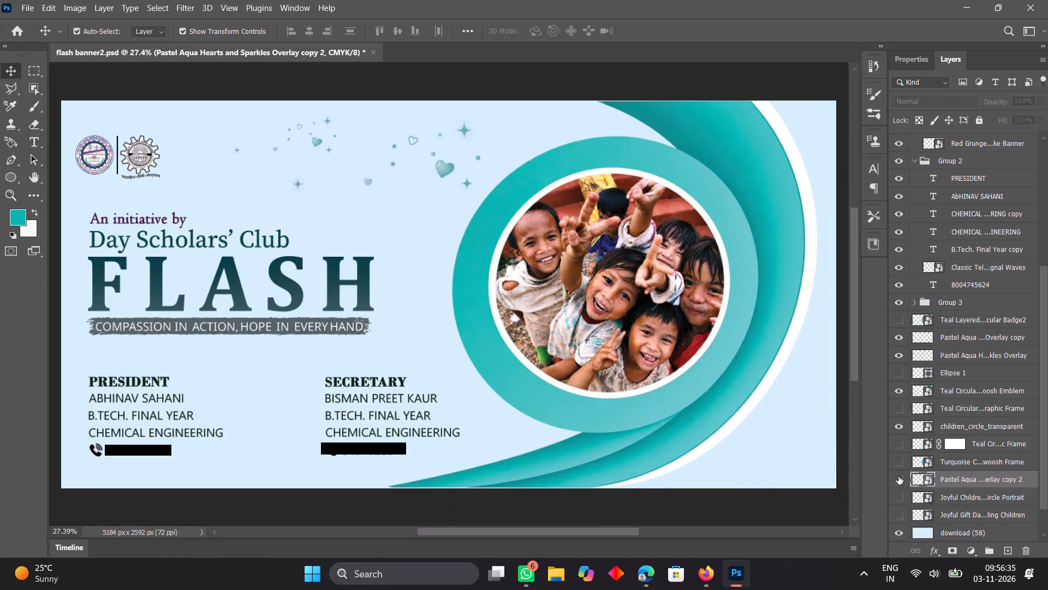
click(898, 476)
click(795, 311)
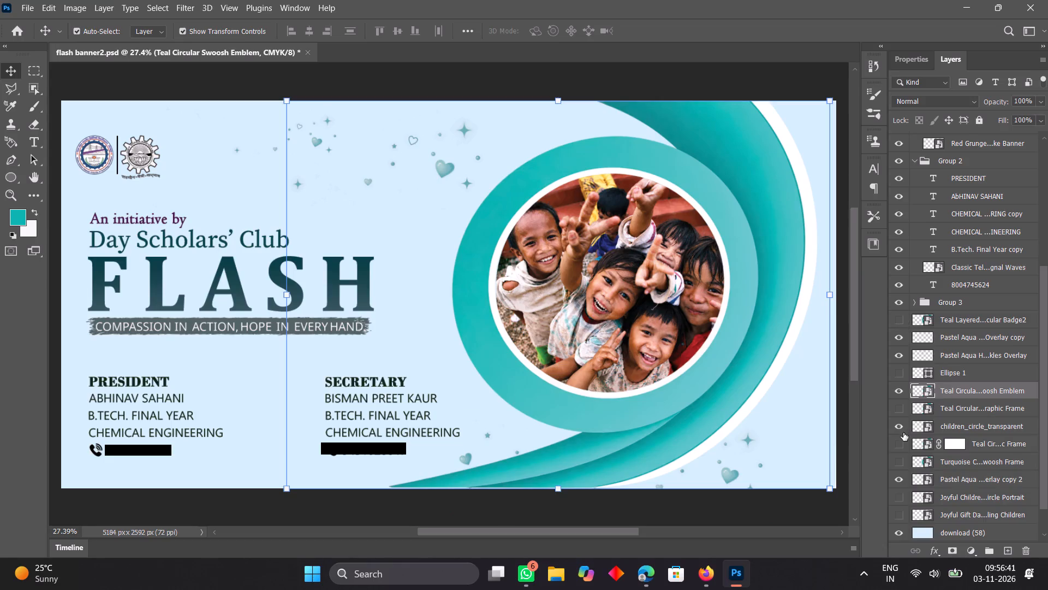
click(963, 408)
click(899, 408)
click(899, 408)
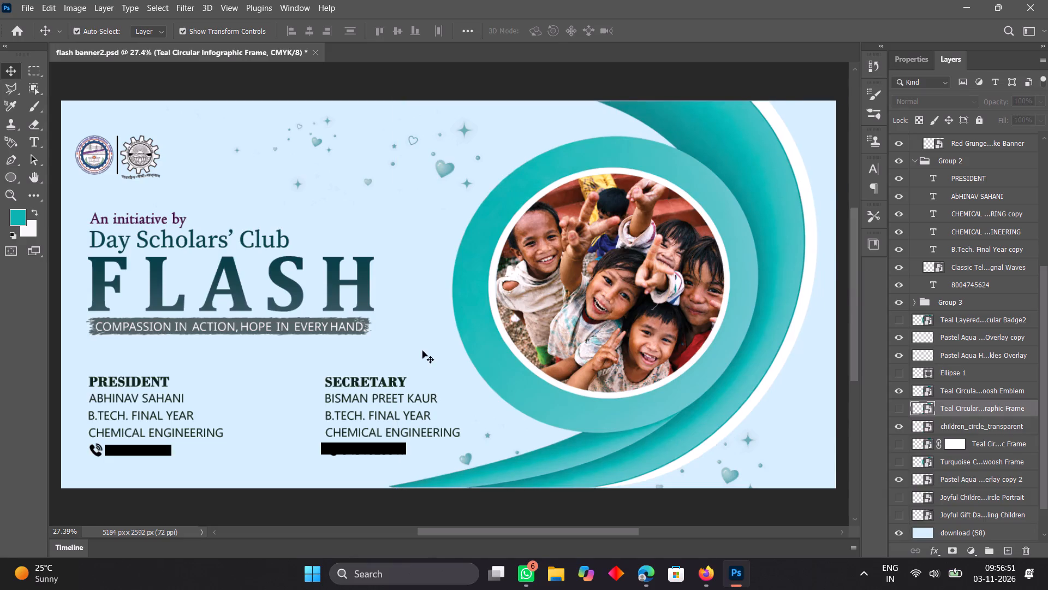
Scale the PRESIDENT heading up proportionally to about 103.9% and apply the transform.
click(122, 380)
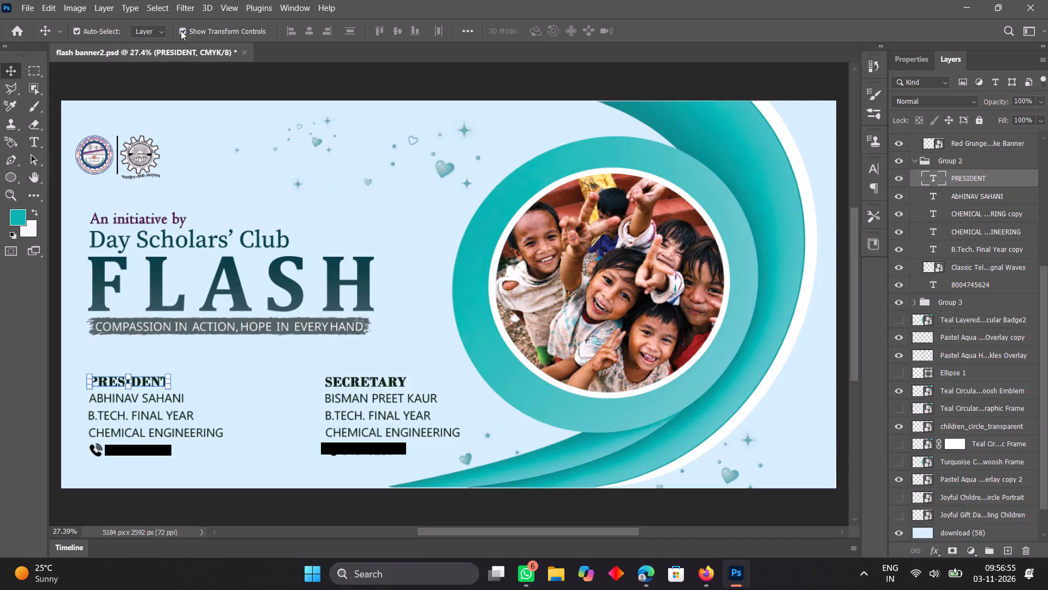
click(168, 377)
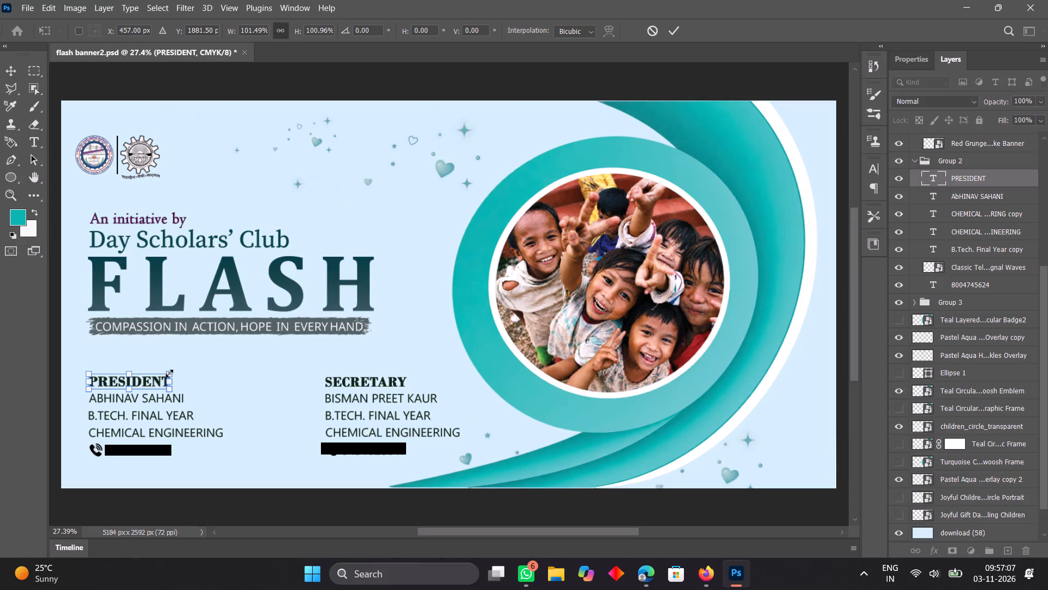
click(169, 373)
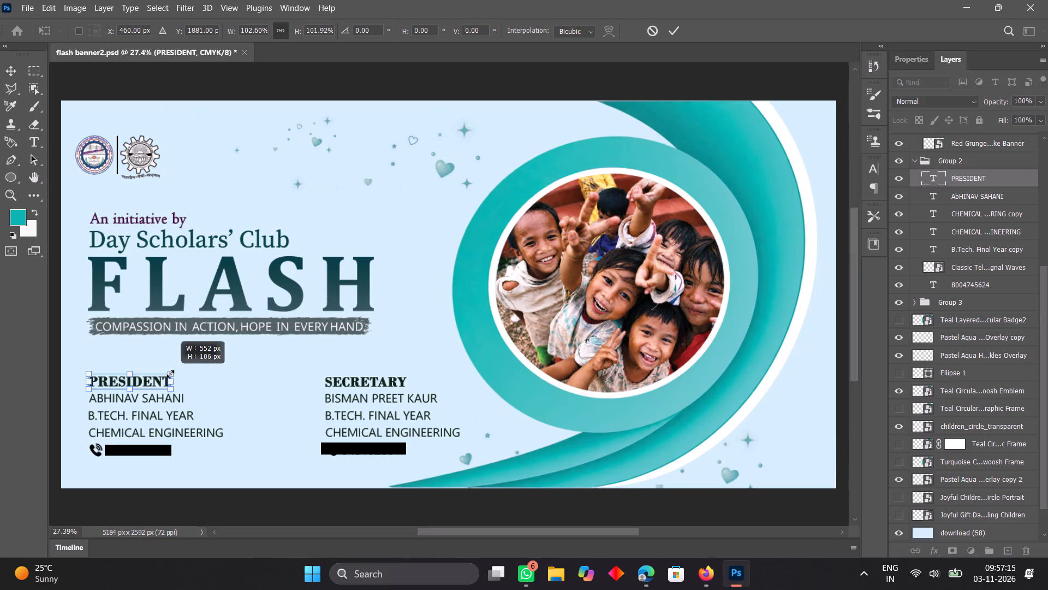
click(342, 385)
Scale the SECRETARY heading up slightly to about 101.5% width and apply the transform.
click(349, 385)
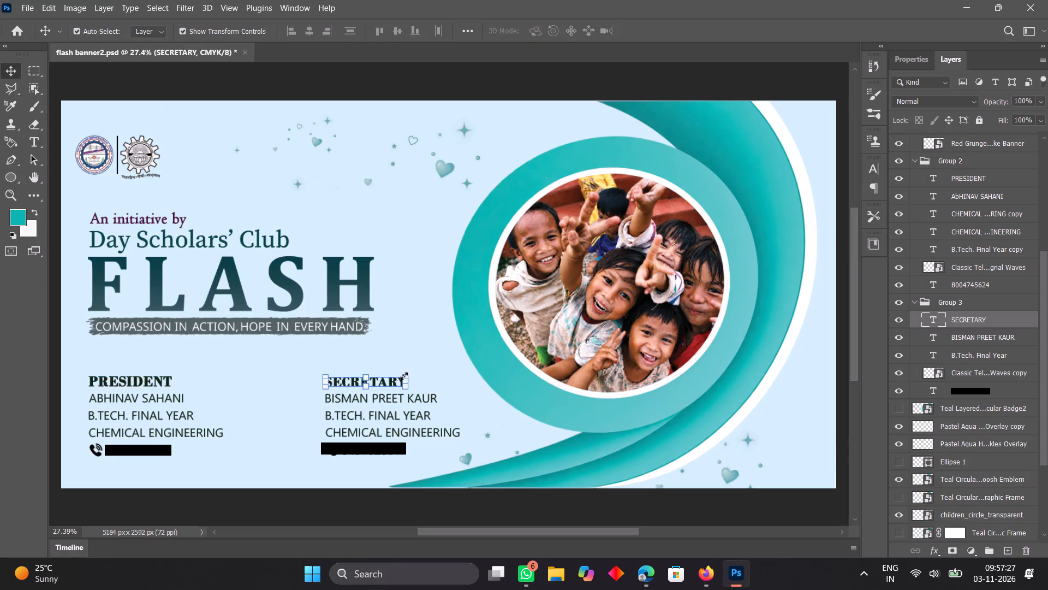
click(404, 376)
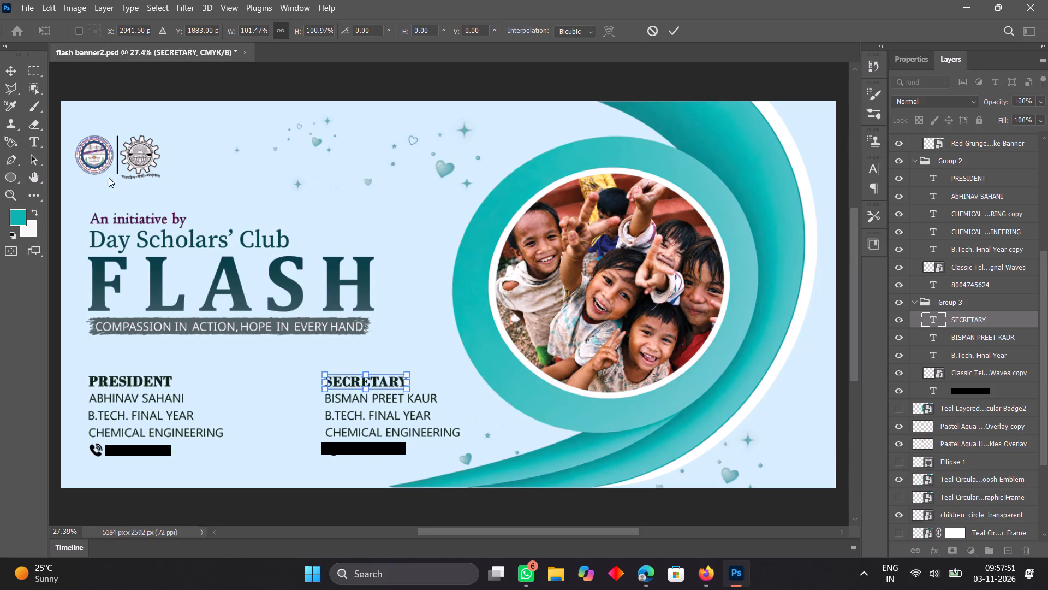
click(7, 64)
Add a horizontal guide and place it along the top edge of the PRESIDENT and SECRETARY headings.
click(234, 9)
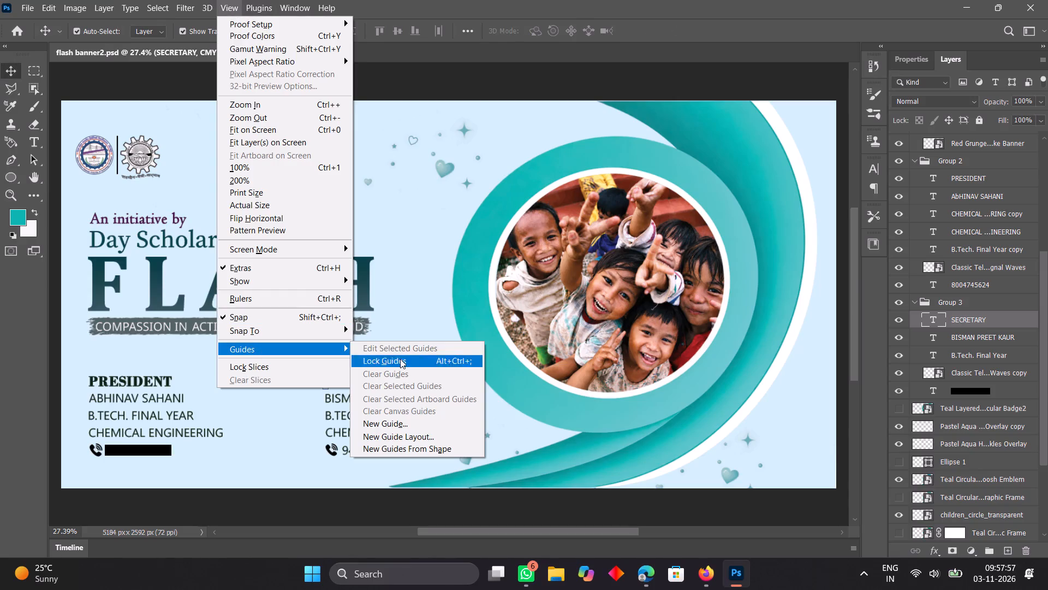
click(383, 425)
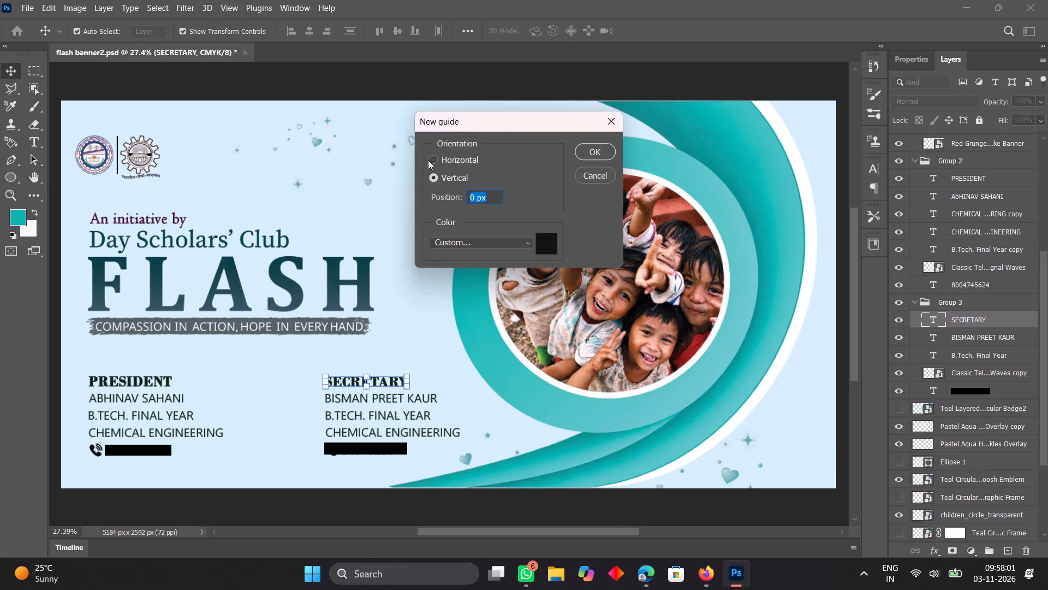
click(431, 160)
click(598, 147)
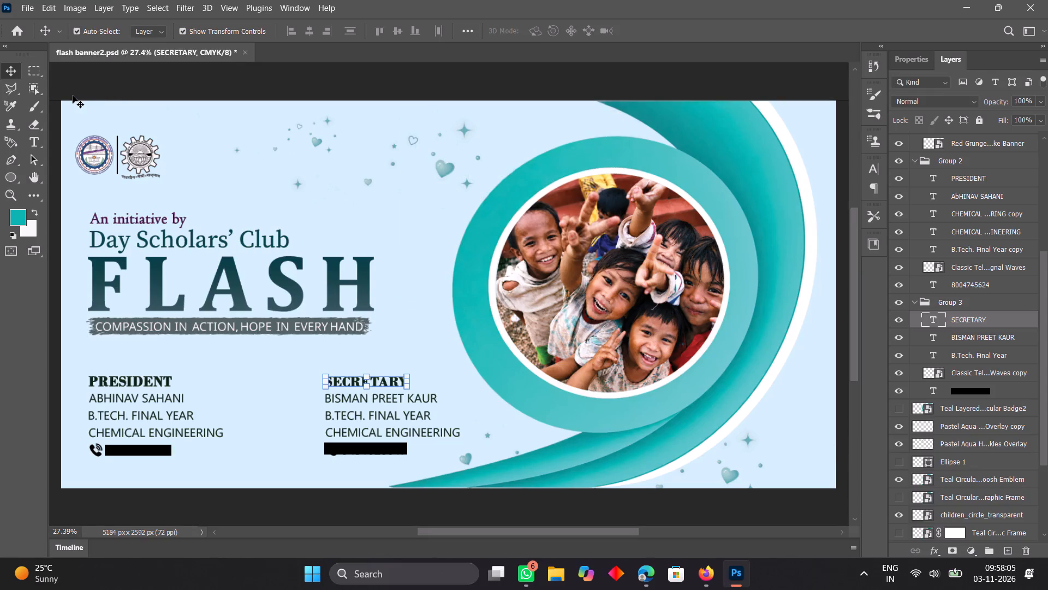
key(ctrl+minus)
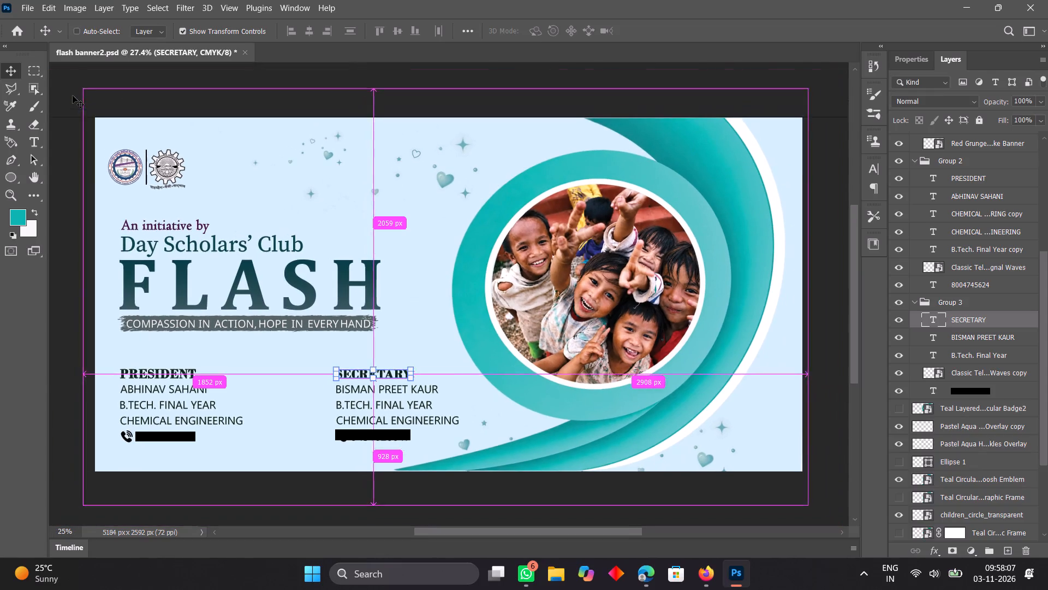
drag(67, 117, 87, 290)
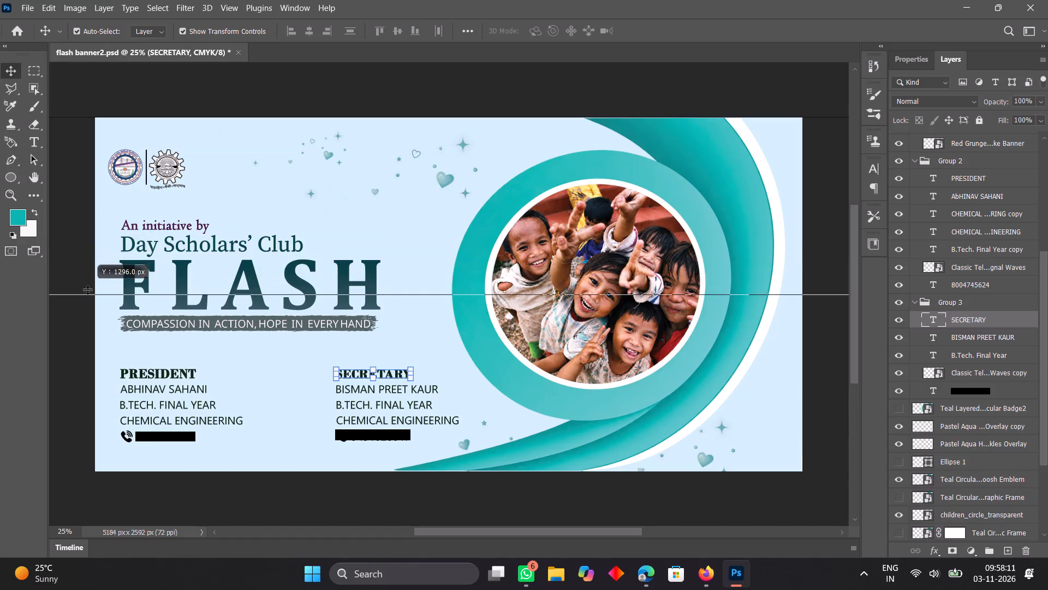
drag(87, 290, 88, 291)
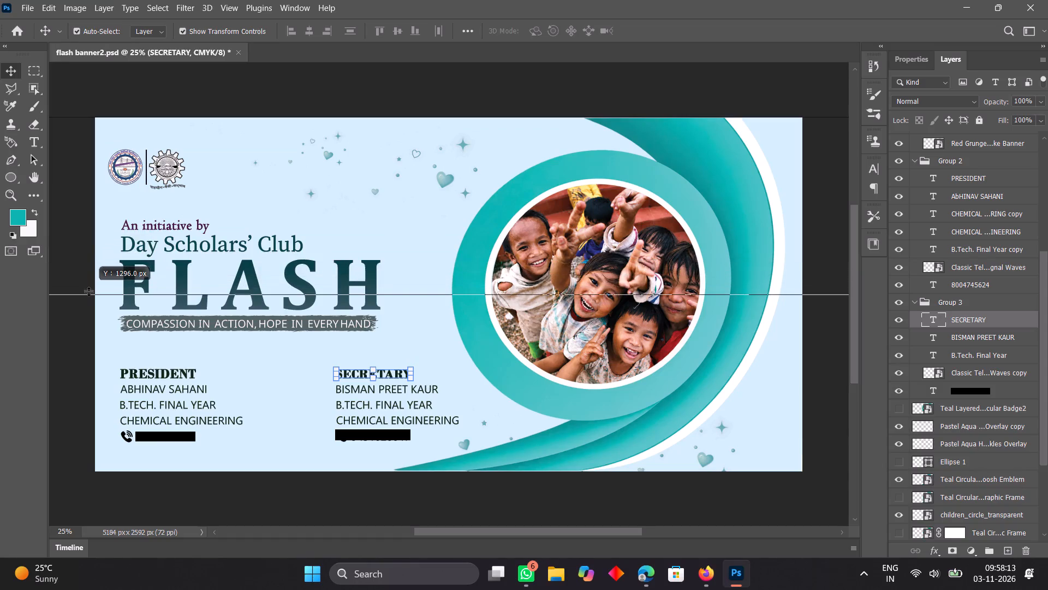
drag(88, 291, 92, 365)
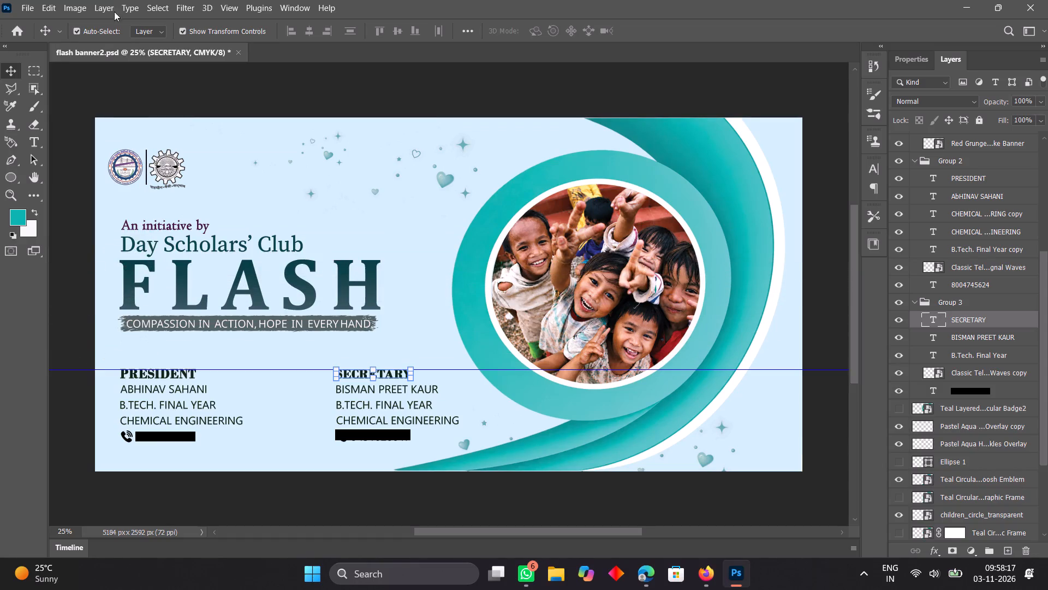
Hide the transform controls and nudge the SECRETARY heading up one increment to align it with the guide.
click(182, 31)
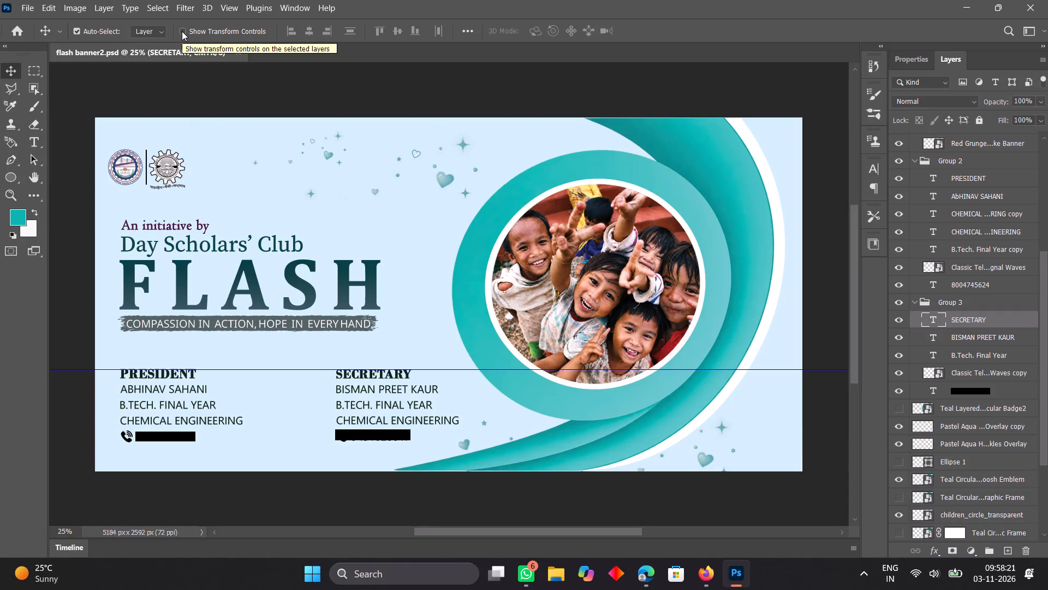
click(350, 379)
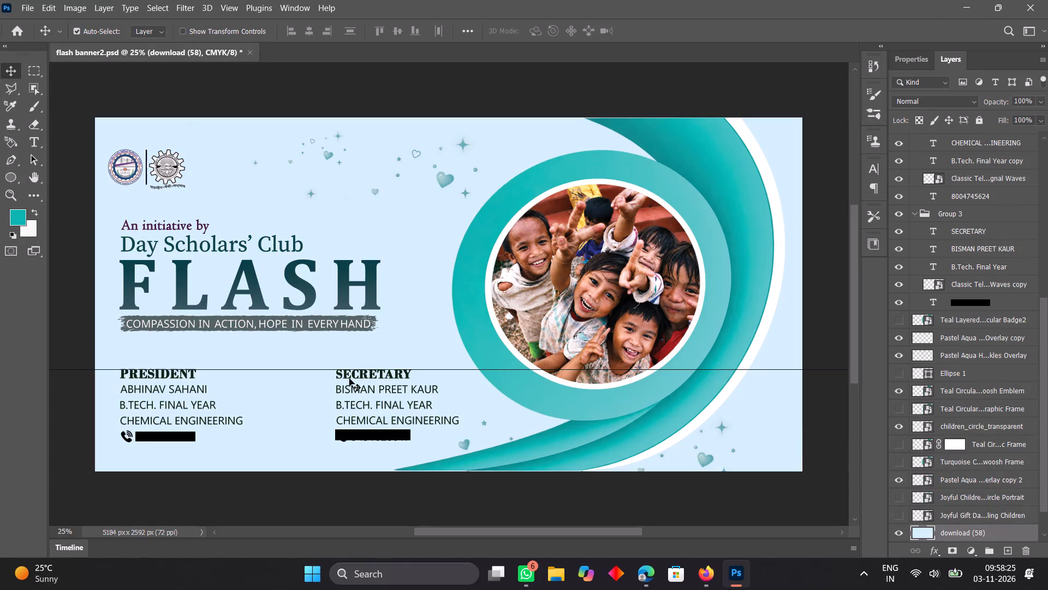
key(Up)
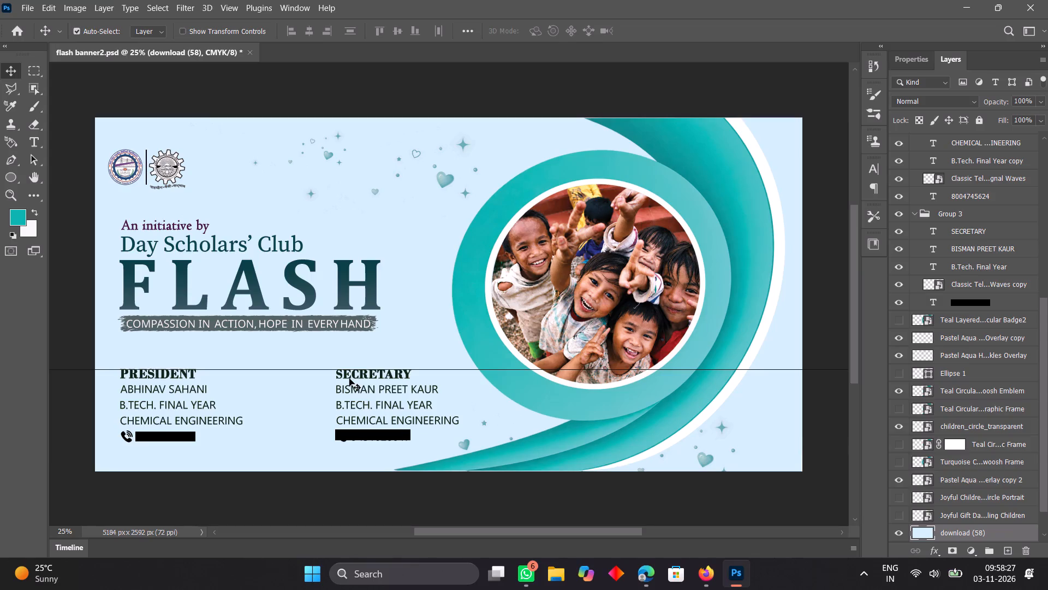
click(350, 377)
key(Up)
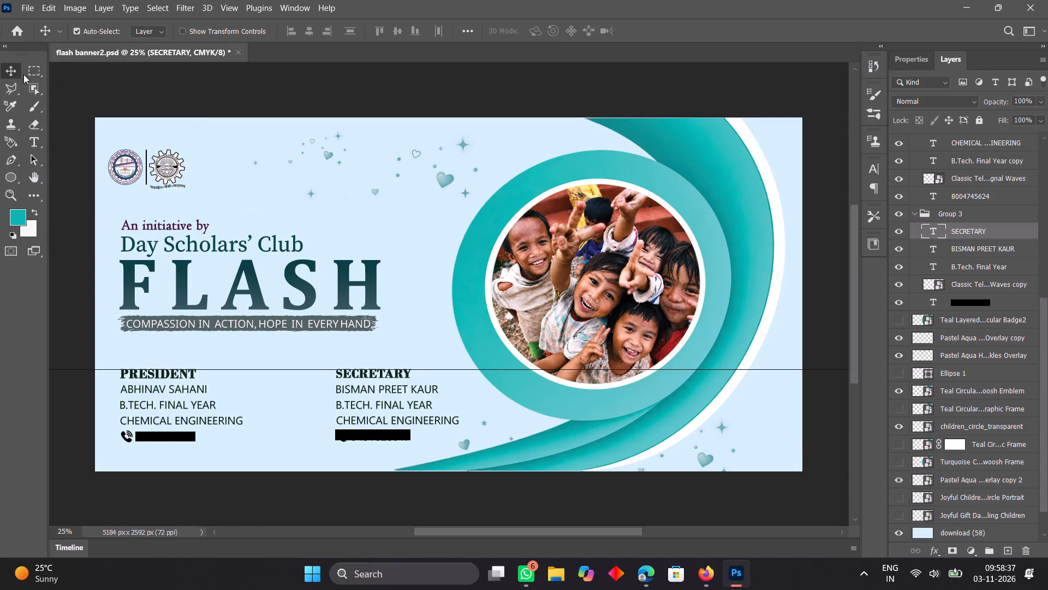
Clear the horizontal guide from the banner.
click(227, 5)
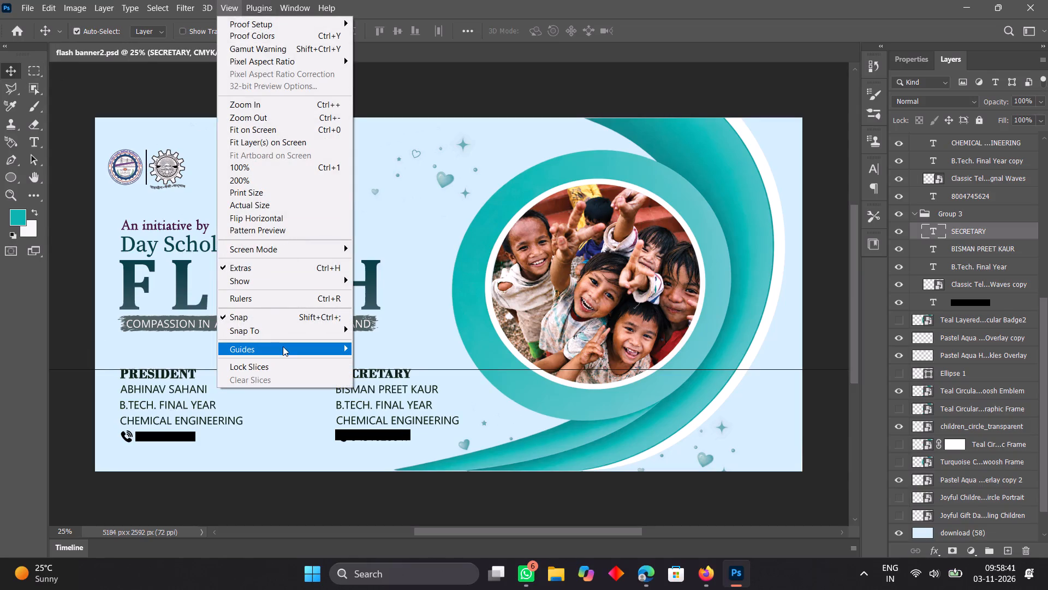
click(394, 411)
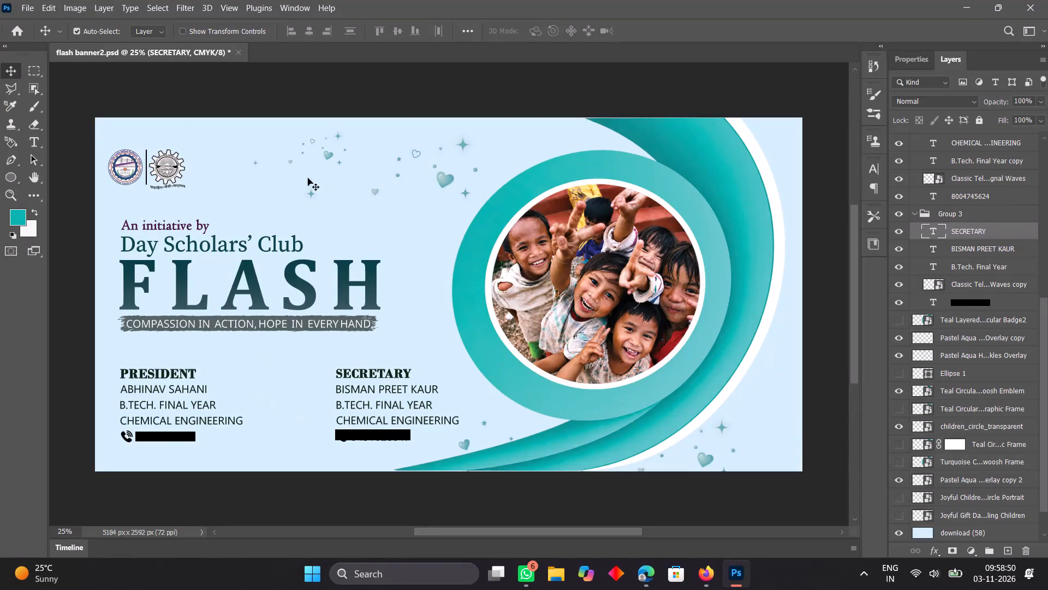
With transform controls shown again, scale the upper Pastel Aqua Hearts and Sparkles Overlay copy to about 86.4%, shift it toward the larger hearts, and apply.
click(337, 164)
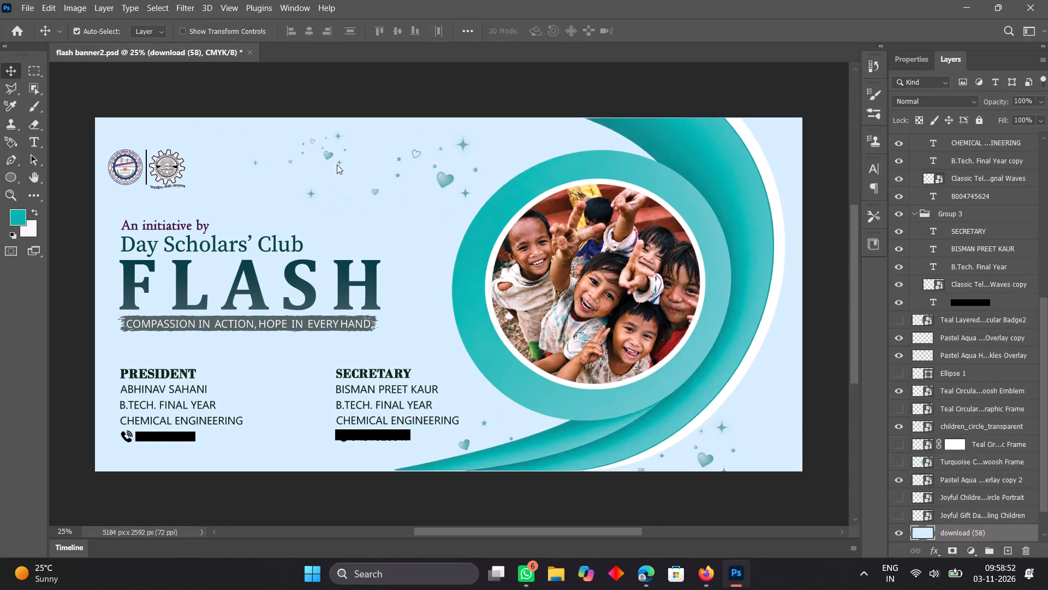
click(179, 30)
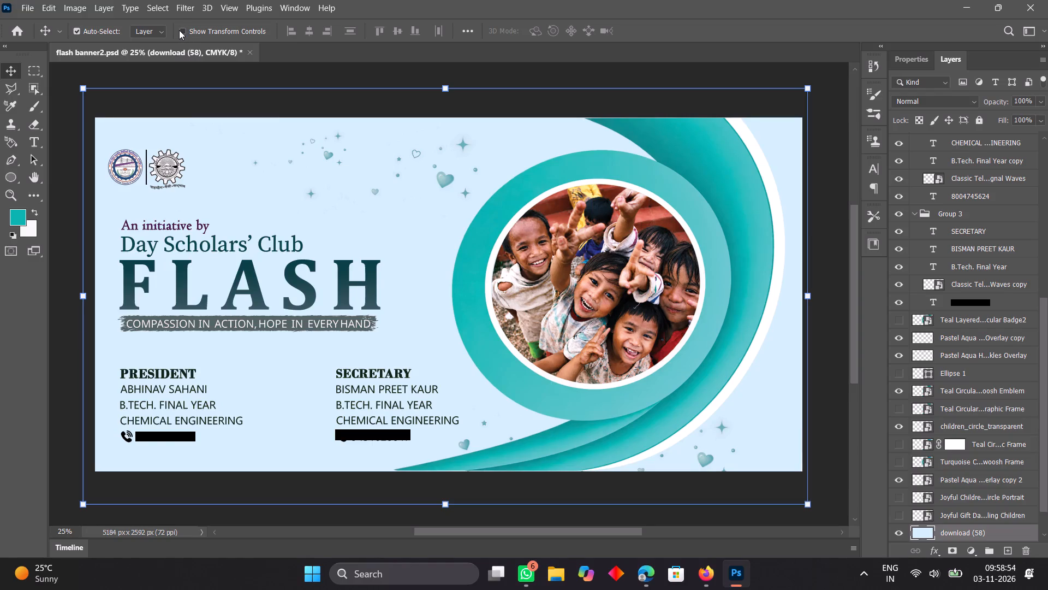
click(327, 154)
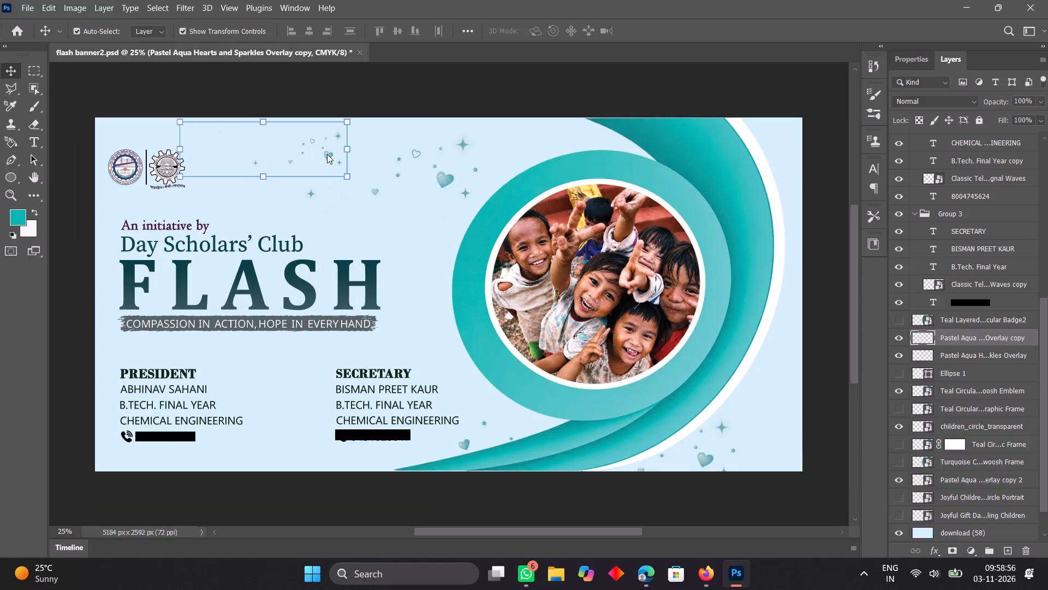
drag(347, 175, 344, 175)
drag(344, 175, 325, 162)
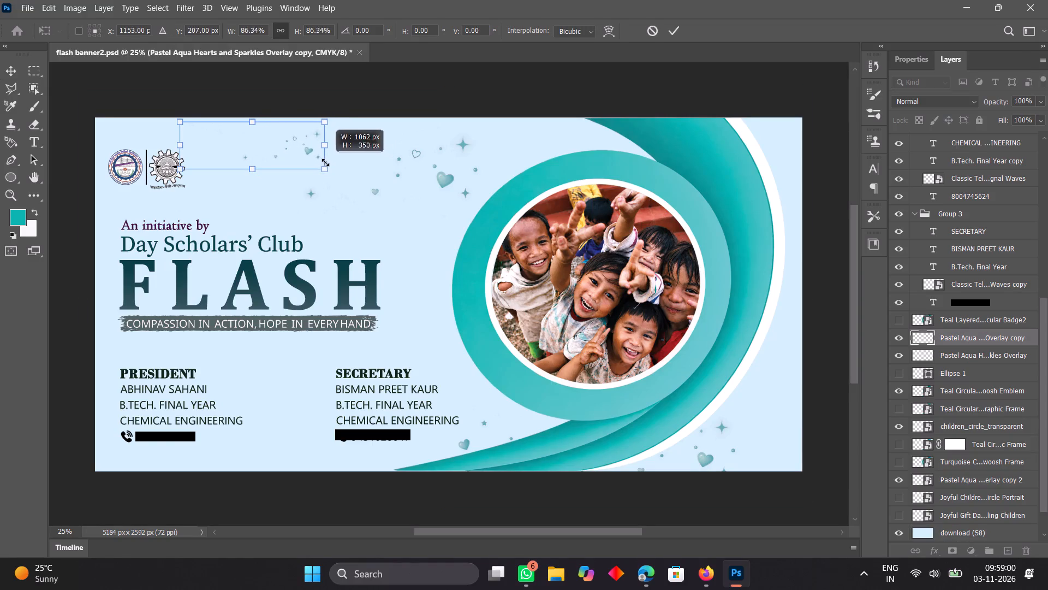
drag(325, 162, 325, 163)
drag(303, 149, 308, 149)
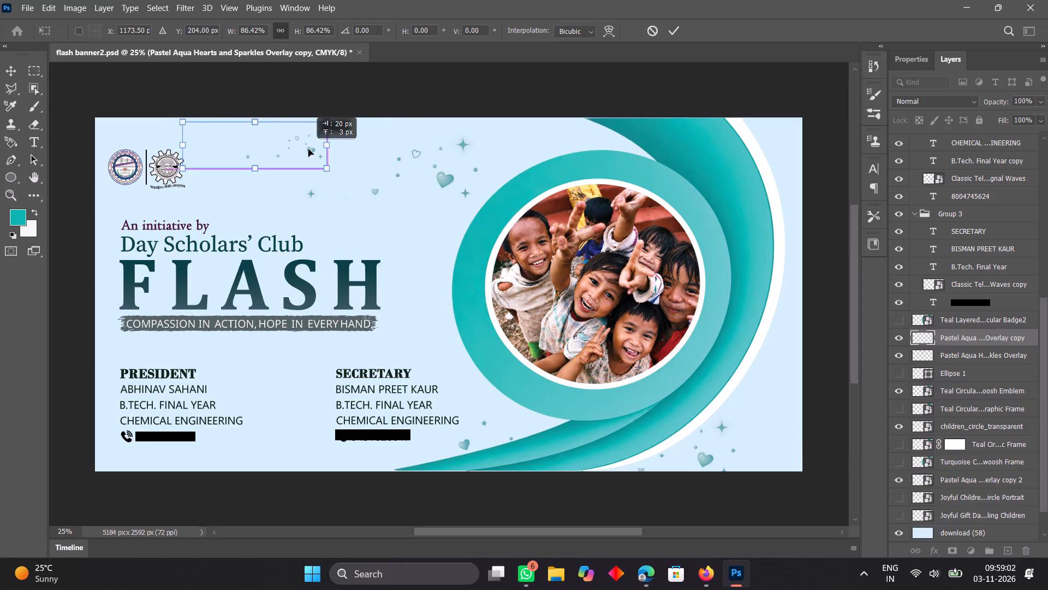
drag(308, 149, 320, 151)
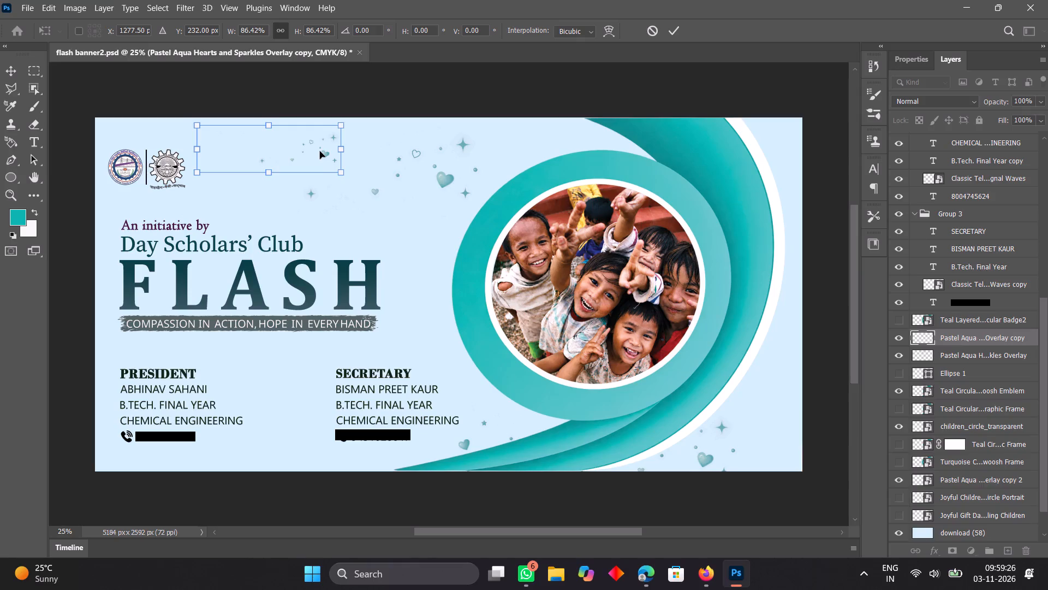
key(Return)
key(Return)
key(Return)
key(Return)
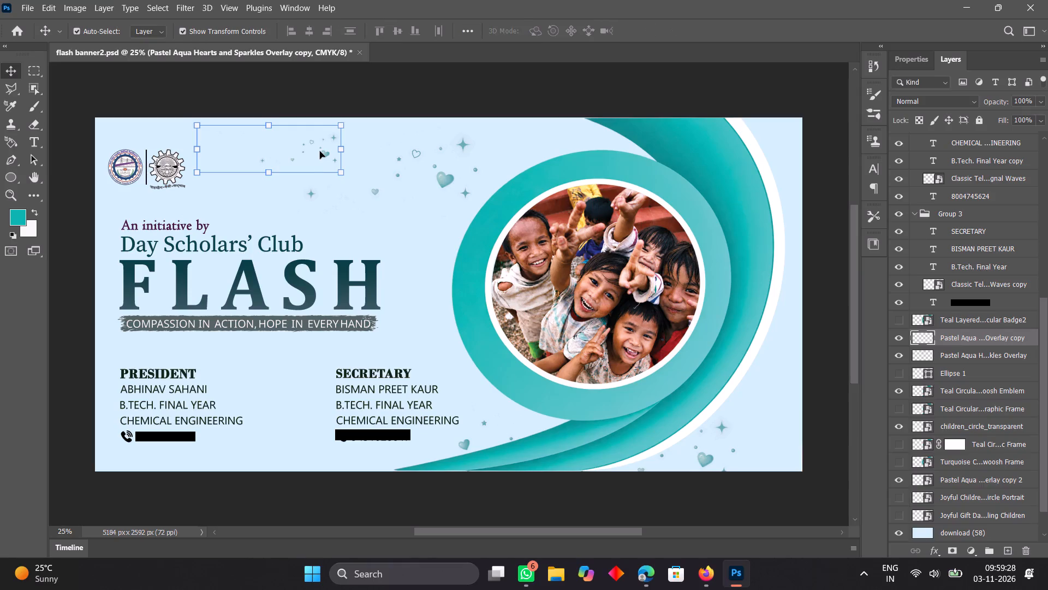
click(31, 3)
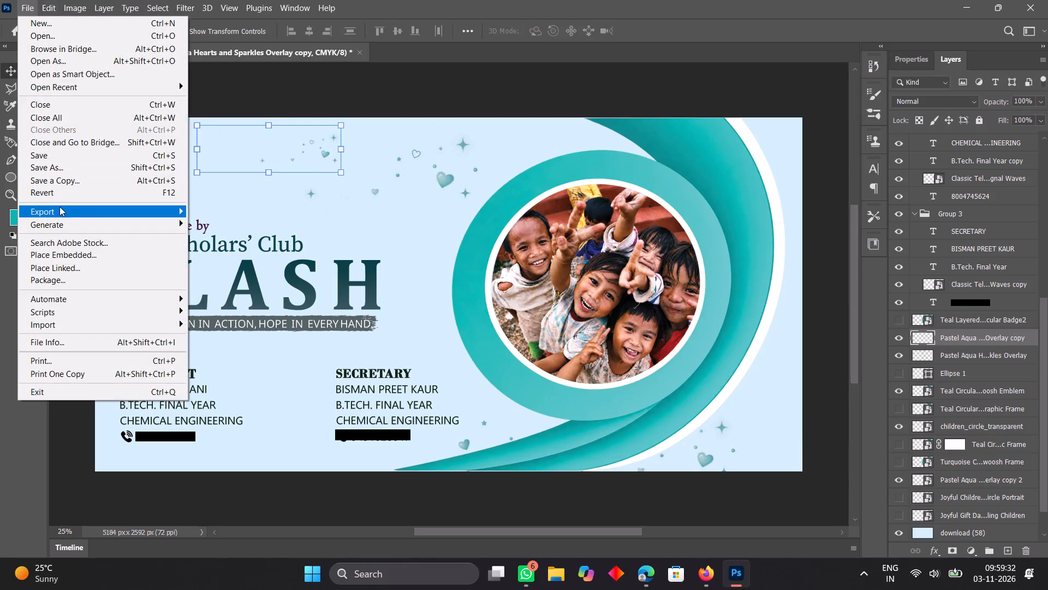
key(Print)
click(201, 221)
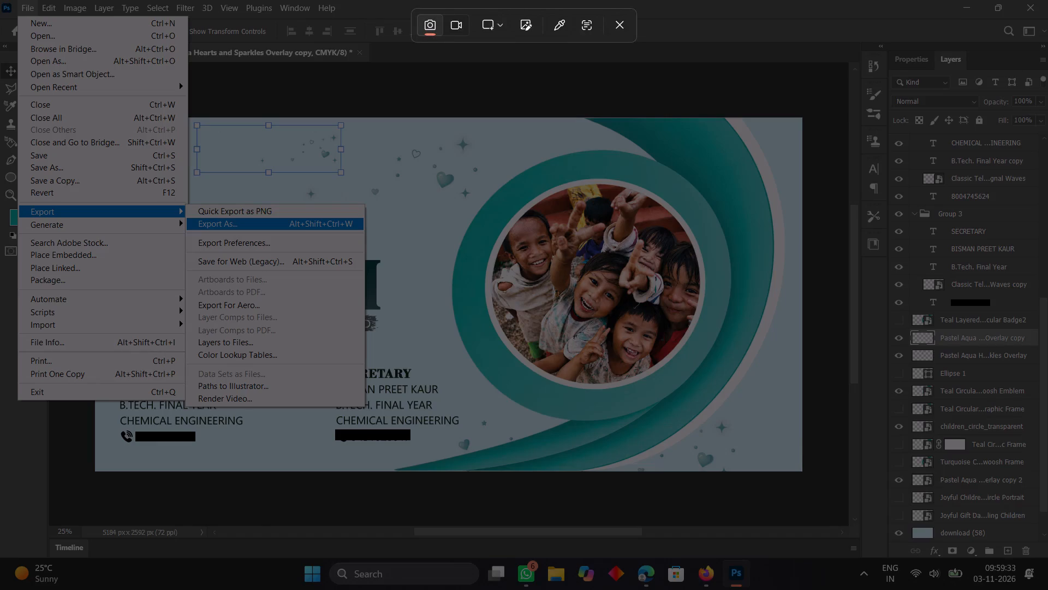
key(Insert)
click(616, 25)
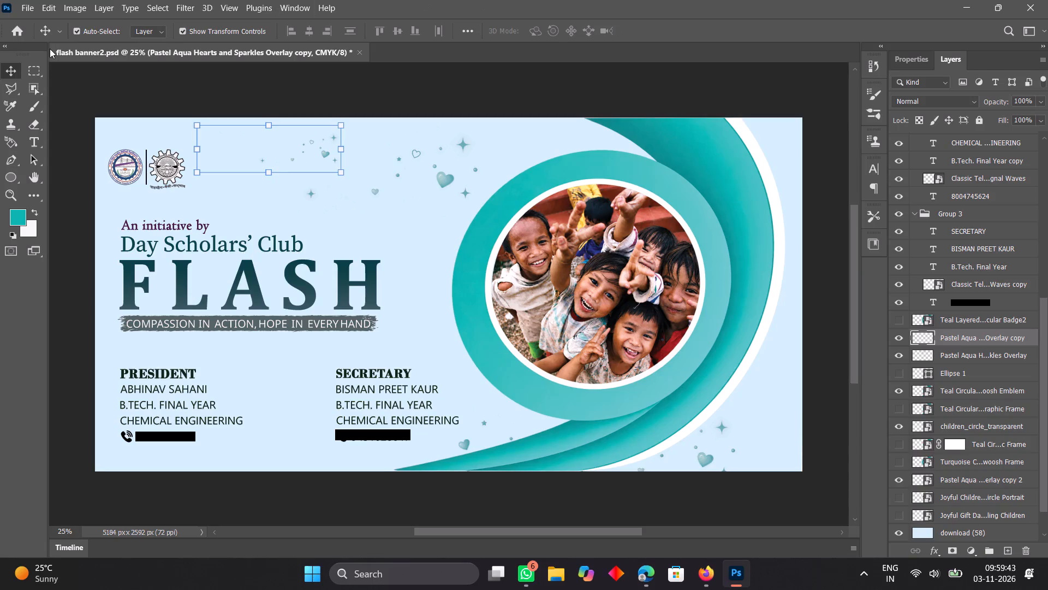
Save the banner document.
click(23, 6)
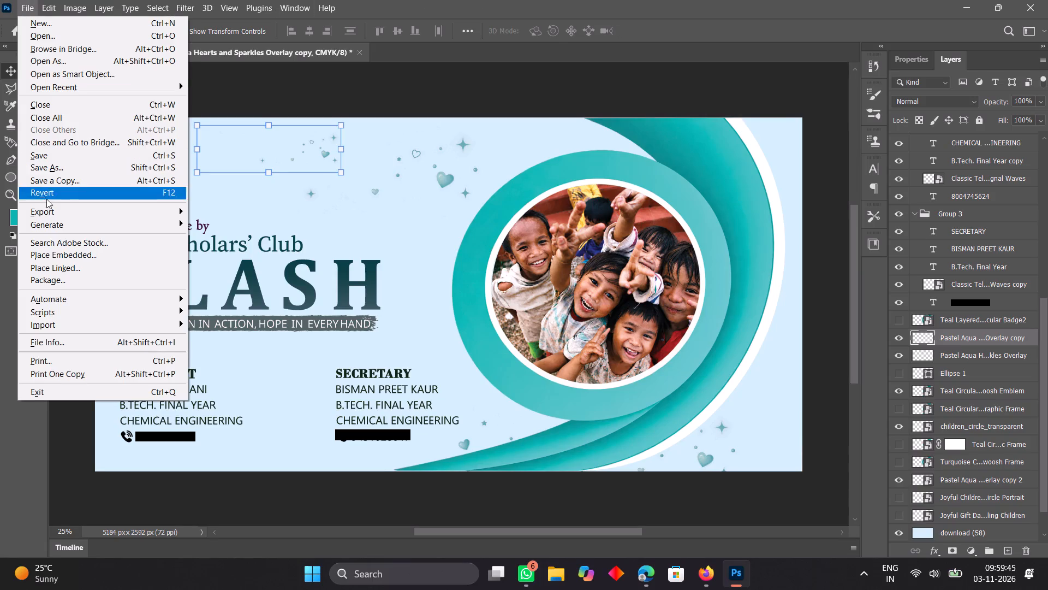
click(55, 161)
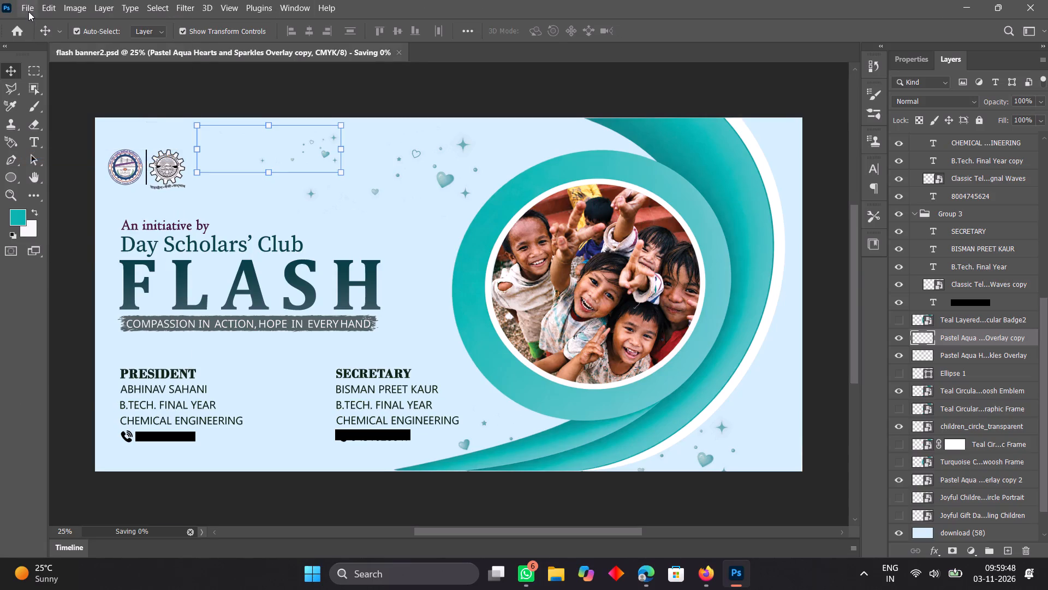
Open the Export As settings to export the banner as a JPG at 5184 x 2592 px.
click(26, 13)
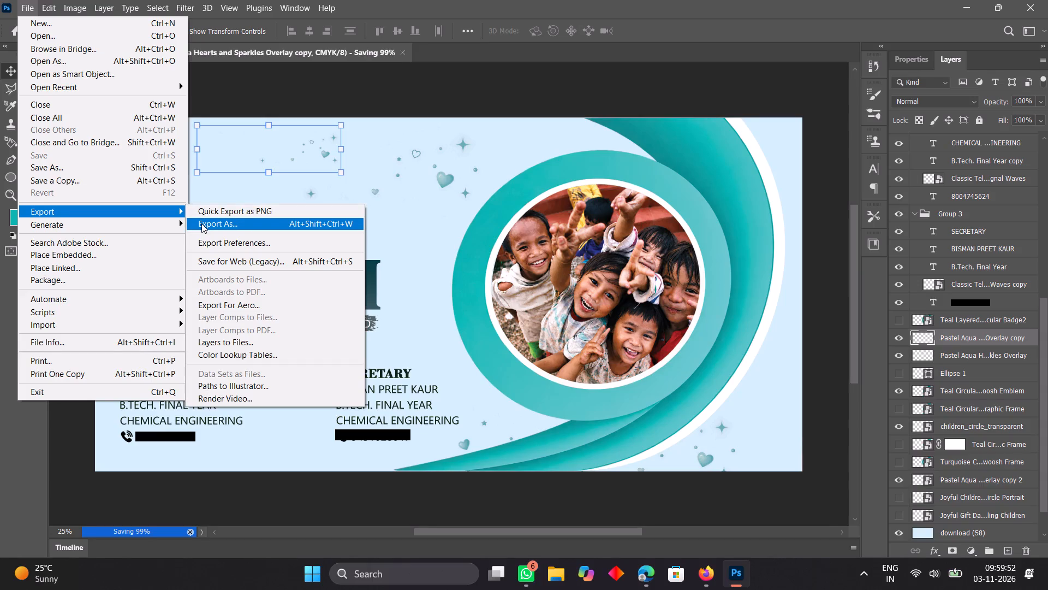
click(201, 223)
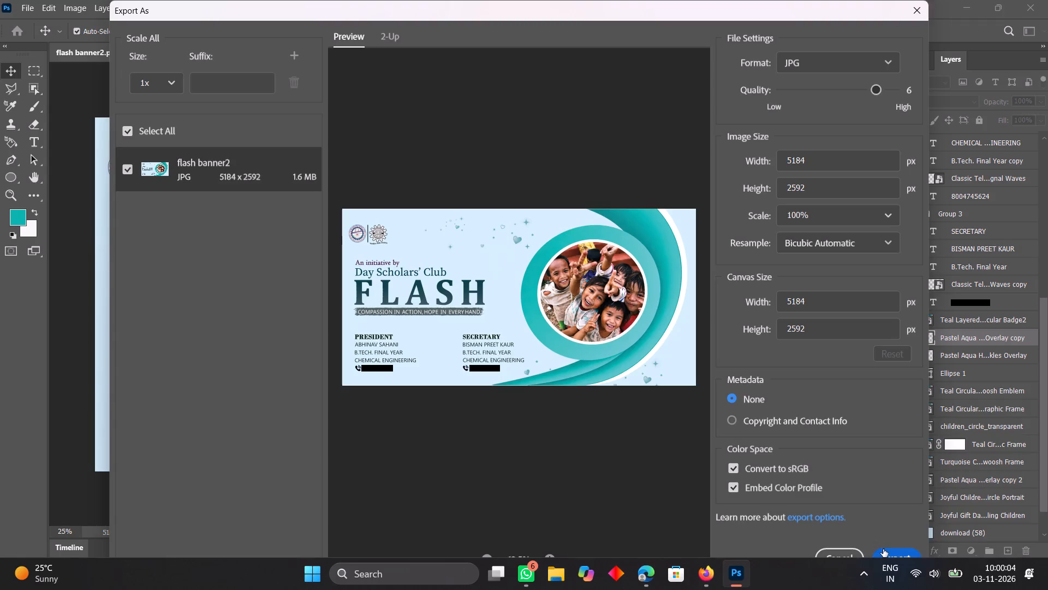
key(Insert)
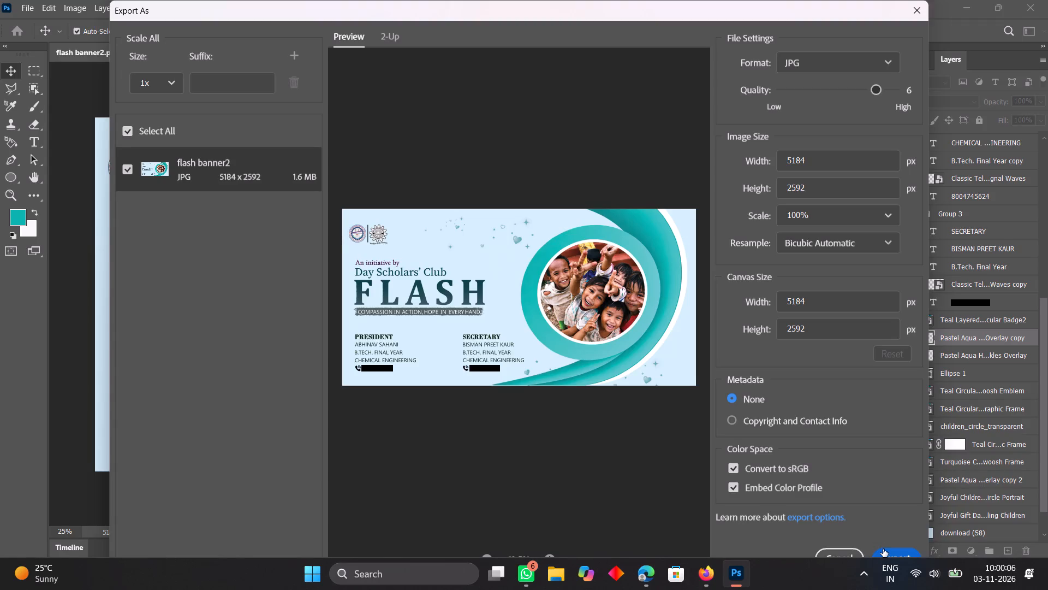
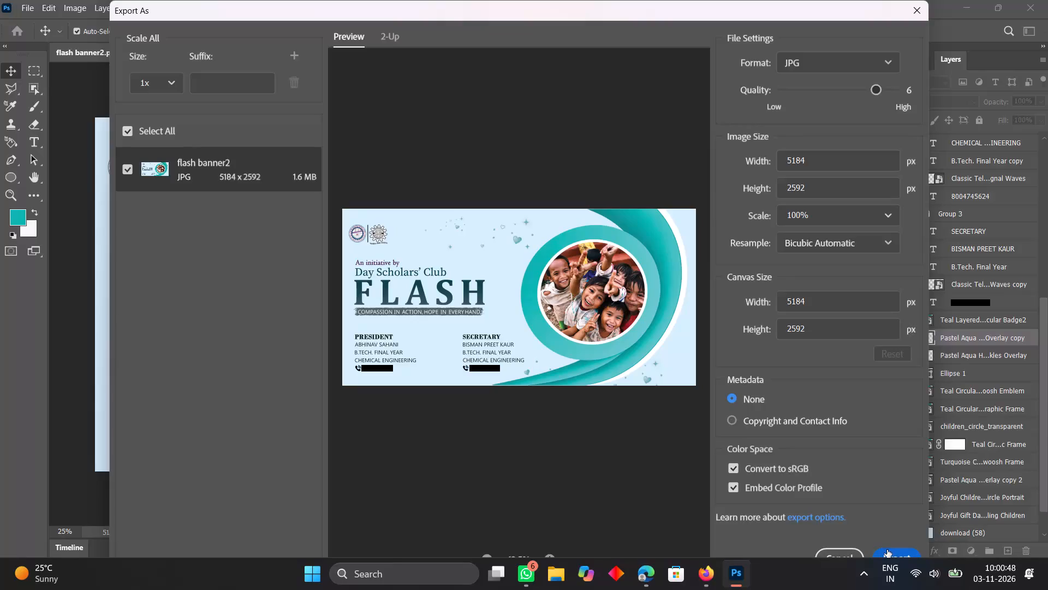
Export the banner as a JPG named flash banner6 to the Desktop.
click(886, 550)
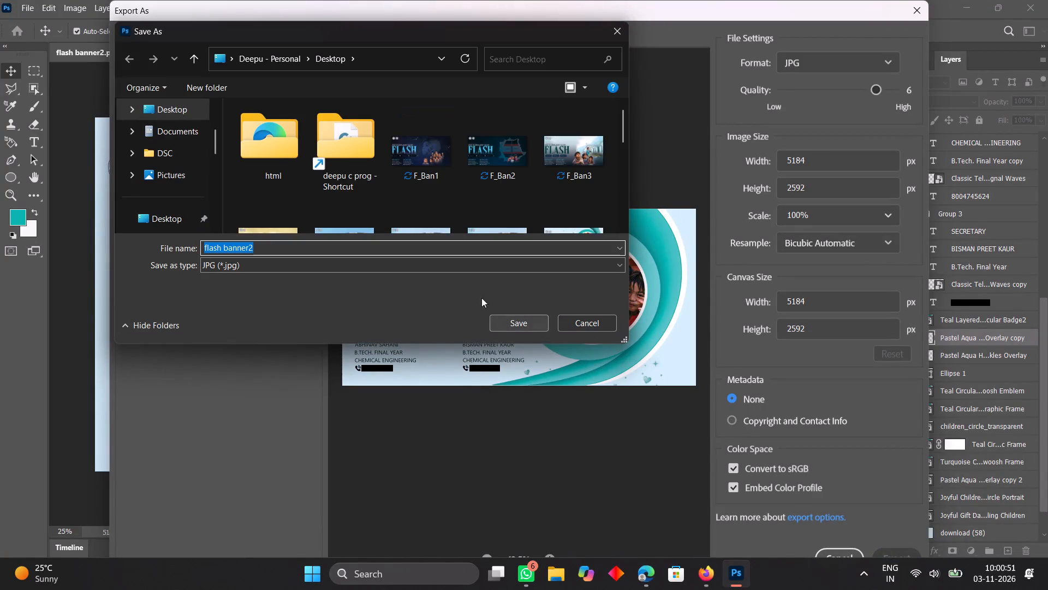
click(272, 248)
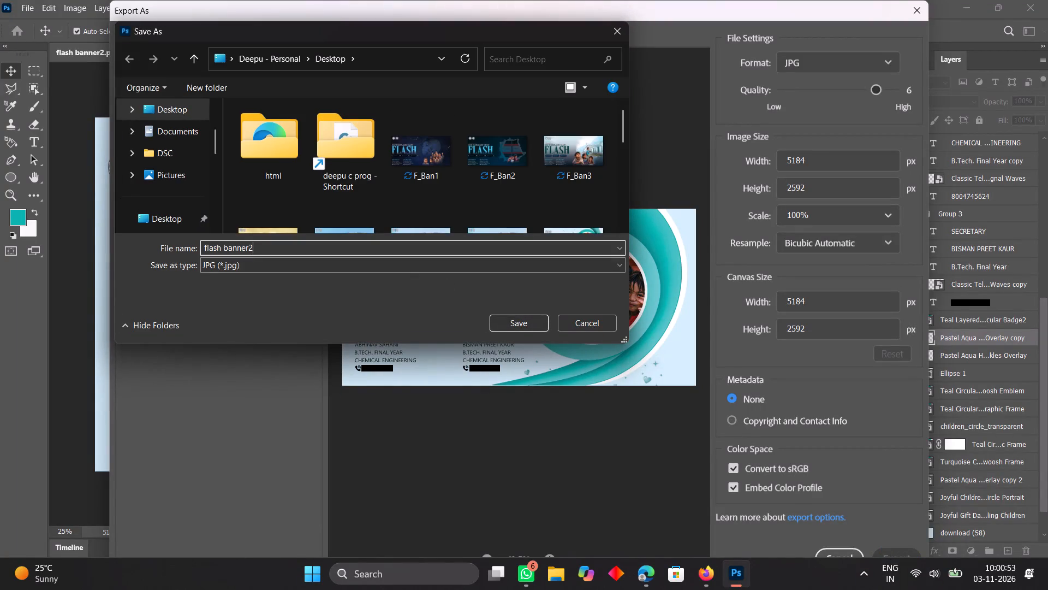
key(BackSpace)
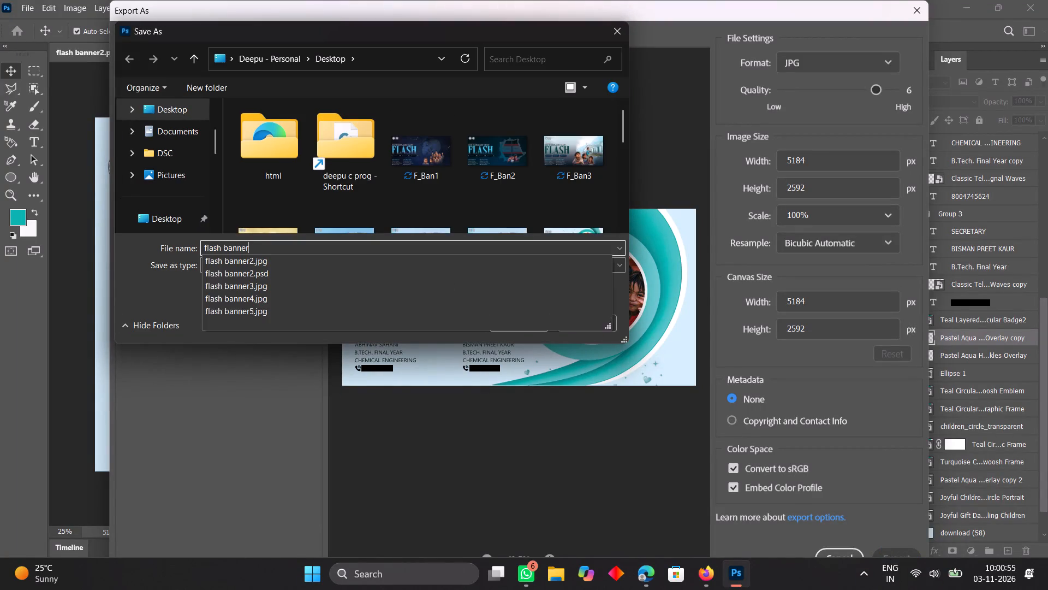
key(6)
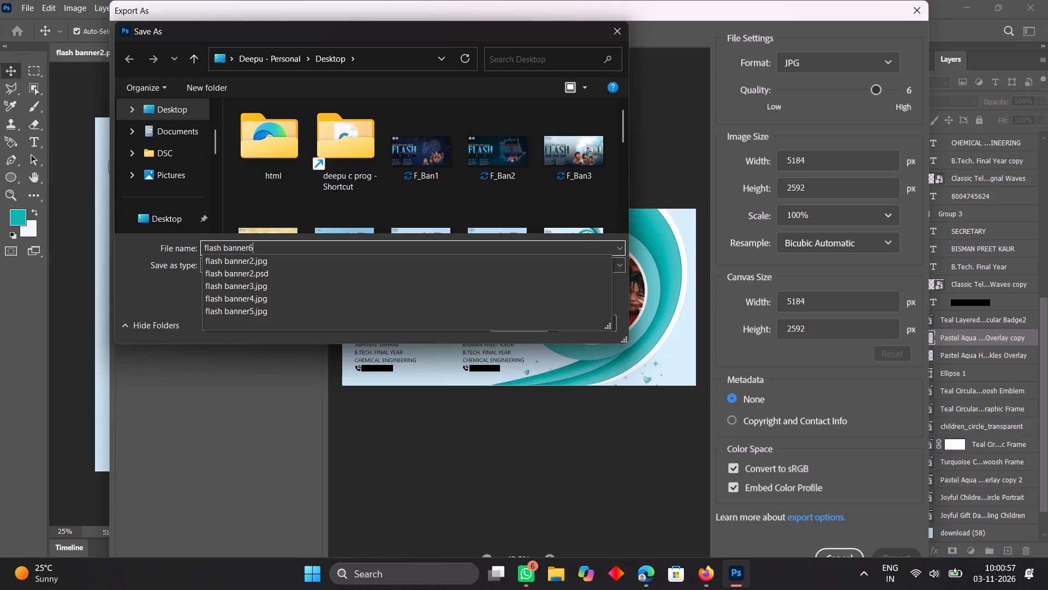
click(518, 322)
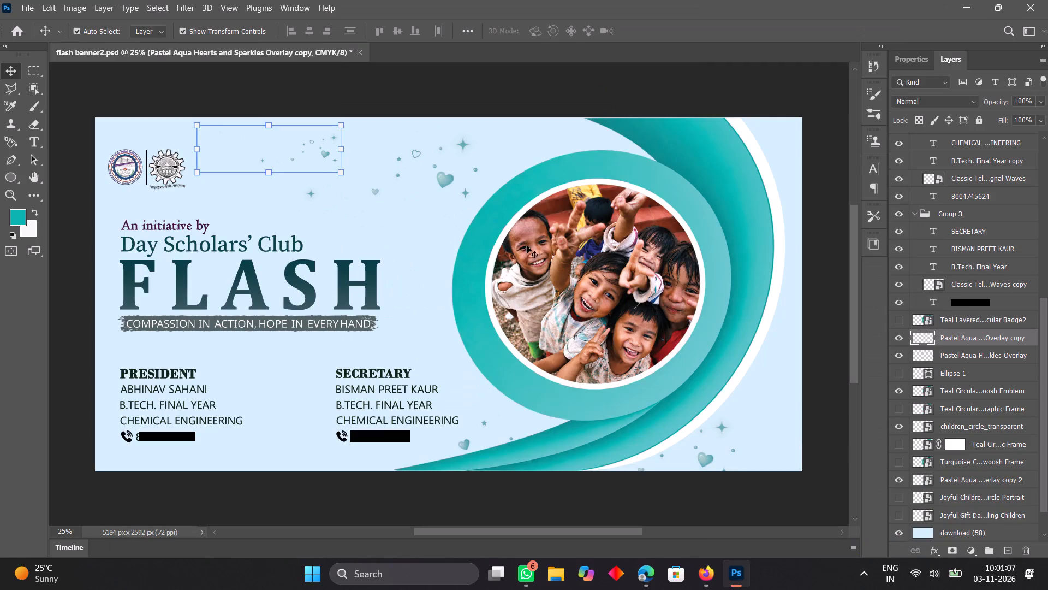
Nudge the Teal Circular Swoosh Emblem down slightly, scale it to about 255.8% to reach the banner's top edge, apply, and hide transform controls.
click(678, 152)
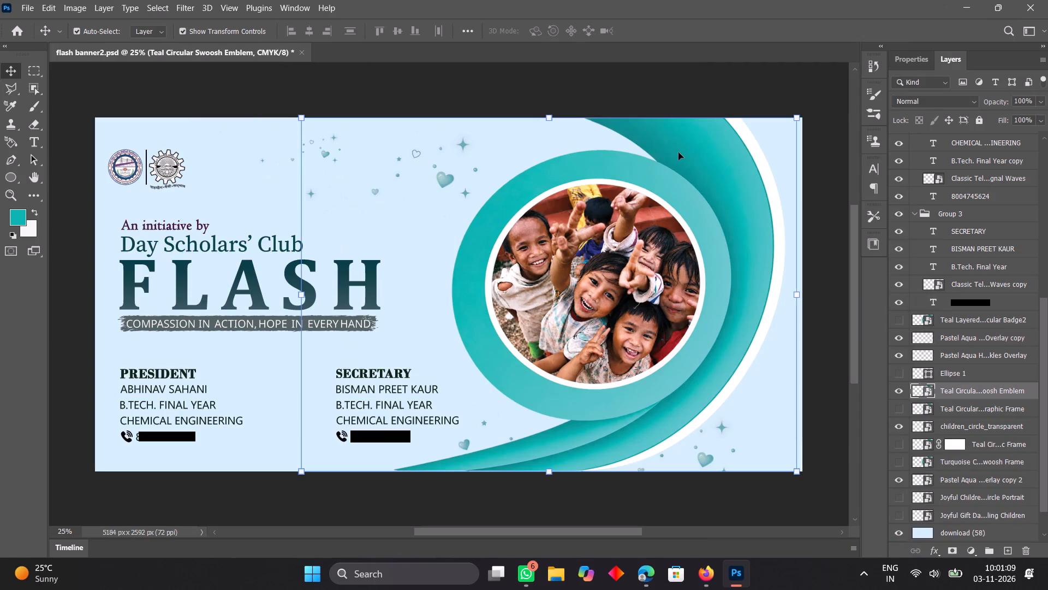
key(Down)
key(Down)
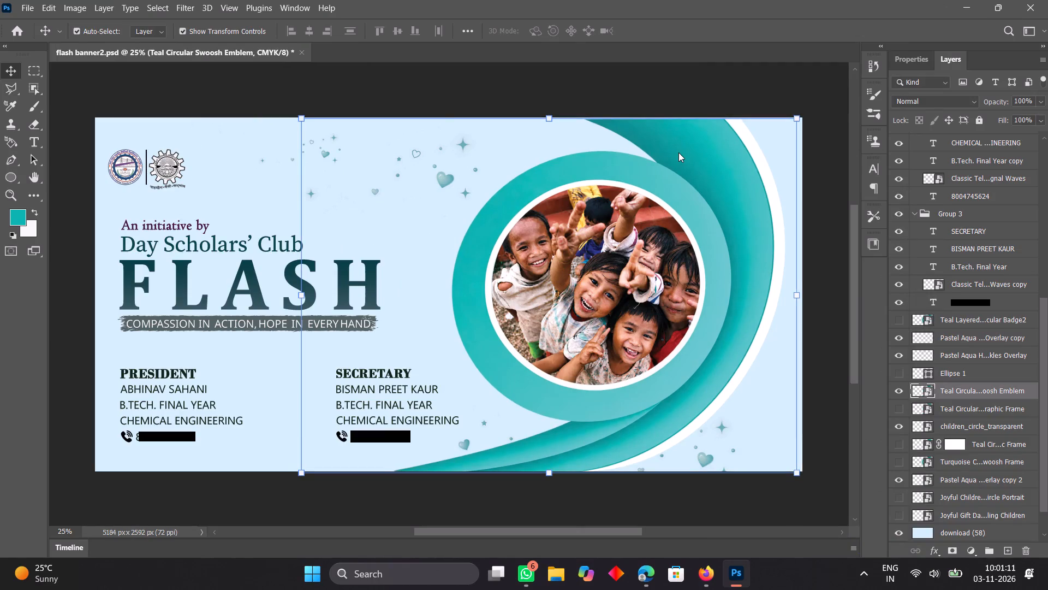
click(550, 117)
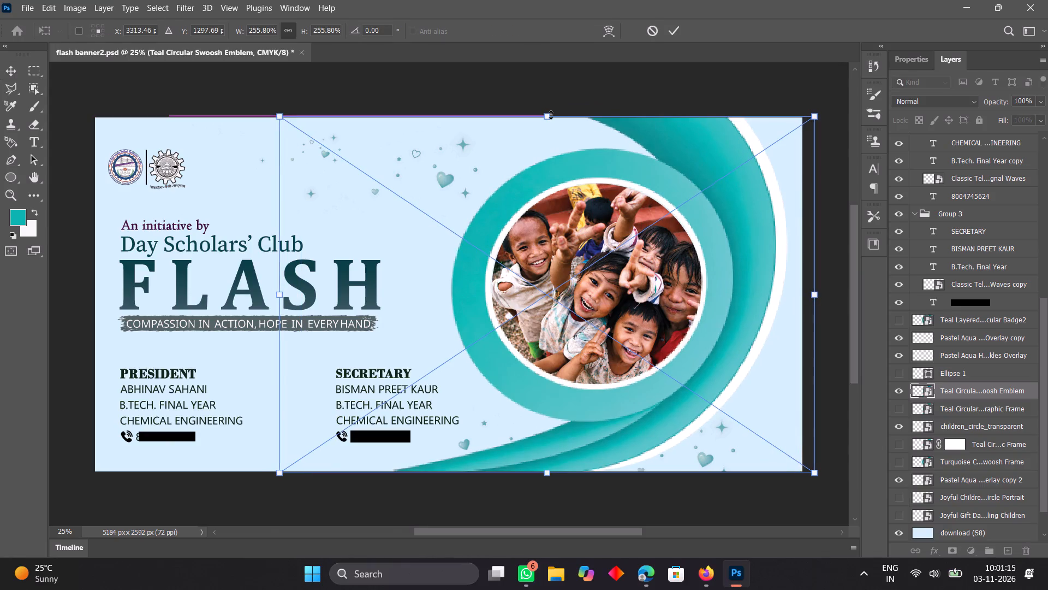
key(Down)
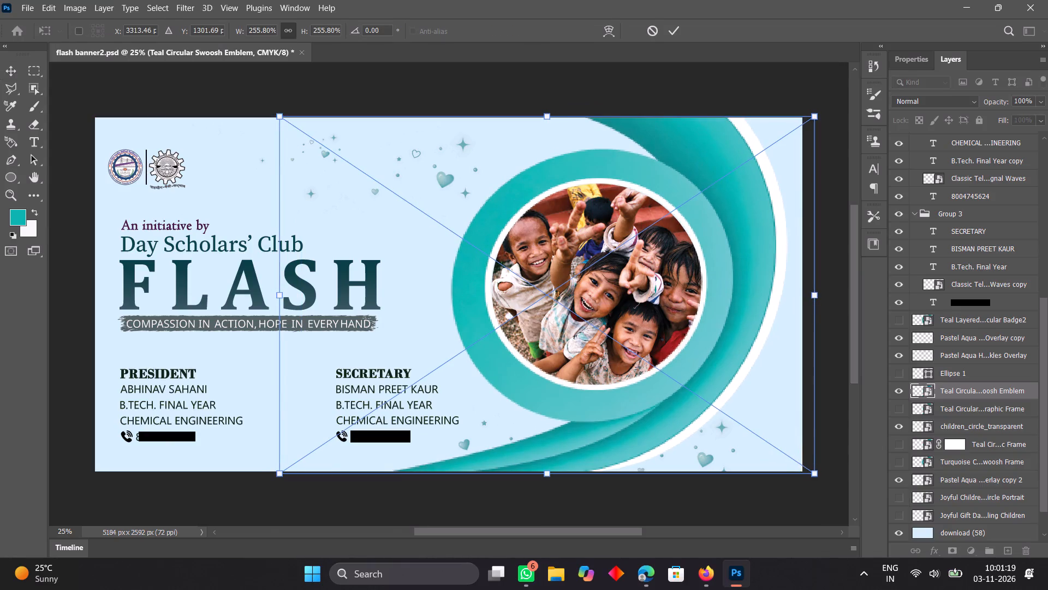
click(7, 67)
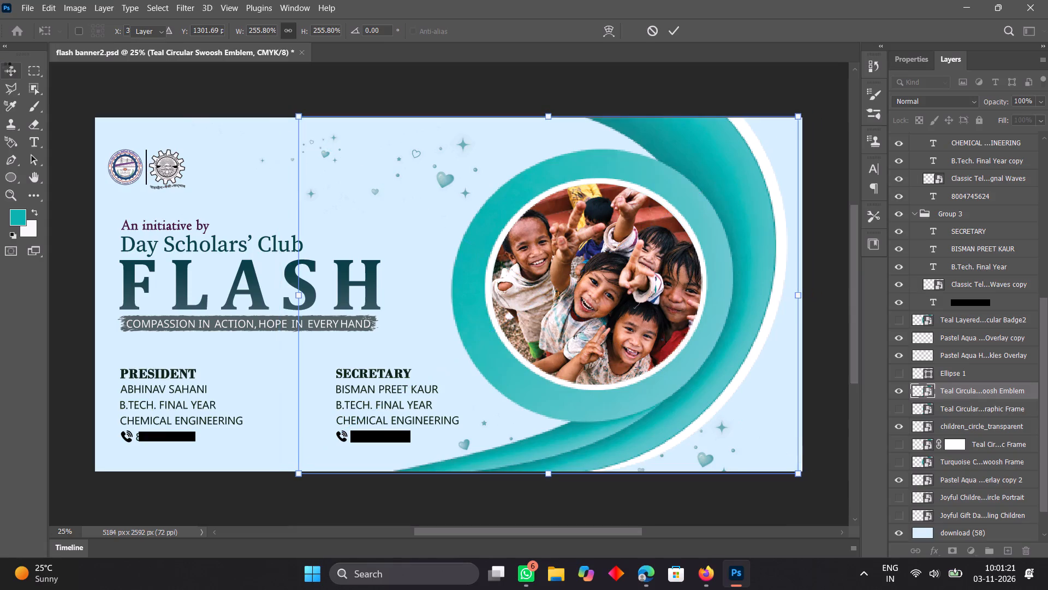
click(182, 29)
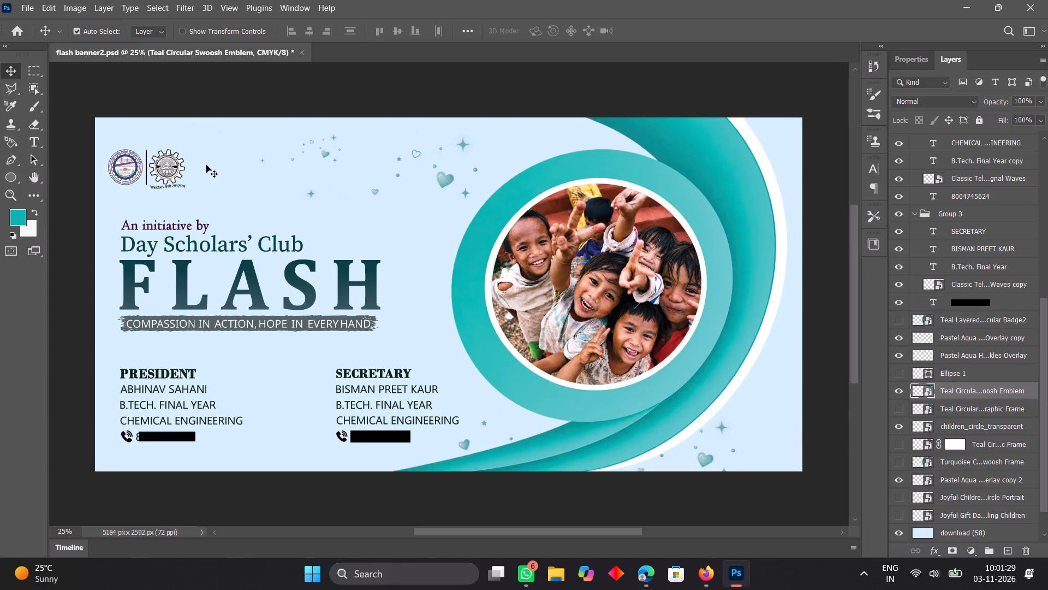
With transform controls shown again, nudge the Pastel Aqua Hearts and Sparkles Overlay copy horizontally toward the larger hearts.
click(322, 153)
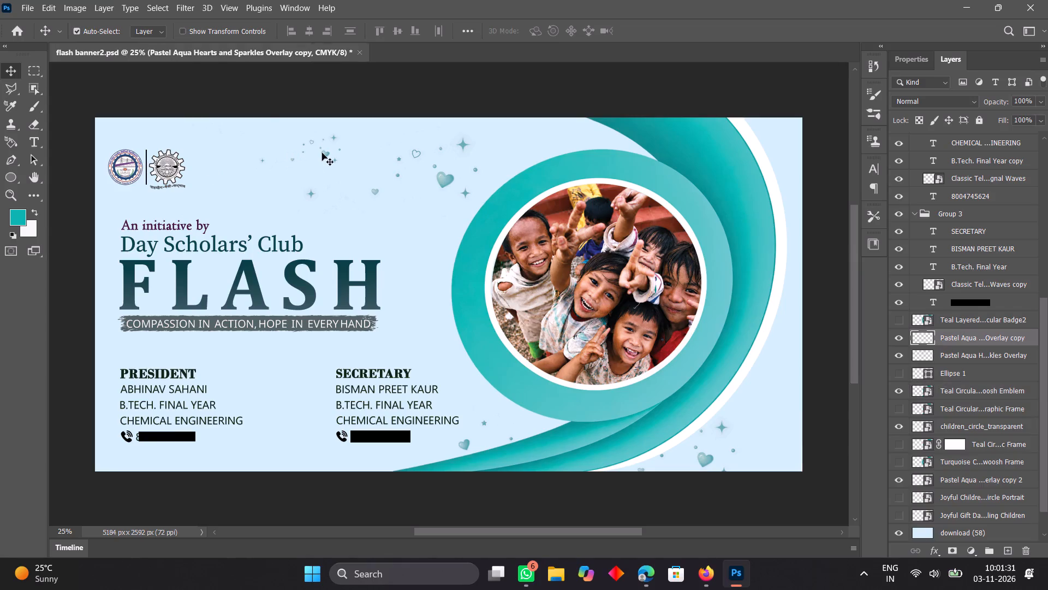
click(181, 29)
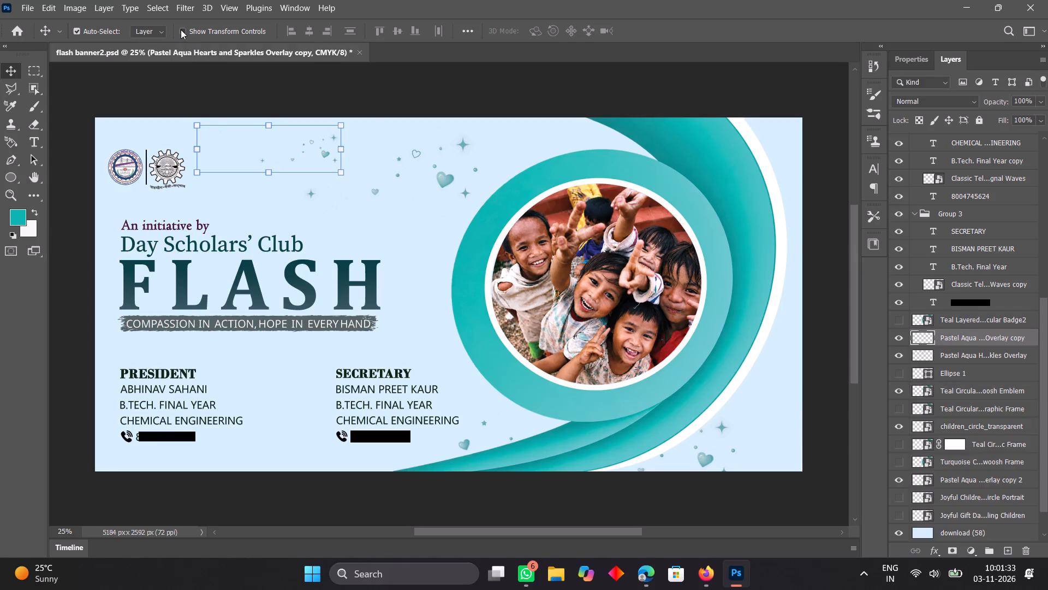
key(Right)
key(Right)
key(Right)
key(Right)
key(Right)
key(Right)
key(Right)
key(Right)
key(Right)
key(Right)
key(Right)
key(Right)
key(Right)
key(Right)
key(Right)
key(Right)
key(Right)
key(Right)
key(Right)
key(Right)
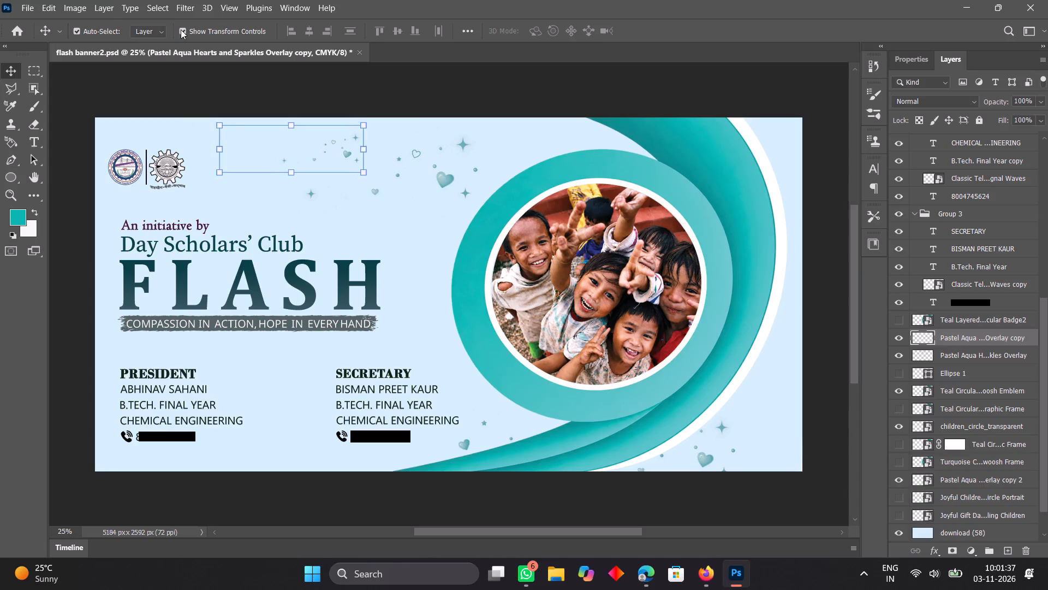
With a 100 px Eraser at 13% opacity, lightly erase specks beside the overlay copy's small heart, swapping foreground and background colours.
click(32, 125)
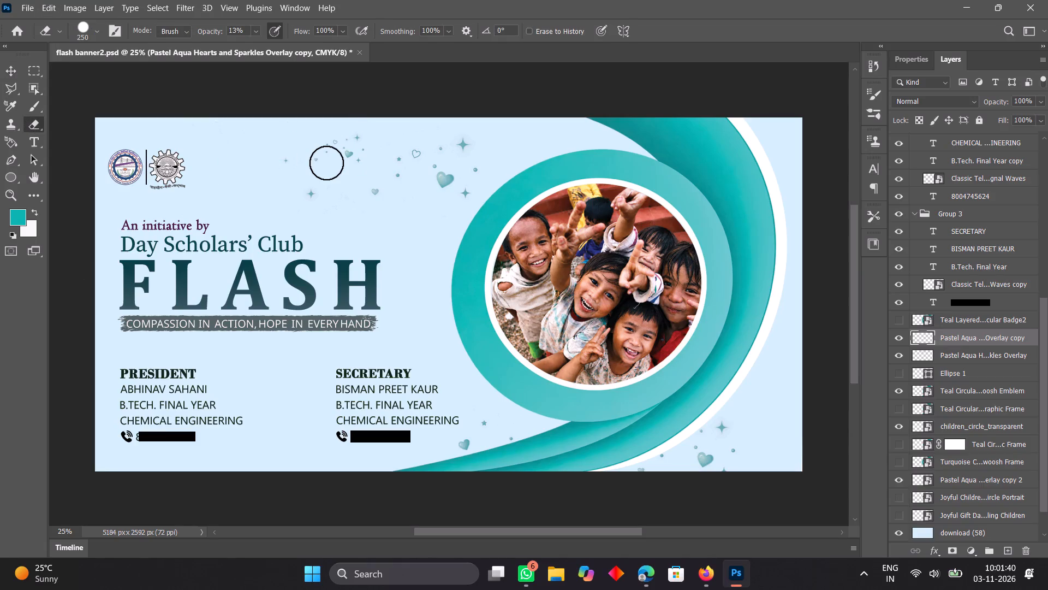
text(]]])
text([[[[[)
text(][[[[)
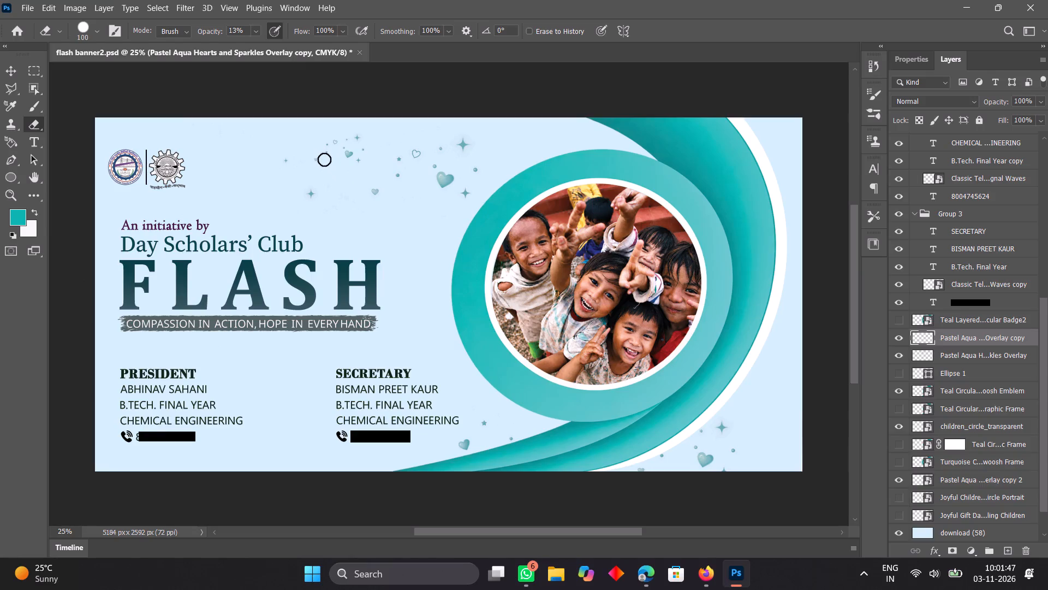
click(325, 154)
click(326, 153)
click(34, 210)
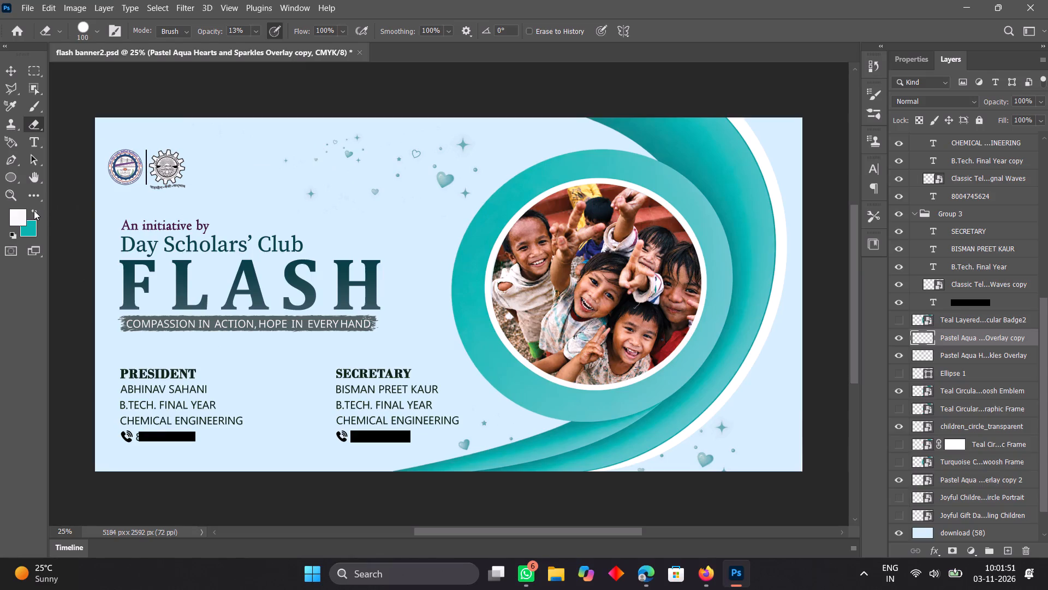
click(328, 149)
Raise the Eraser opacity to 90% and erase the stray specks around the small heart in the overlay copy.
click(97, 31)
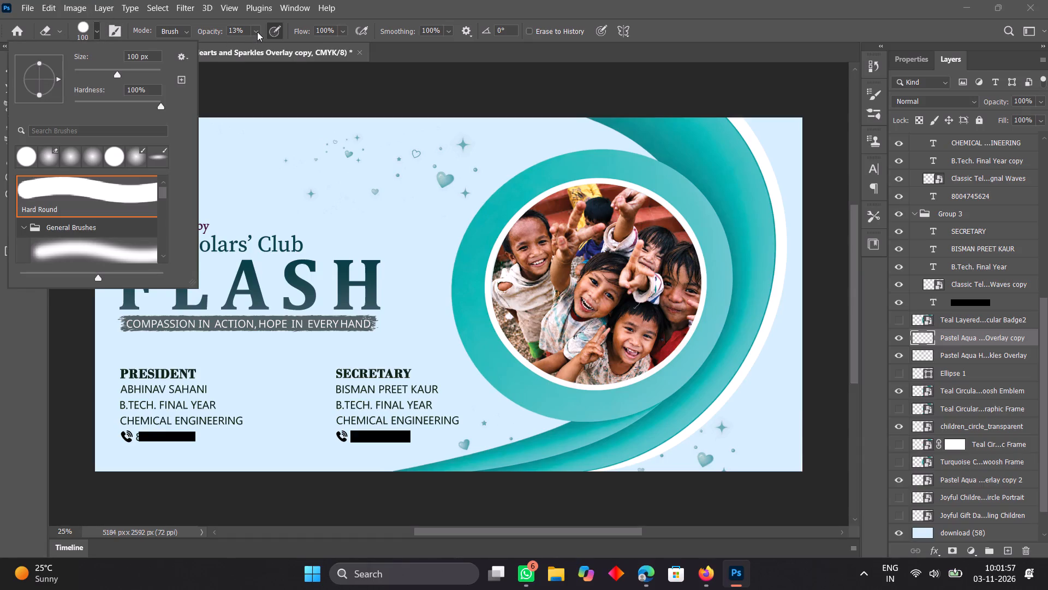
click(257, 32)
click(308, 45)
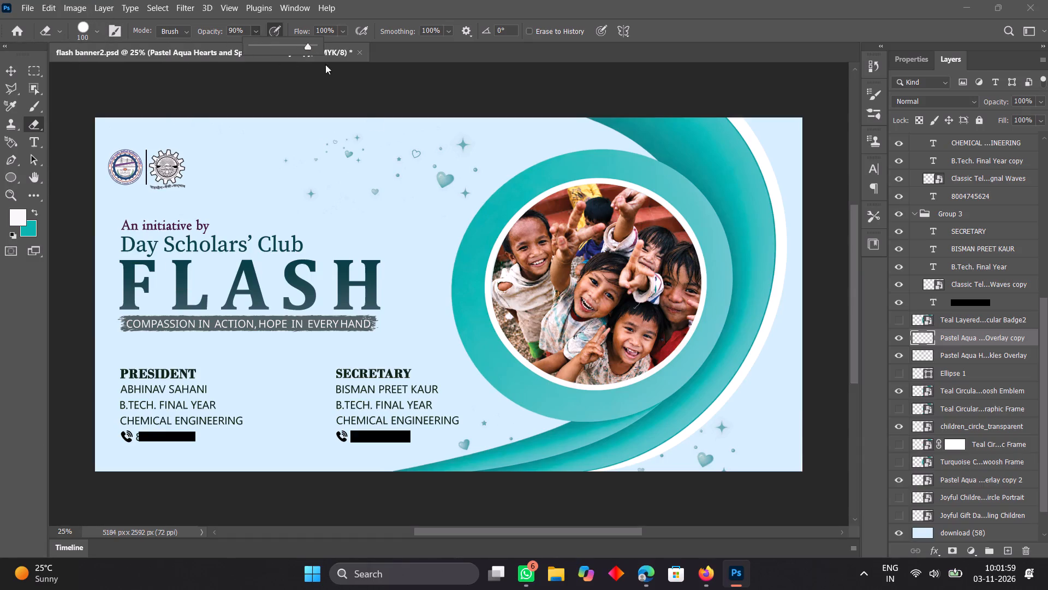
click(324, 147)
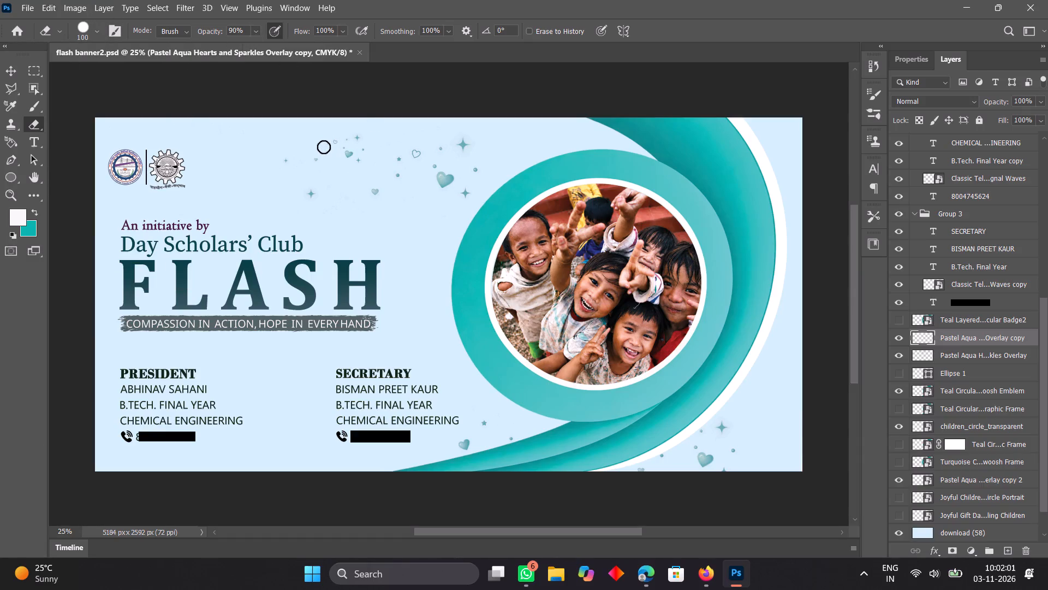
click(345, 141)
click(364, 149)
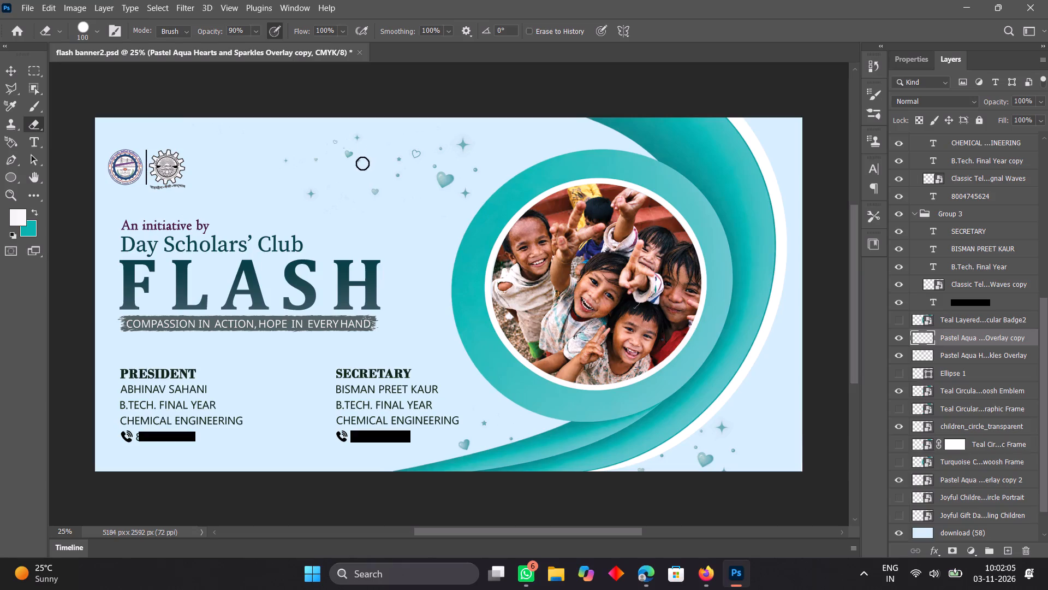
click(362, 163)
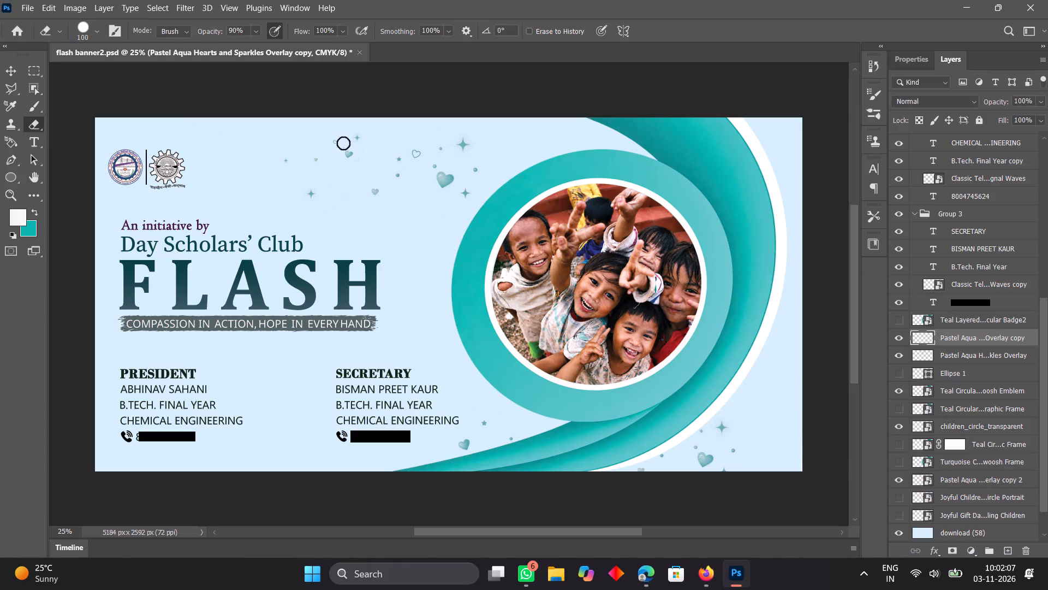
click(343, 144)
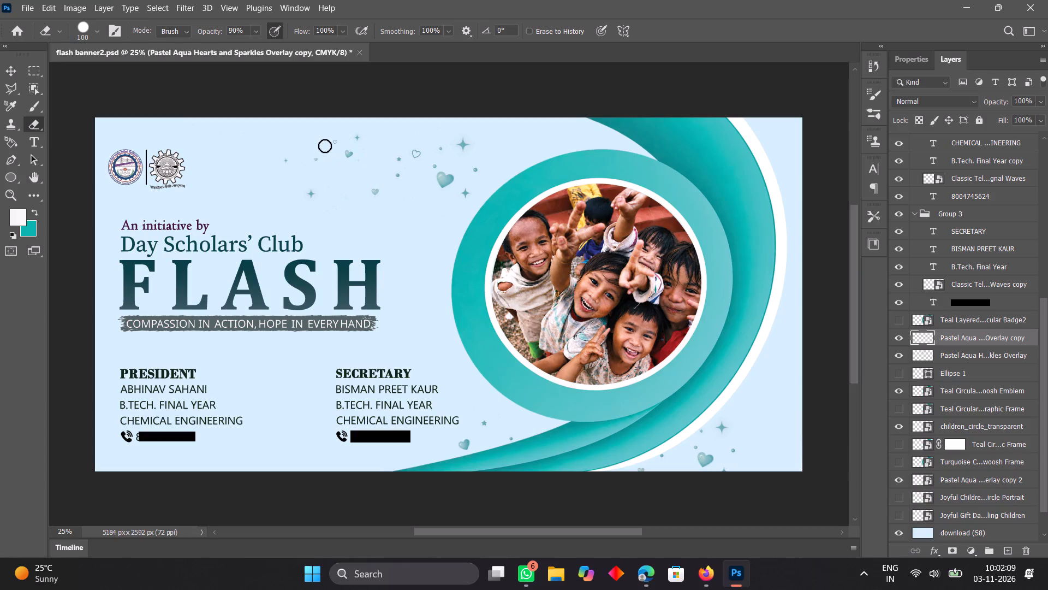
click(325, 146)
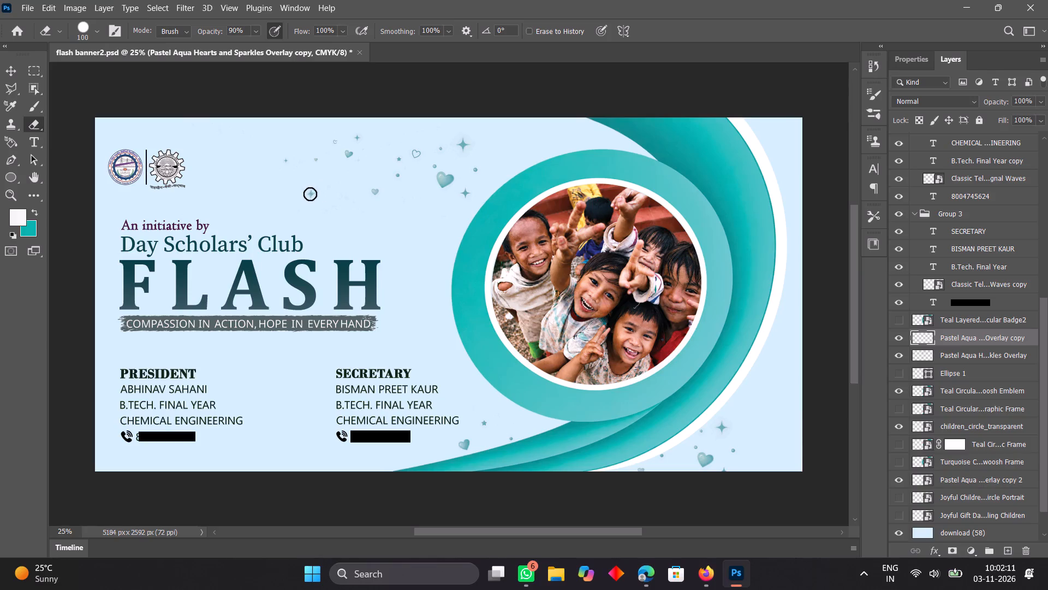
Erase the lone sparkle above Day Scholars' Club from the Pastel Aqua Hearts and Sparkles Overlay layer, raising Eraser opacity to 100%.
click(312, 193)
click(312, 193)
click(15, 72)
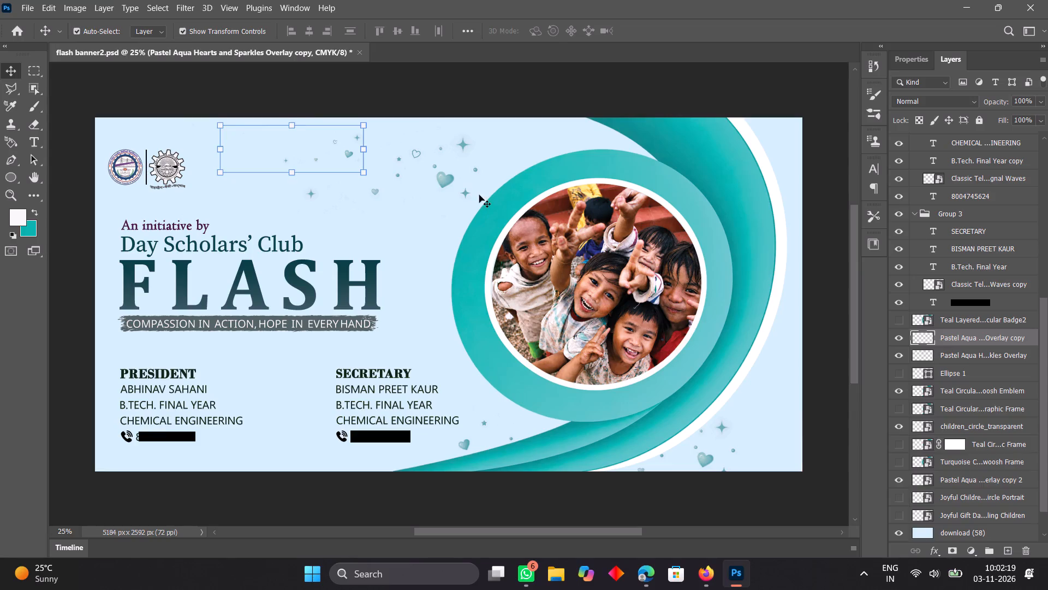
click(443, 181)
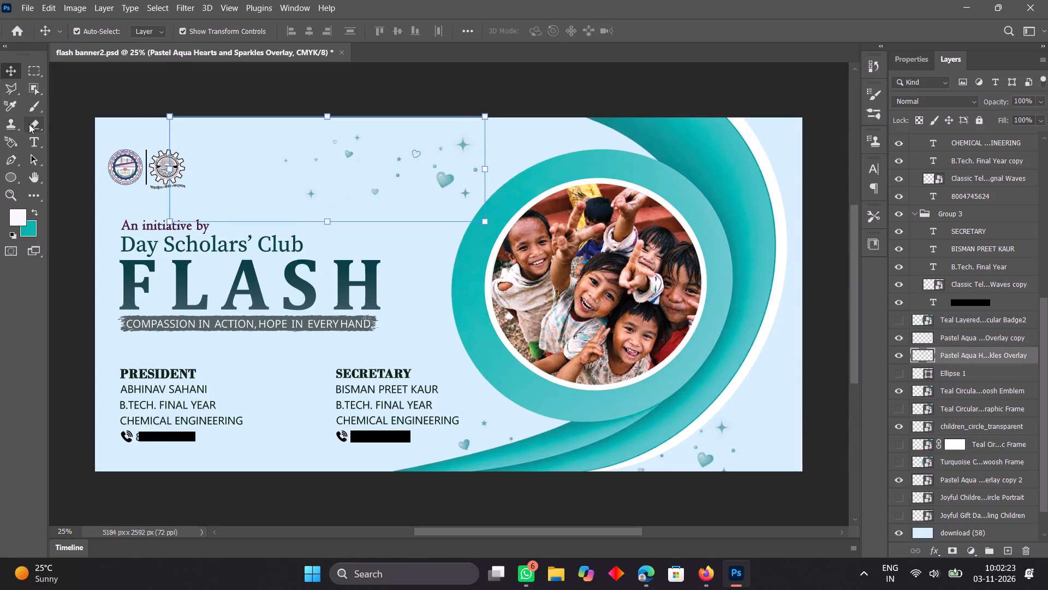
click(29, 124)
click(309, 191)
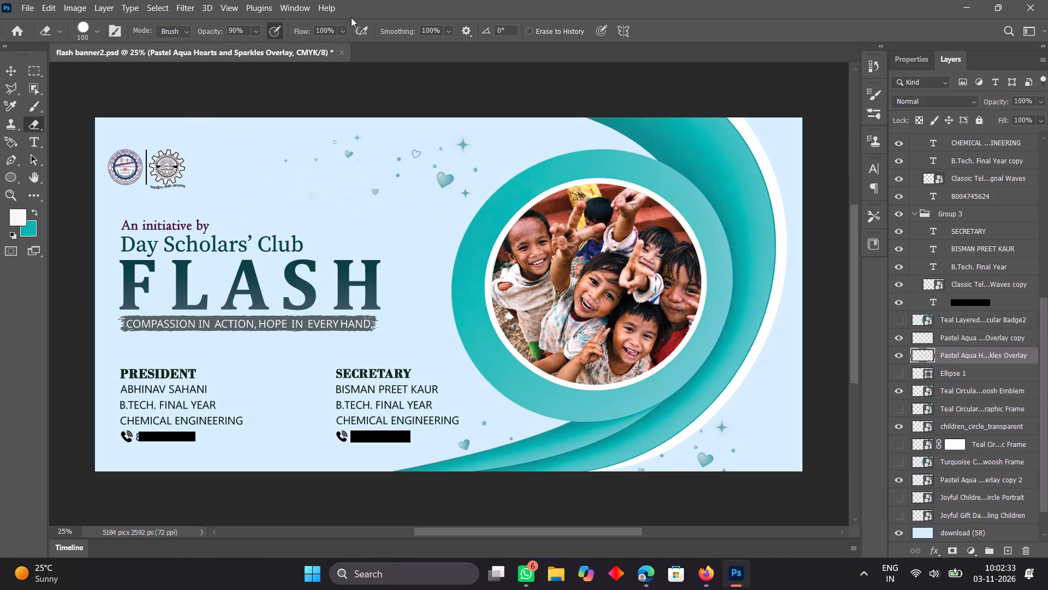
click(255, 32)
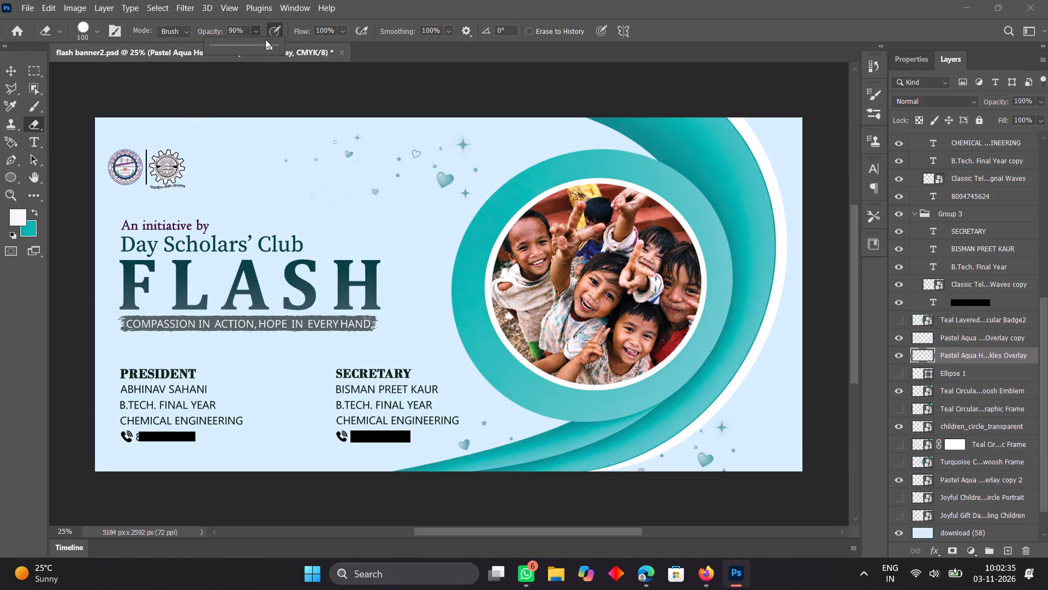
drag(266, 45, 296, 49)
click(314, 197)
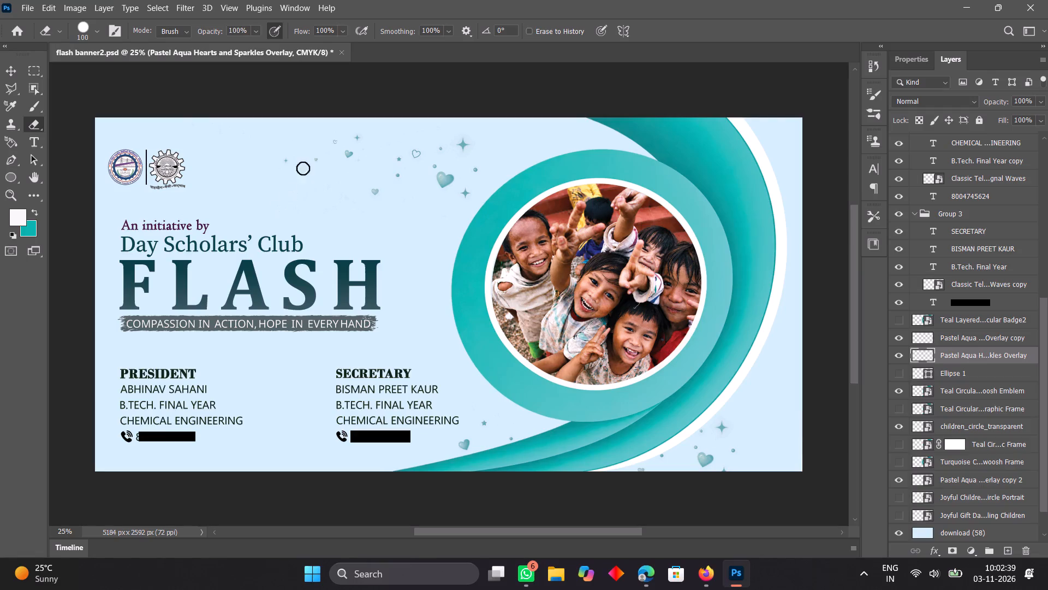
Erase remaining faint specks around the small heart near the banner's top in the Pastel Aqua Hearts and Sparkles Overlay layer.
drag(322, 151, 370, 151)
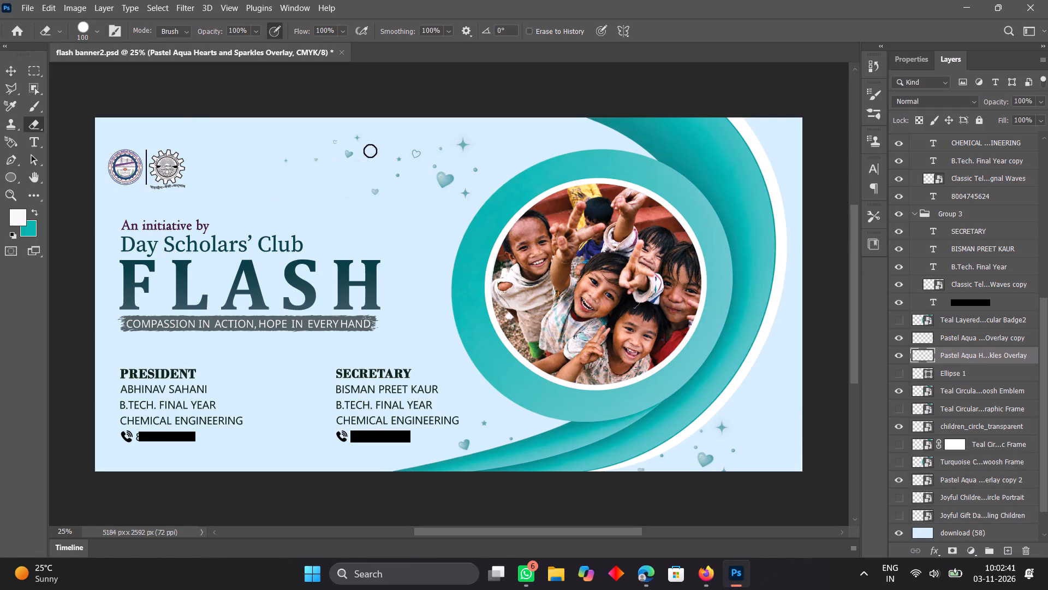
drag(370, 151, 365, 151)
click(365, 151)
click(9, 72)
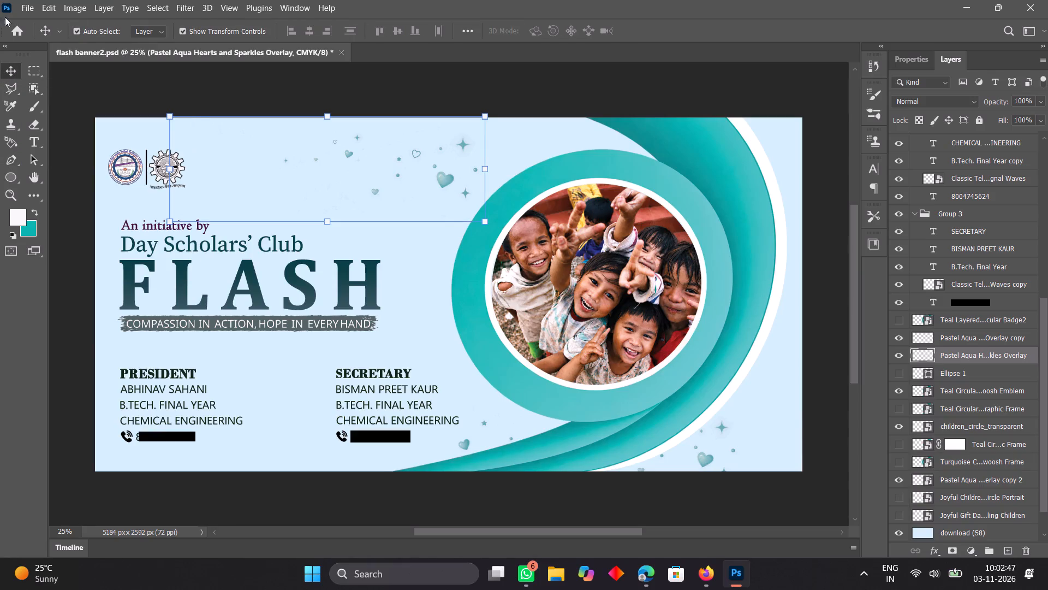
Save the banner file.
click(33, 10)
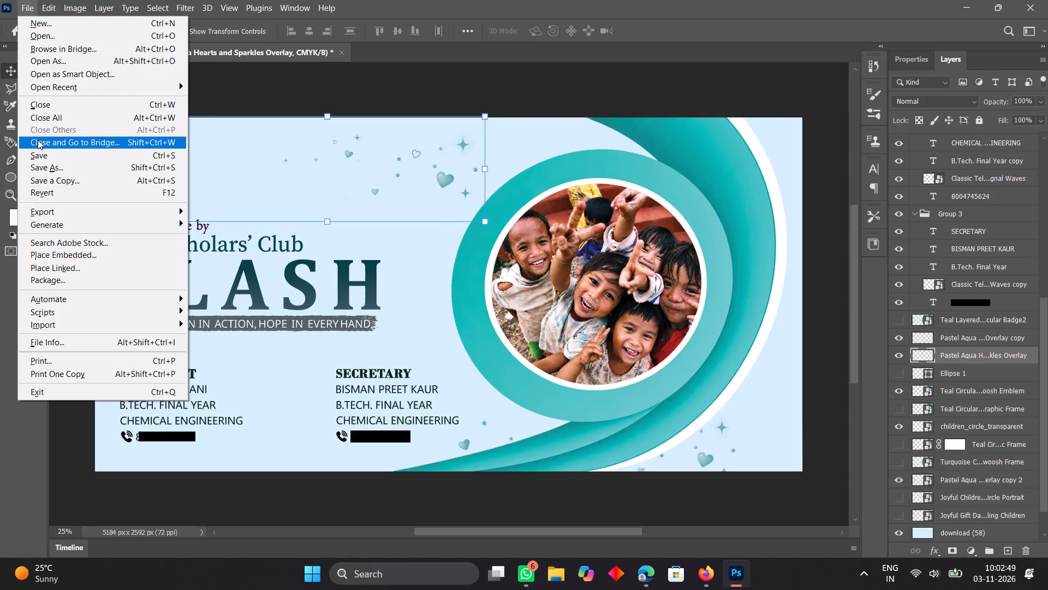
click(41, 155)
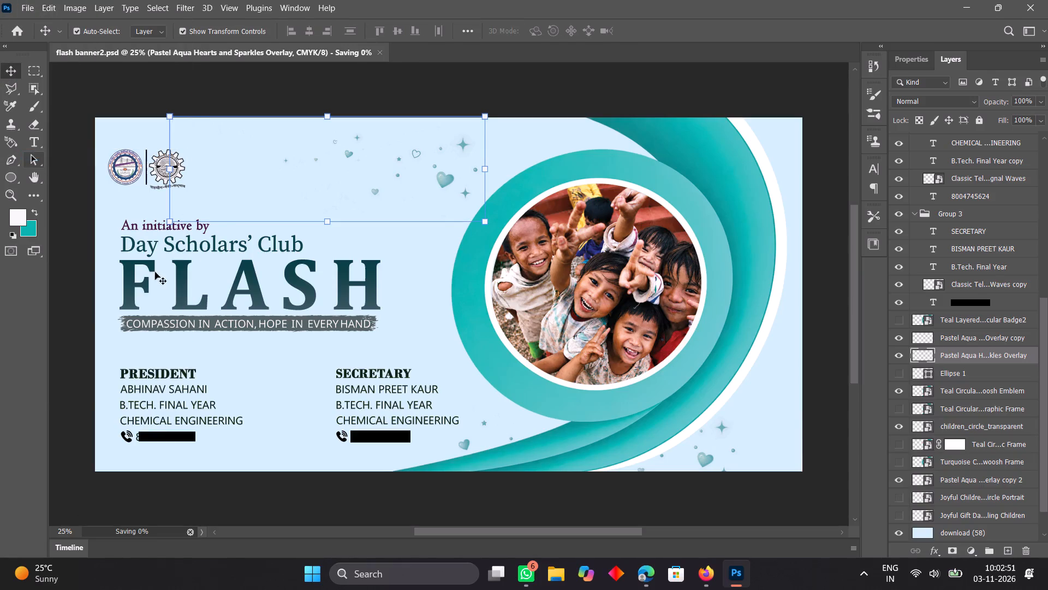
Nudge the grunge brush stroke and its Compassion in Action tagline text slightly down, away from the FLASH heading.
click(213, 329)
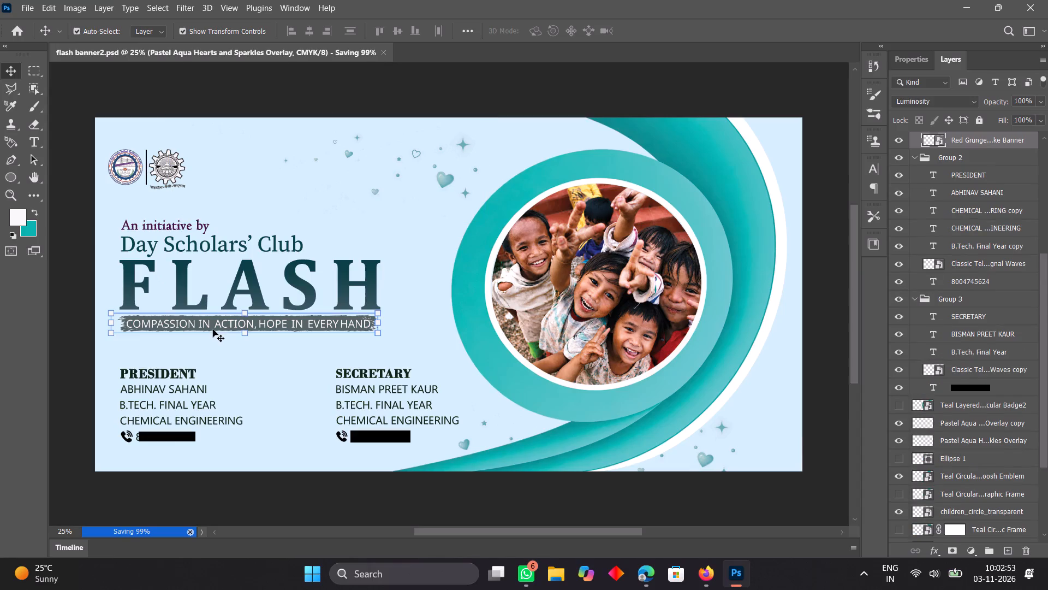
key(Down)
key(Down)
key(Down)
key(Down)
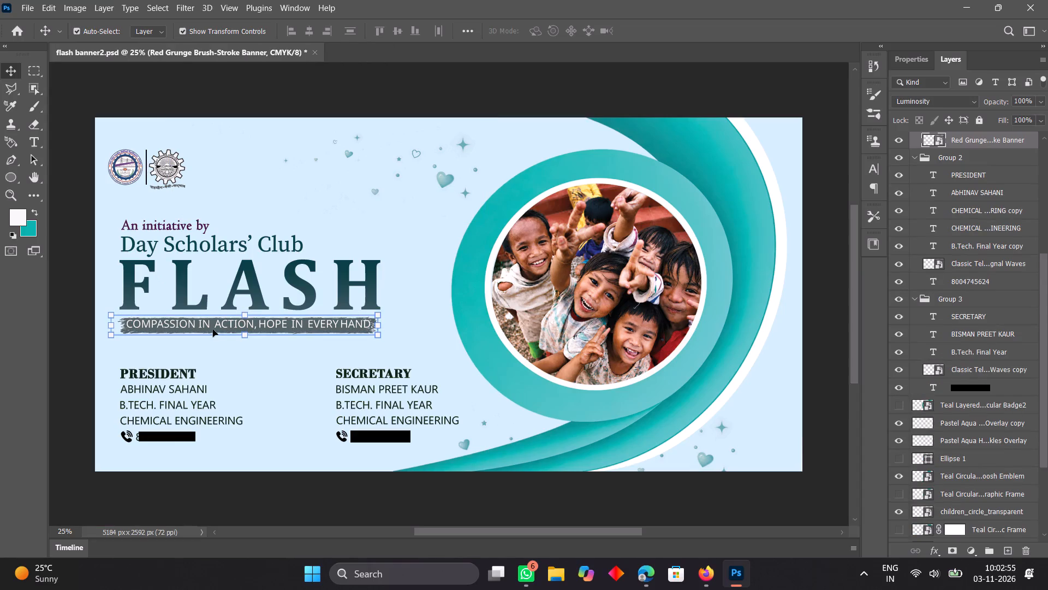
key(Down)
click(216, 326)
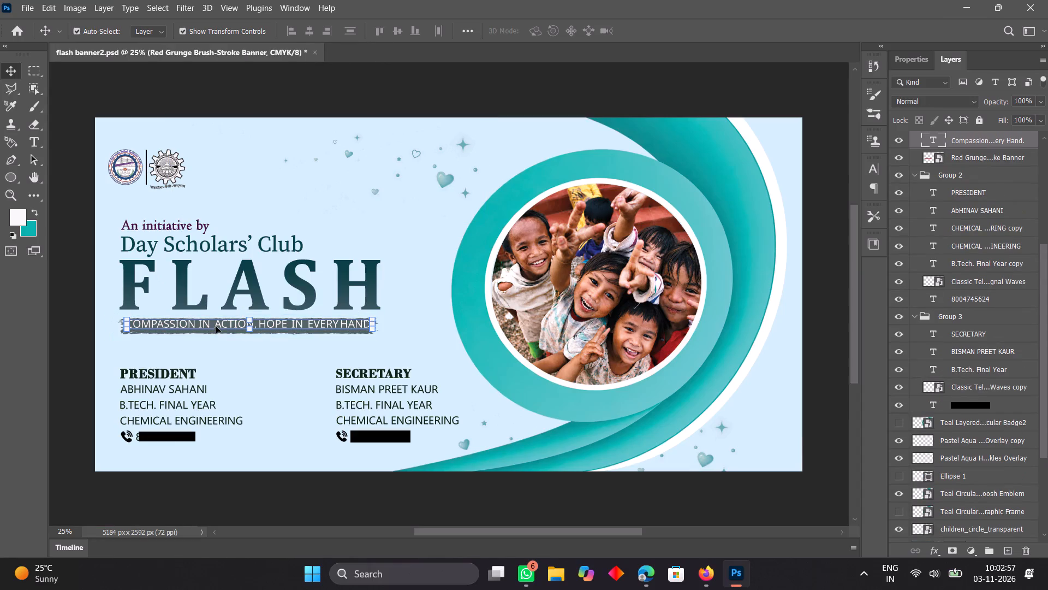
key(Down)
key(Down)
key(Down)
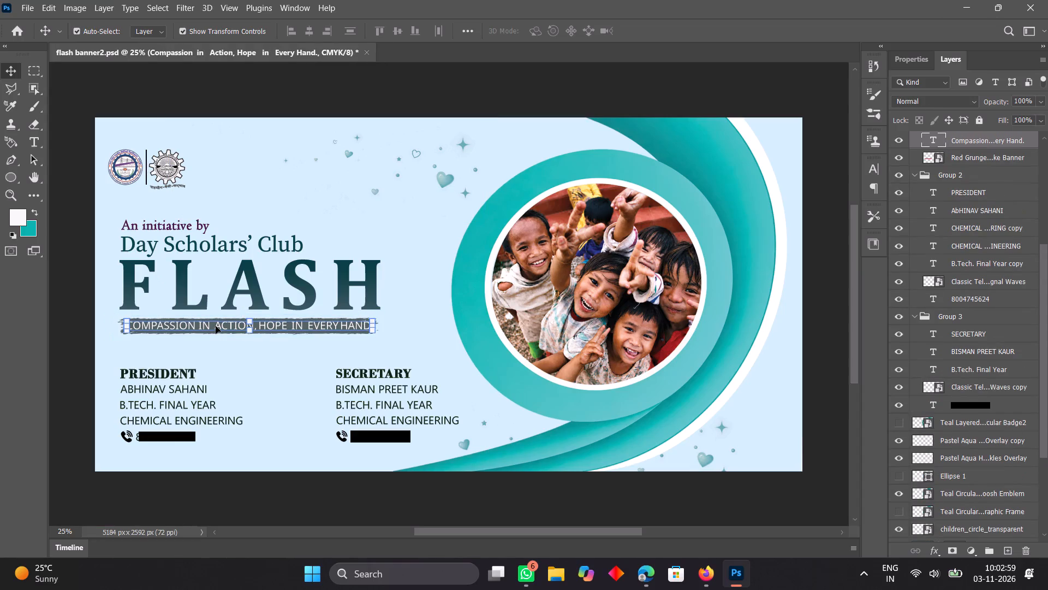
Nudge the FLASH heading about 8 px up and 4 px left, undoing the accidental shift.
click(184, 302)
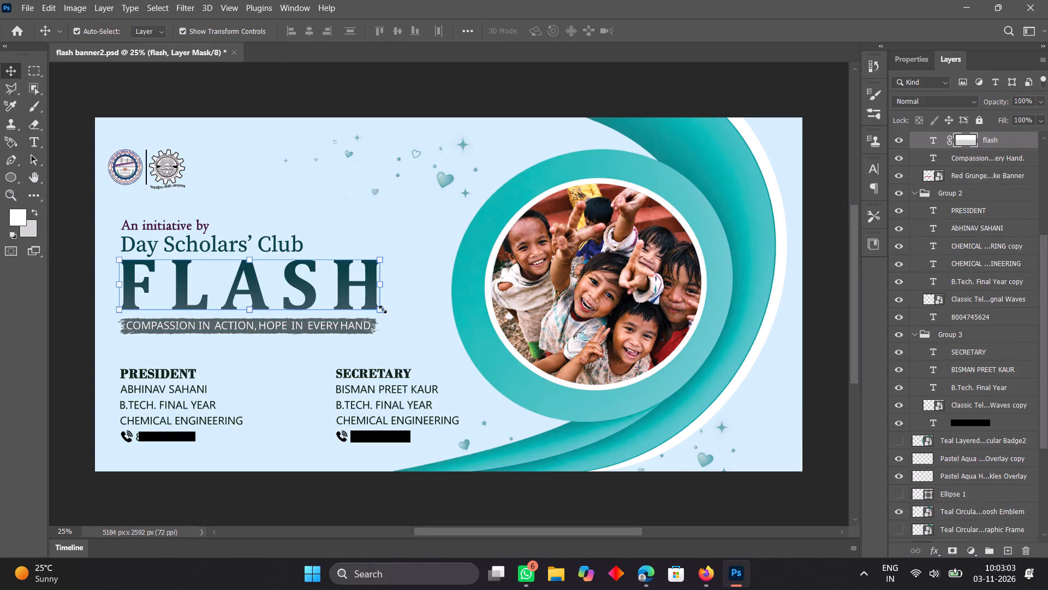
click(380, 309)
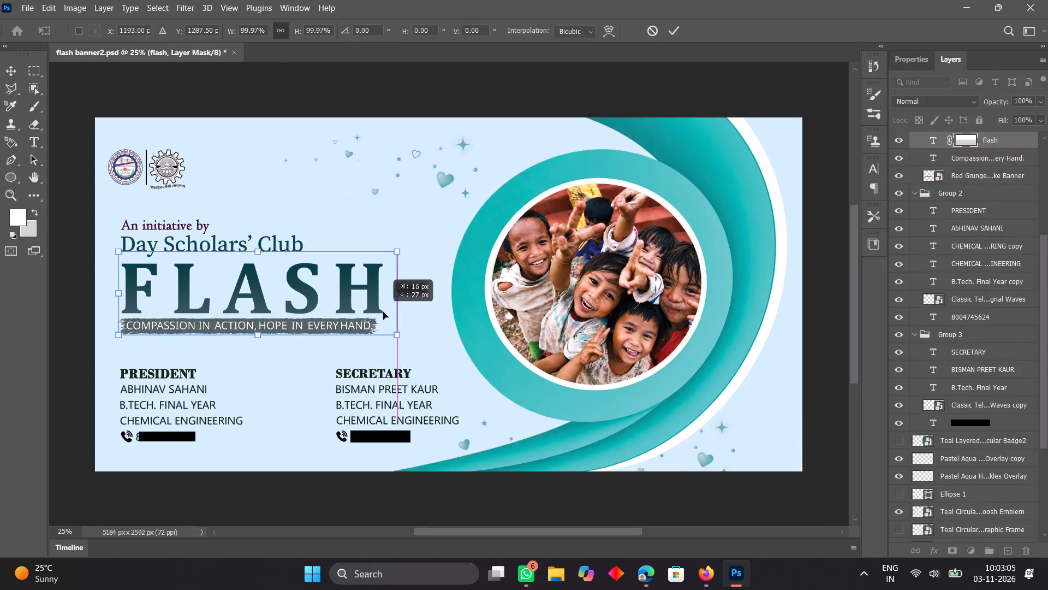
key(ctrl+z)
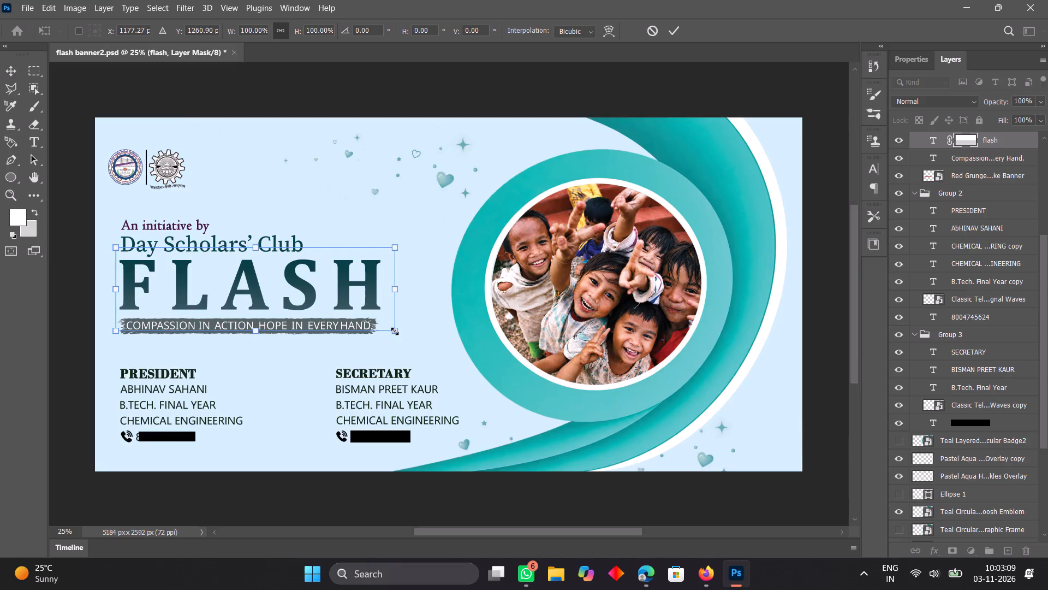
key(Up)
key(Up)
key(Up)
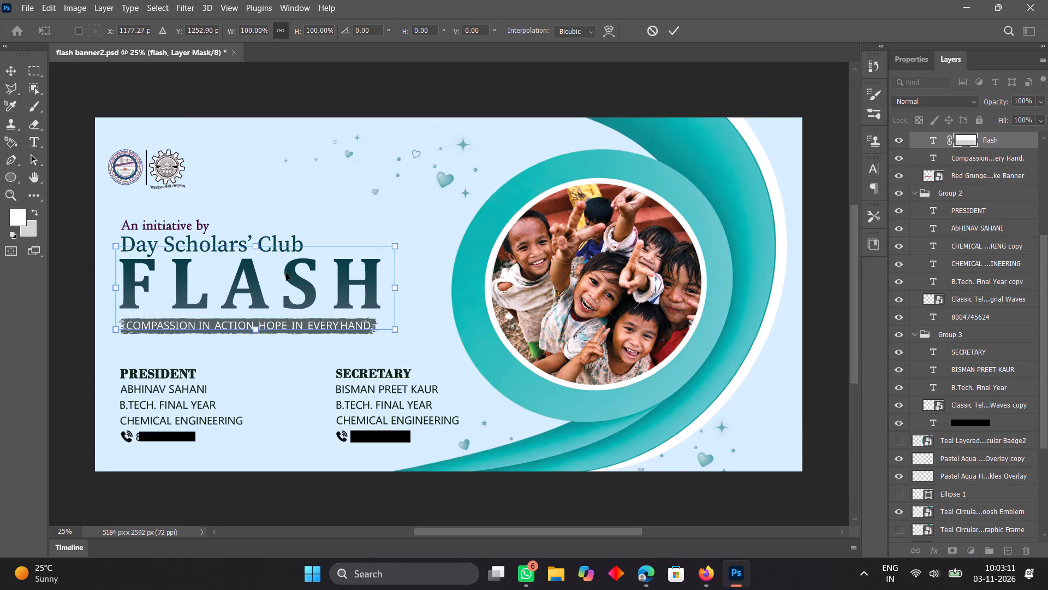
key(Left)
key(Left)
key(Down)
key(Right)
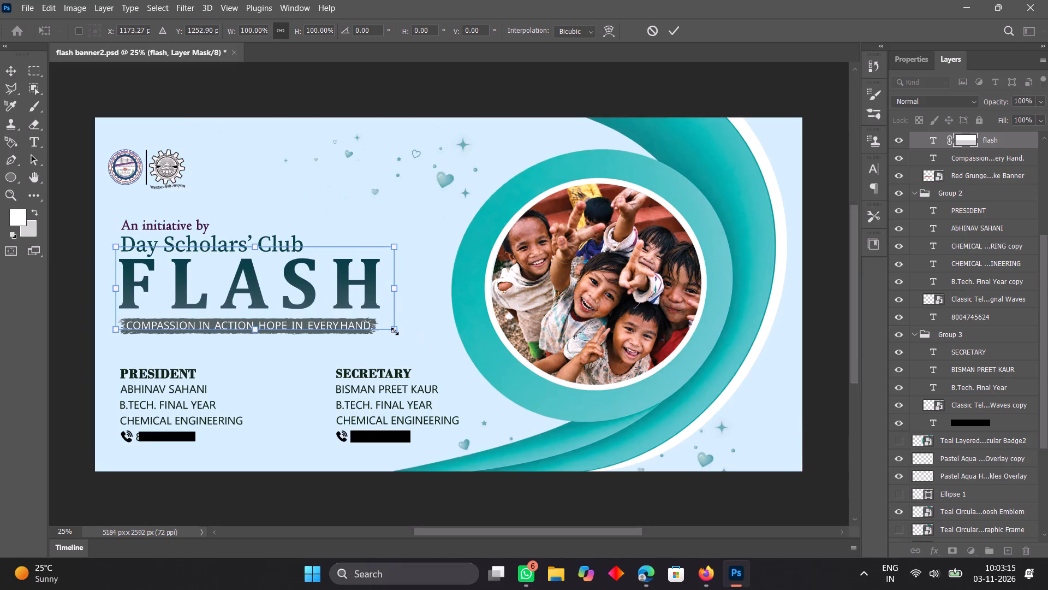
Enlarge the FLASH heading proportionally to about 103.44% from its lower corner and apply the transform.
drag(395, 331, 404, 343)
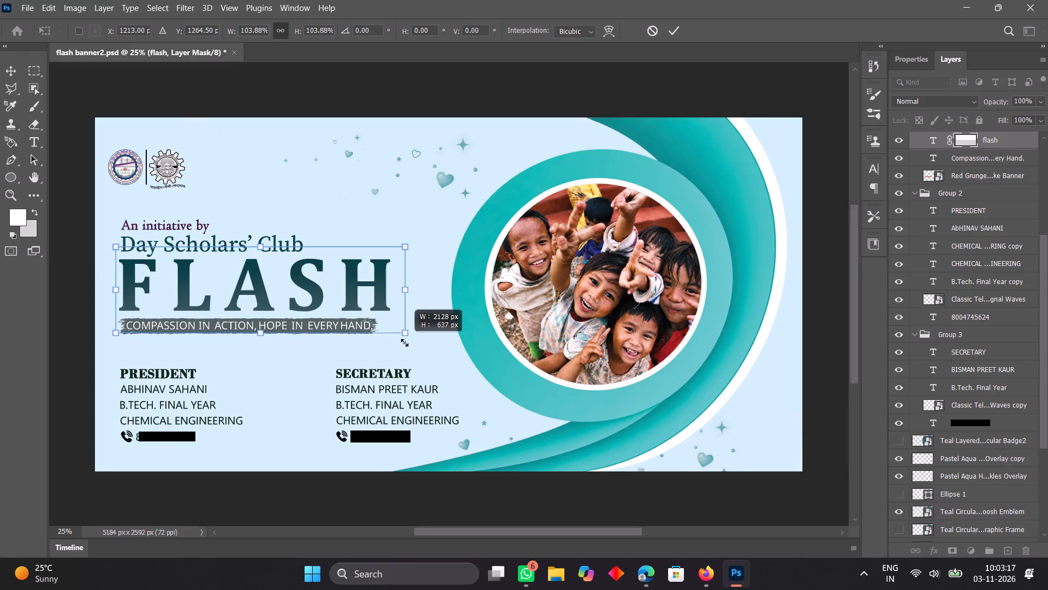
drag(404, 343, 402, 341)
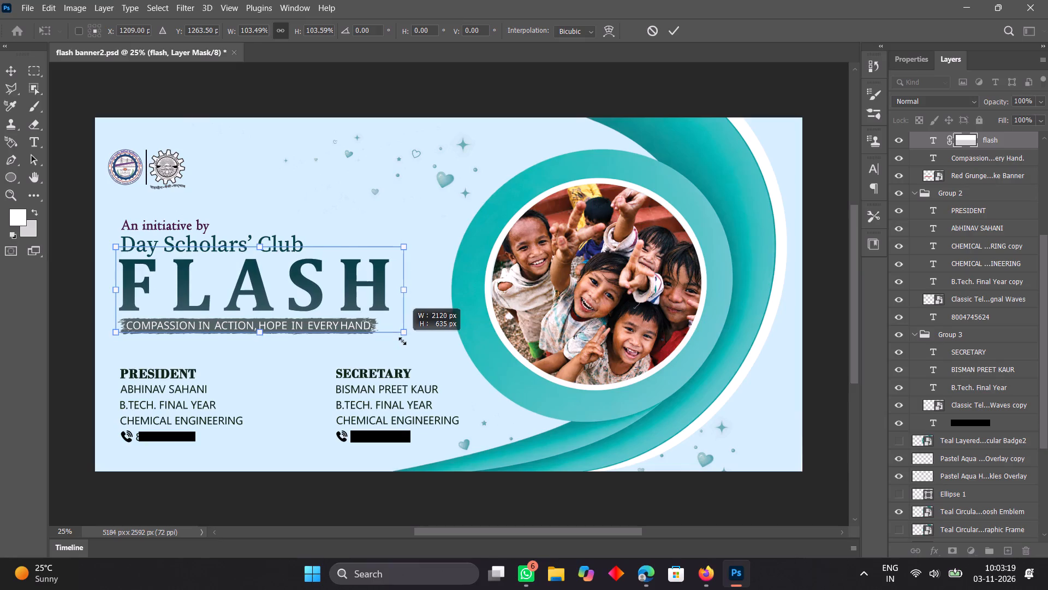
drag(402, 341, 402, 340)
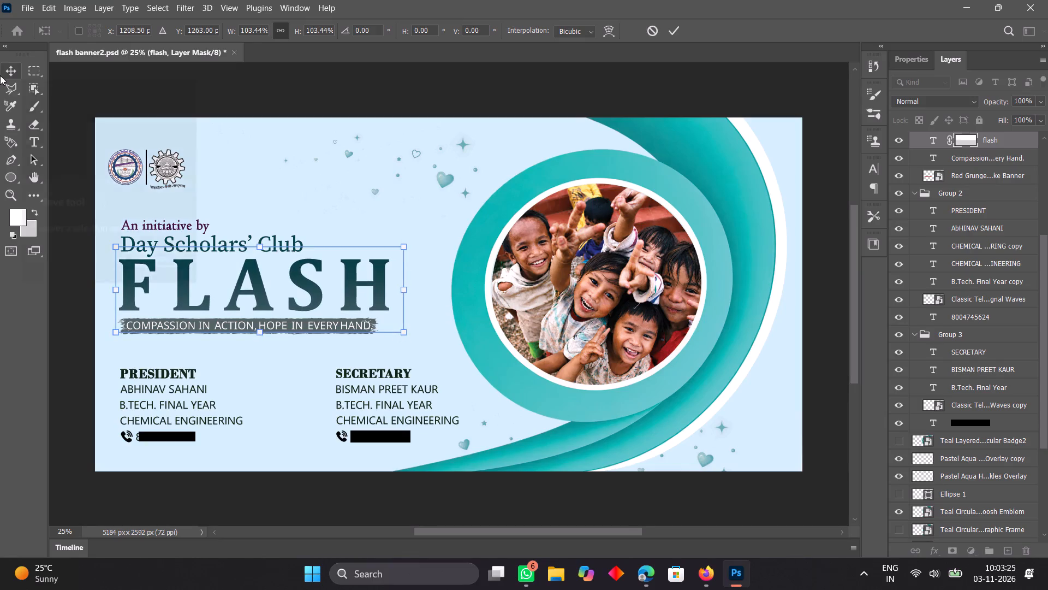
key(ctrl+plus)
key(ctrl+plus)
key(ctrl+plus)
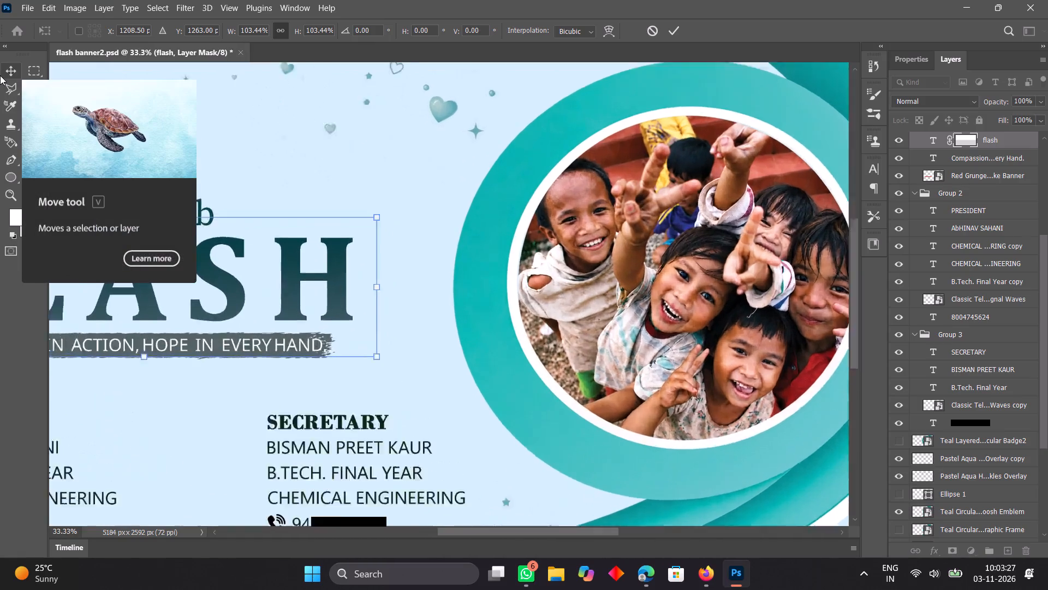
scroll(0, 75, left, 4)
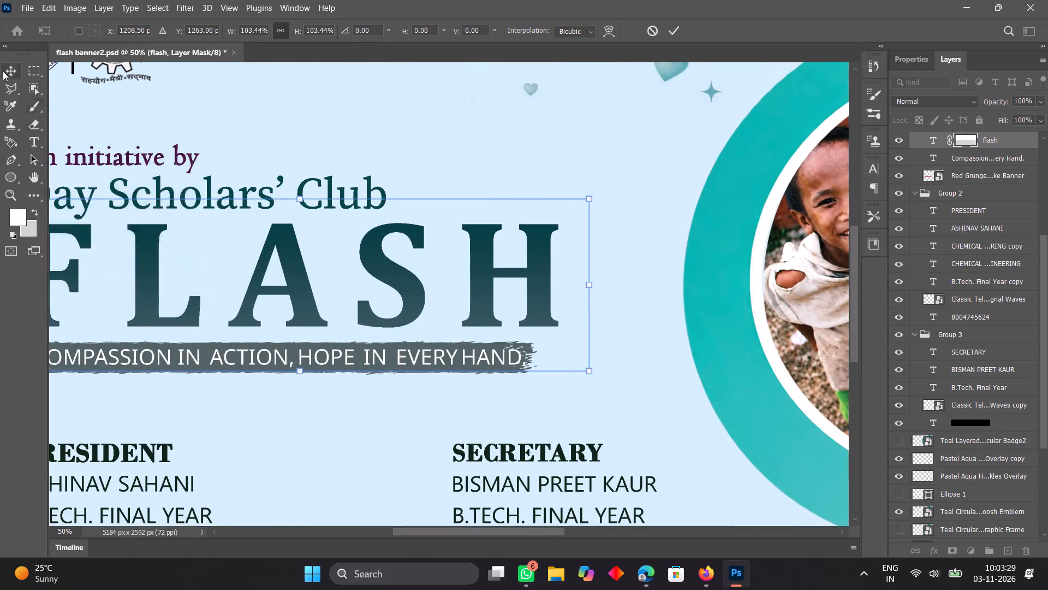
click(4, 70)
Shorten the vertical divider line between the two logos from its upper end to about 98.18% height.
scroll(271, 166, up, 1)
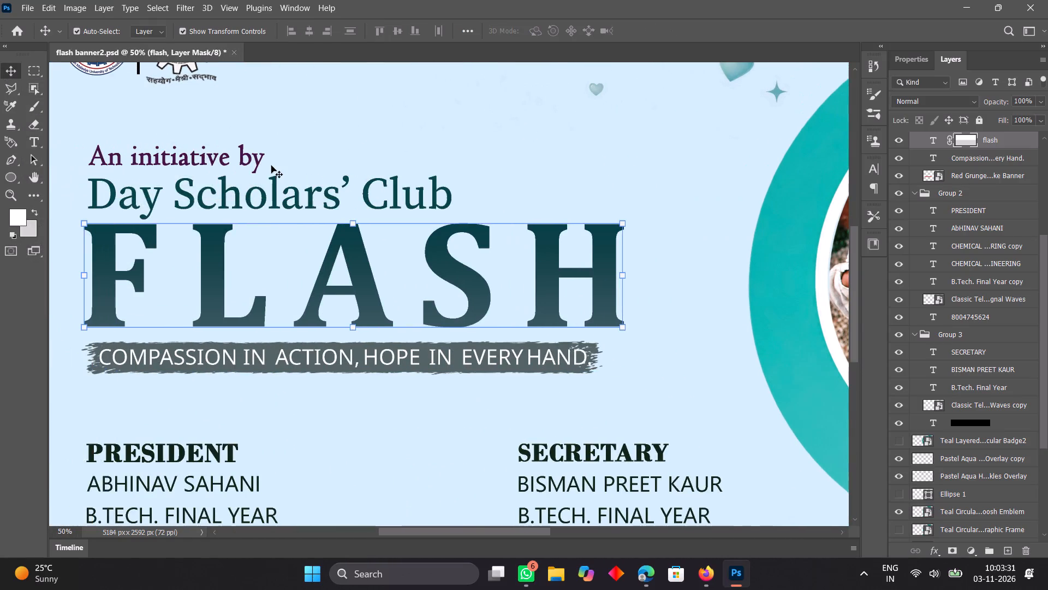
scroll(271, 166, up, 1)
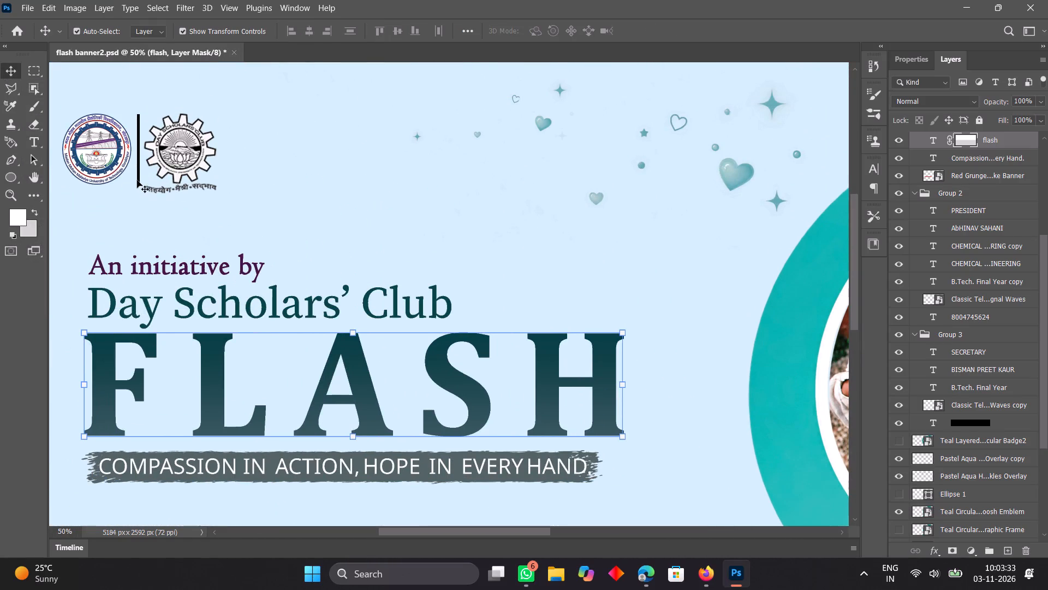
click(137, 182)
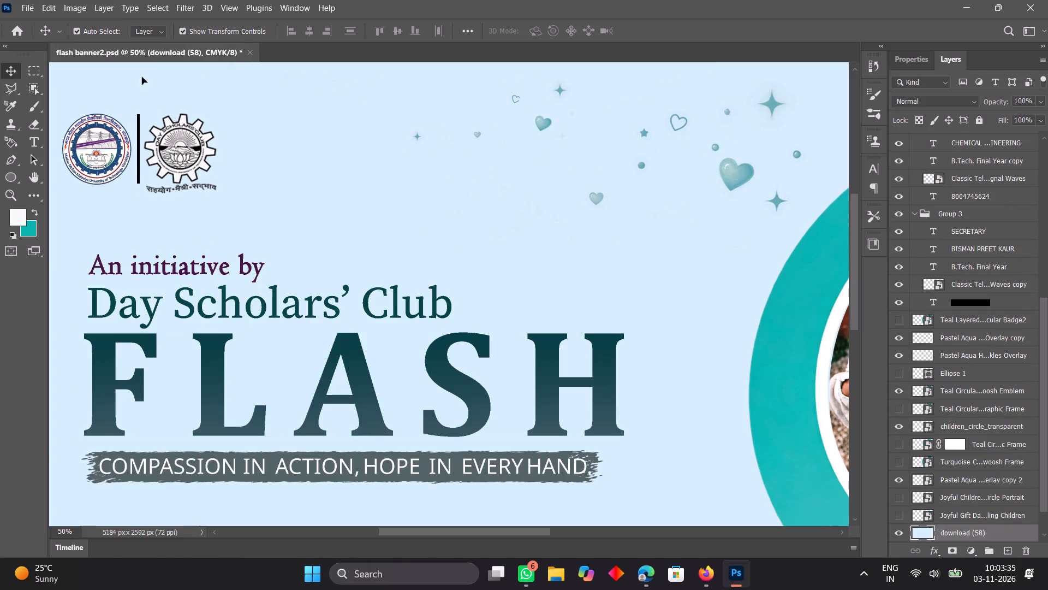
click(138, 155)
key(ctrl+plus)
key(ctrl+plus)
scroll(138, 155, up, 1)
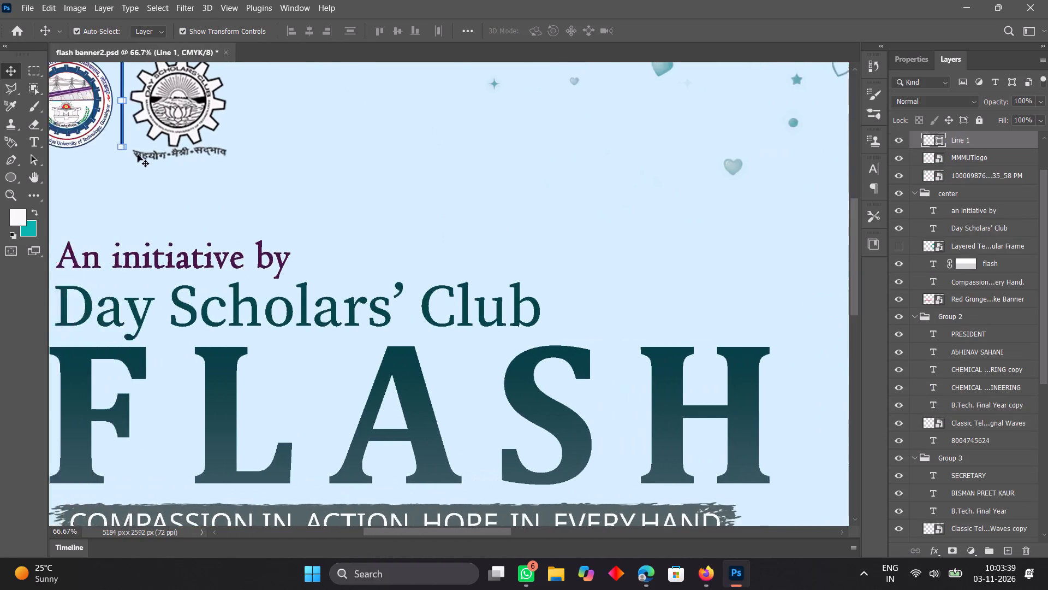
scroll(138, 155, up, 2)
key(ctrl+plus)
key(ctrl+plus)
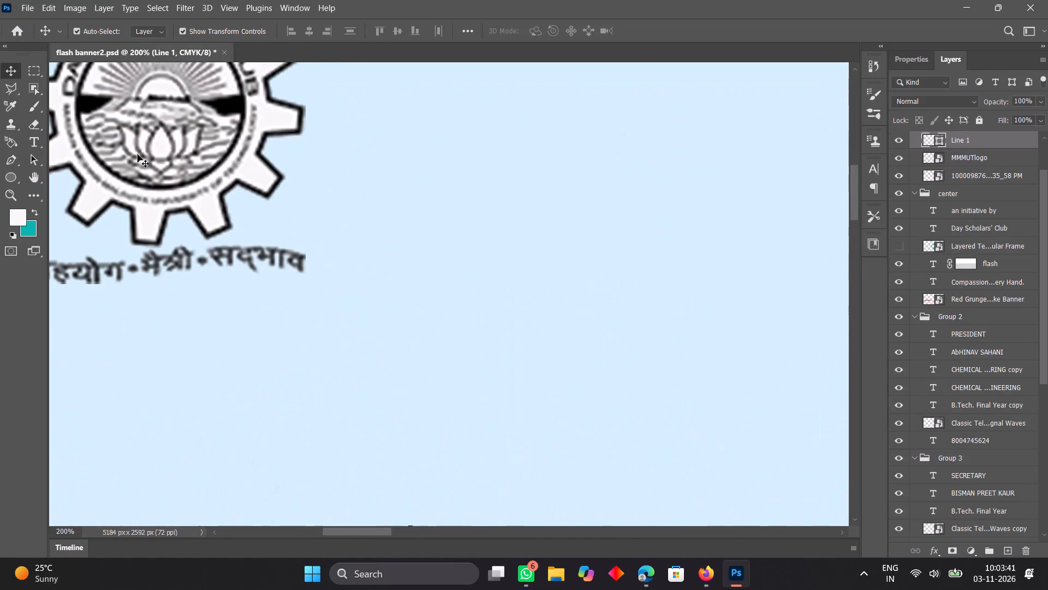
click(138, 155)
scroll(138, 155, left, 3)
scroll(138, 155, up, 1)
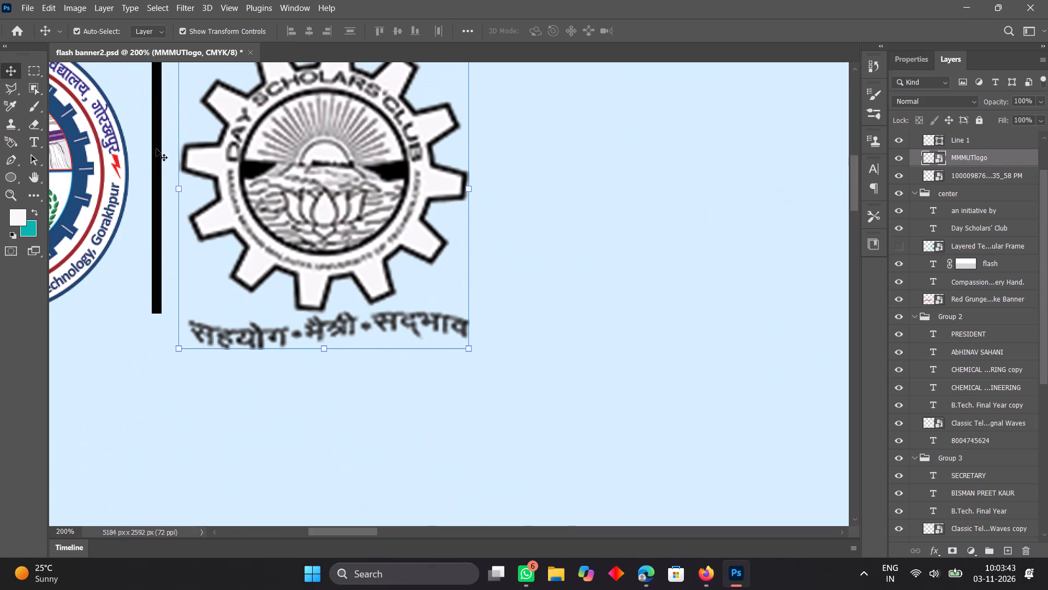
click(156, 149)
scroll(156, 149, up, 1)
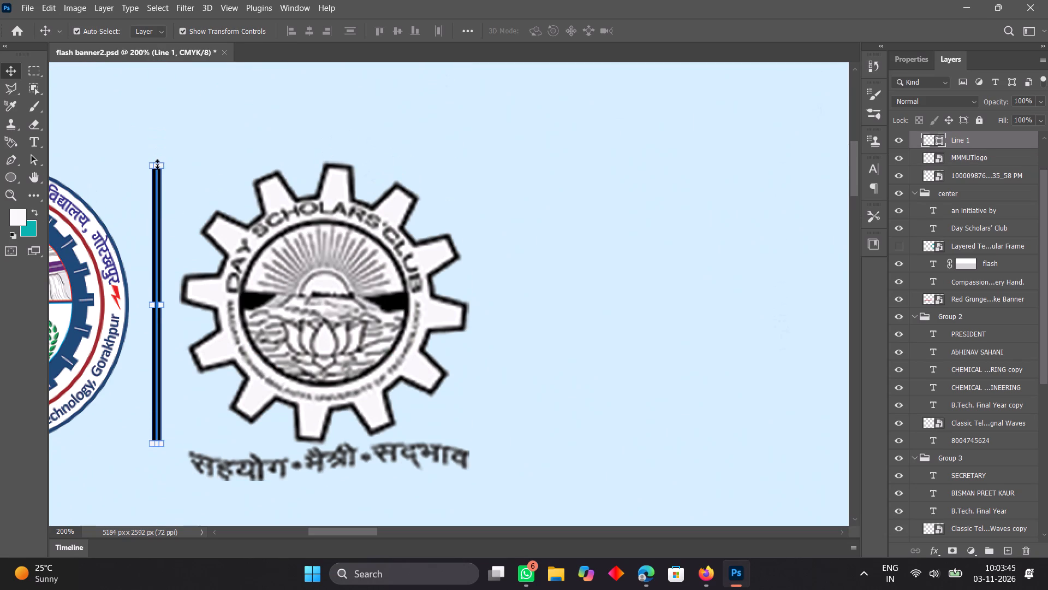
drag(157, 164, 157, 167)
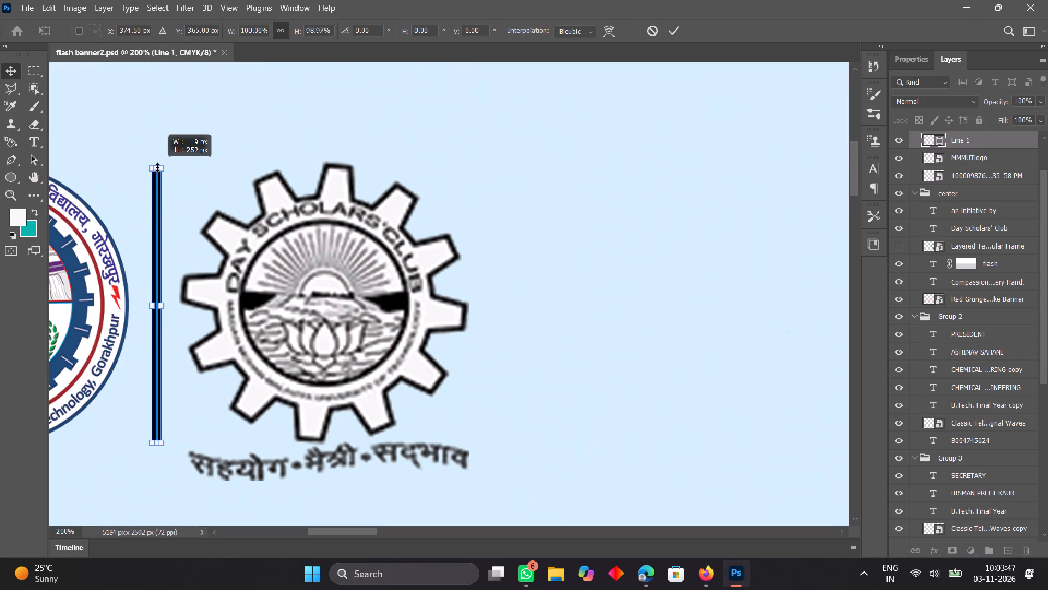
drag(157, 167, 159, 170)
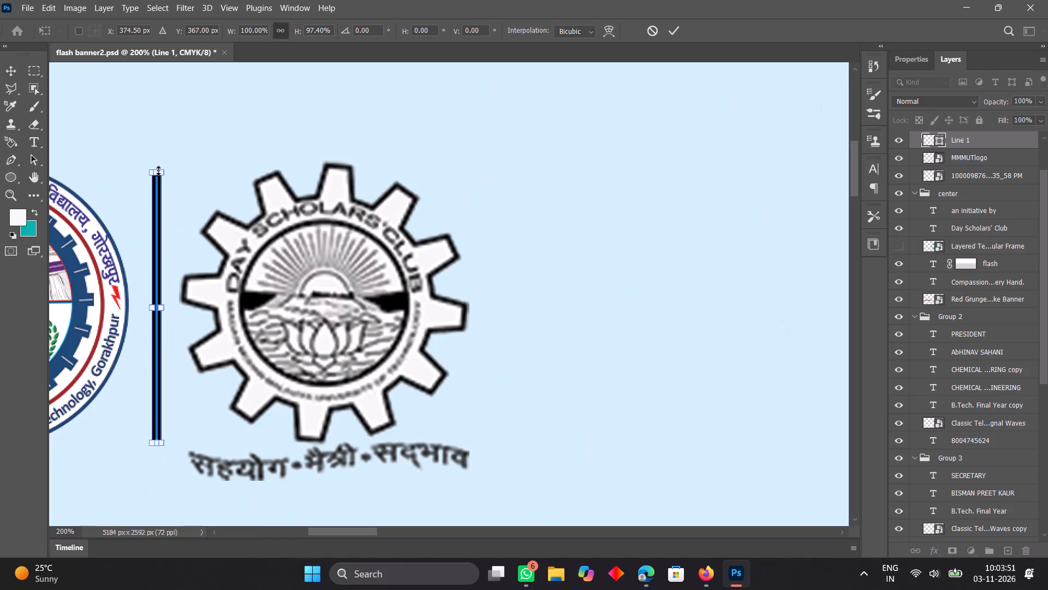
click(158, 170)
key(ctrl+0)
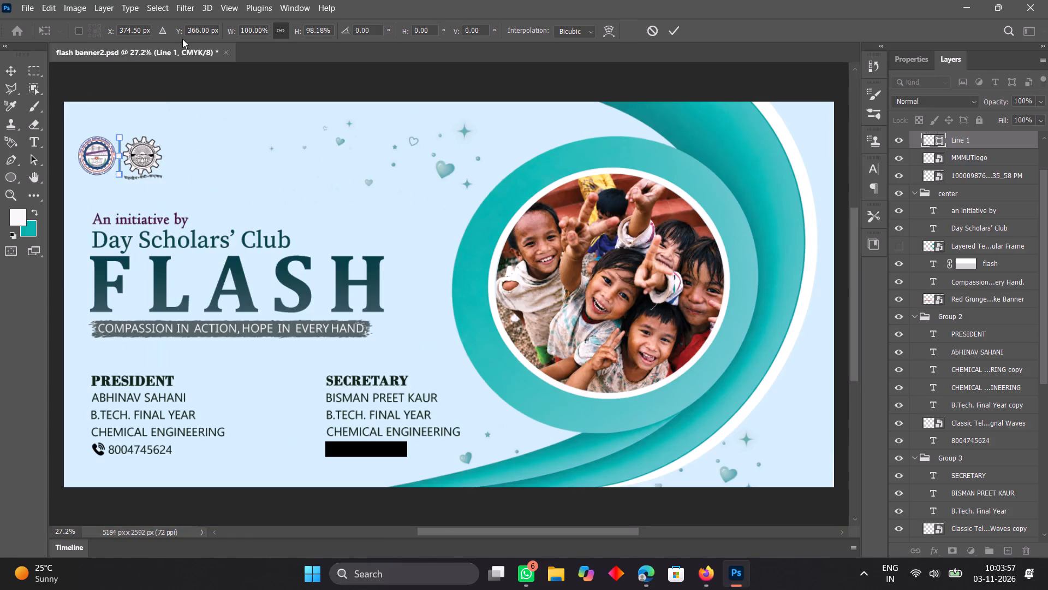
click(6, 70)
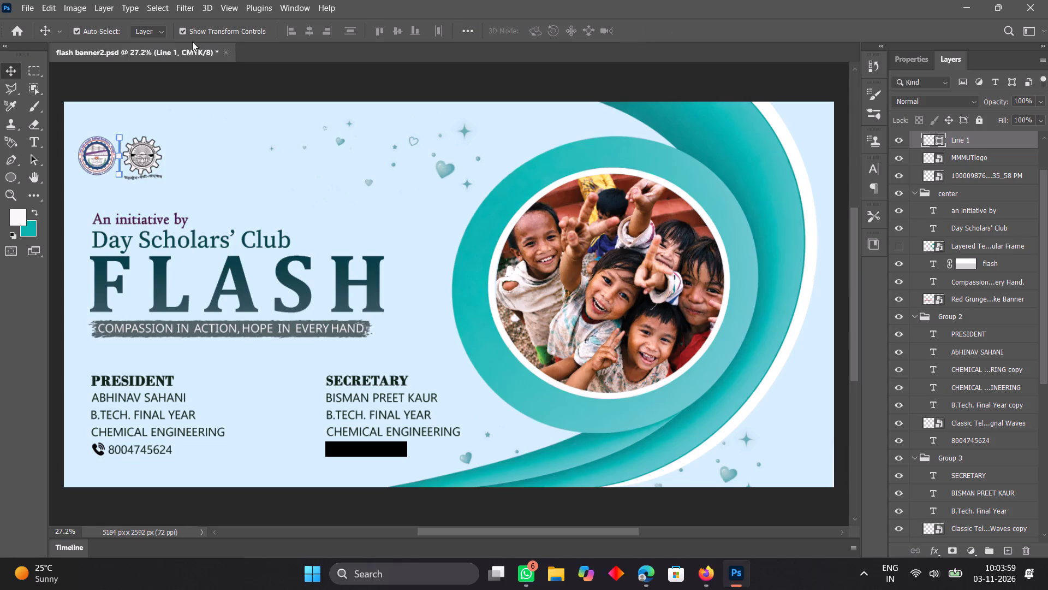
Check the whole banner with transform controls hidden, then show them again with the circular children's photo selected.
click(183, 31)
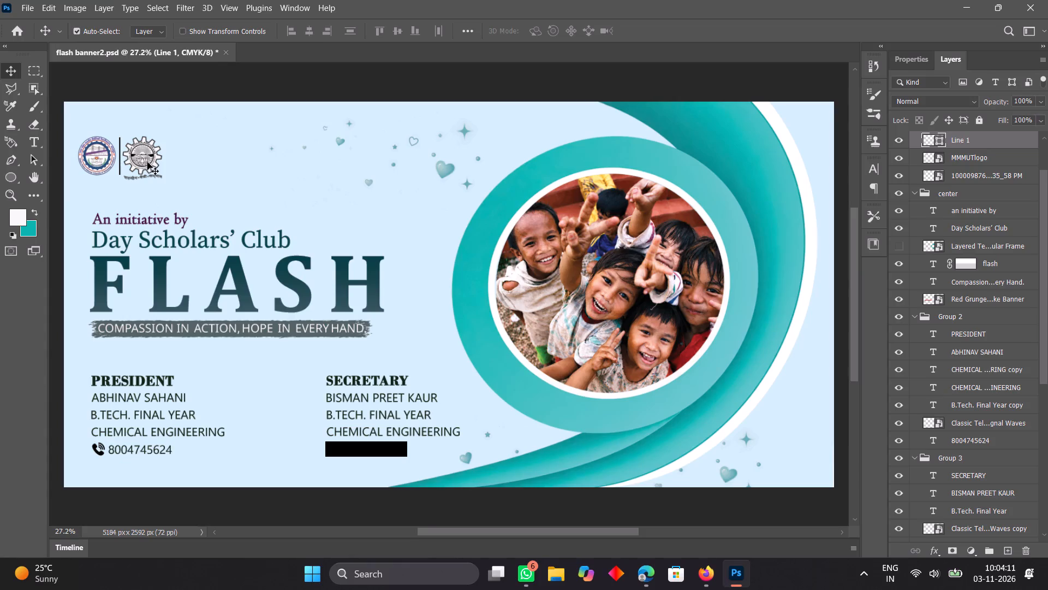
drag(3, 72, 632, 138)
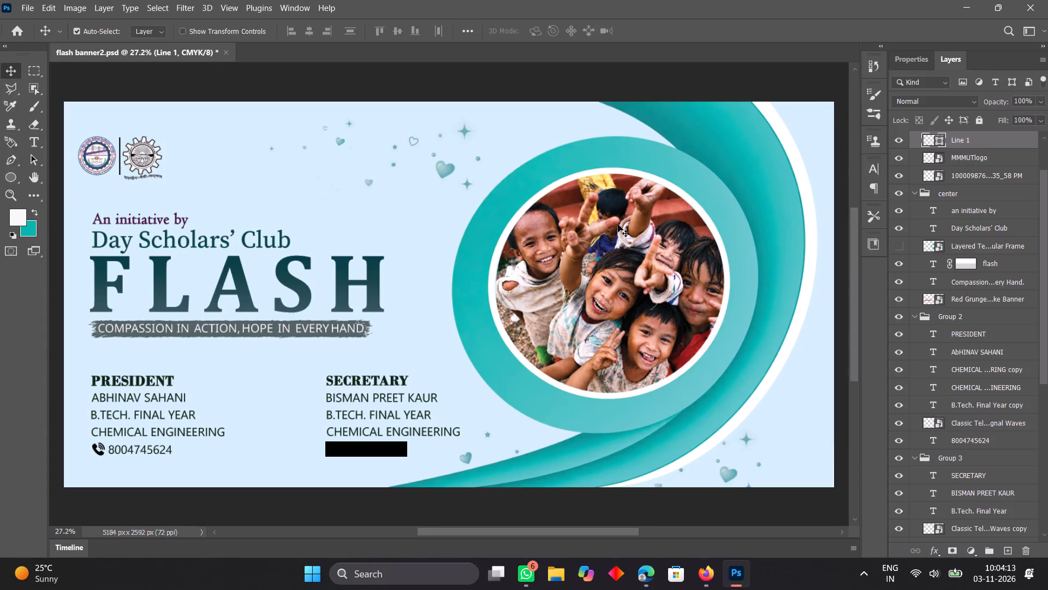
click(611, 236)
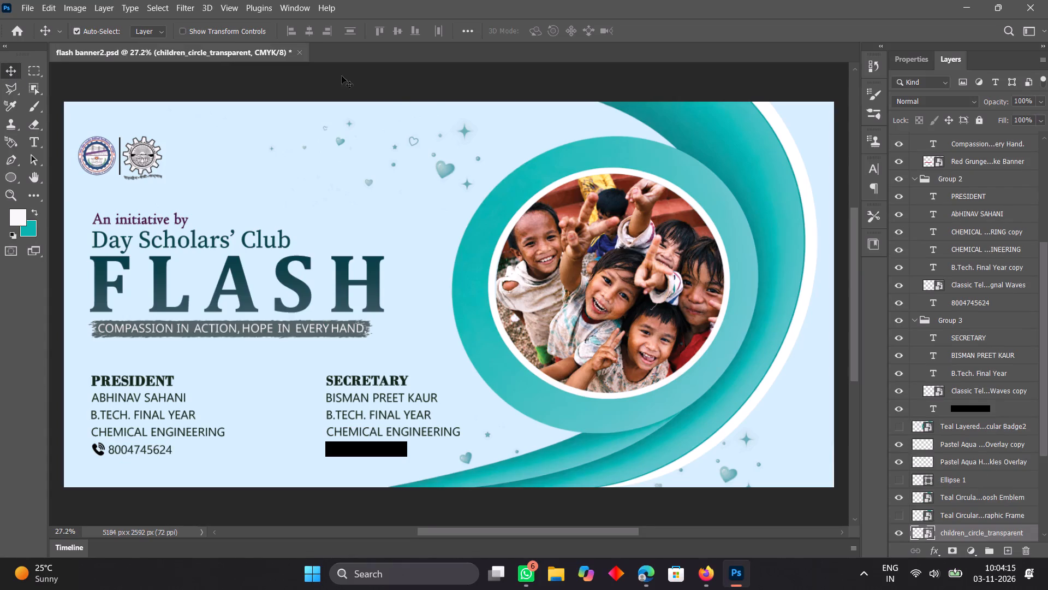
click(181, 30)
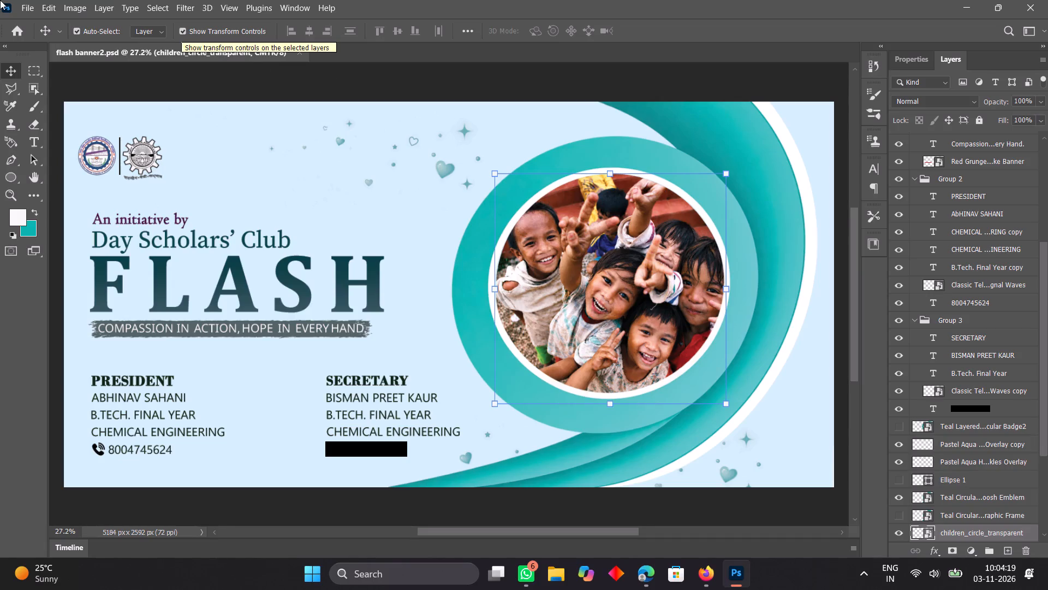
Save the changes to the flash banner2 document.
click(24, 5)
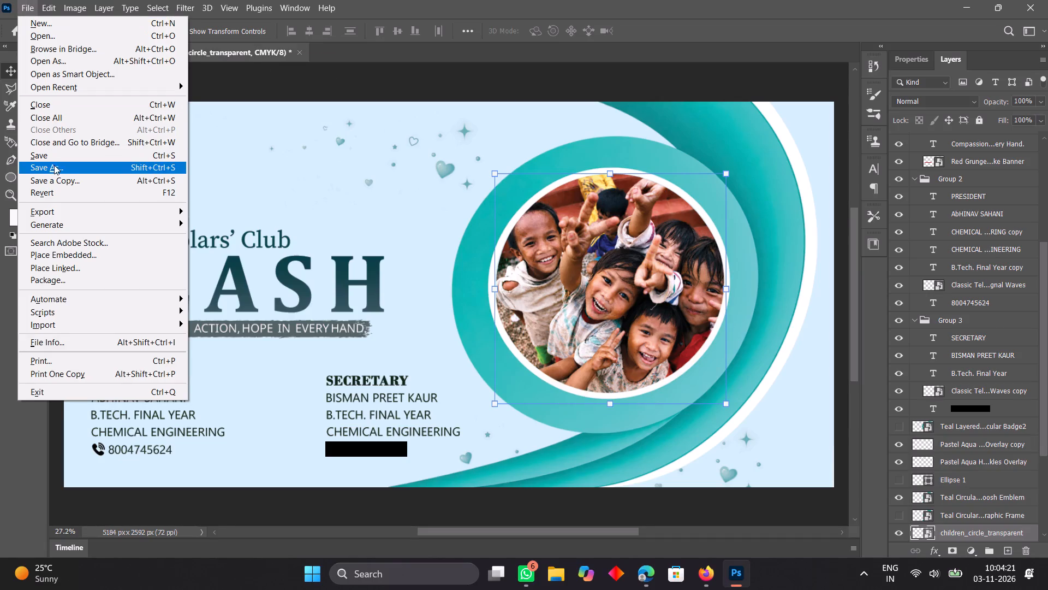
click(55, 160)
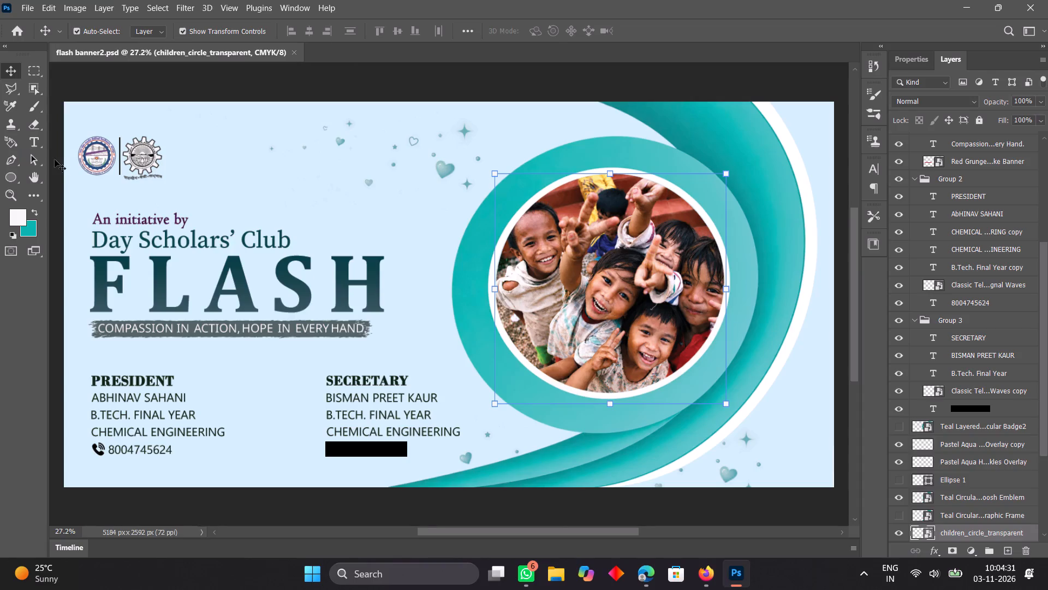
Open the tagline under FLASH for text editing and retype the spaces between COMPASSION and IN.
click(178, 328)
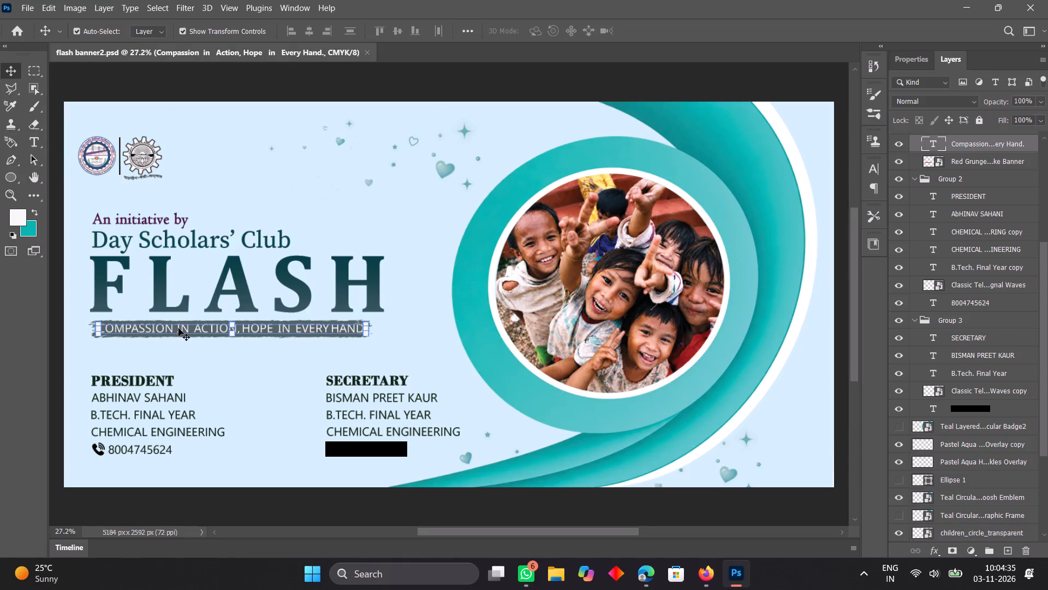
double_click(178, 328)
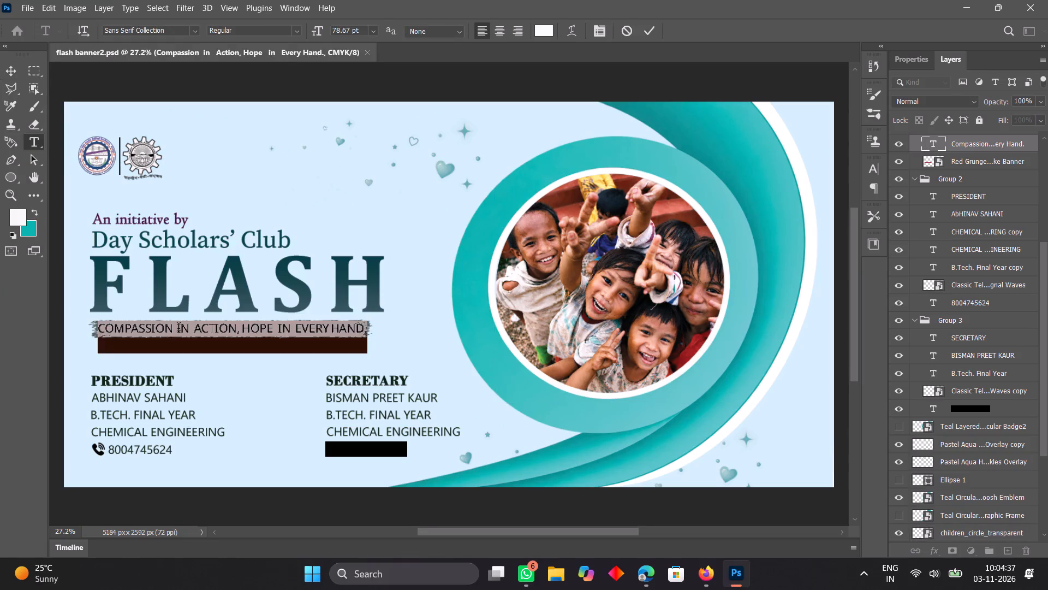
click(178, 328)
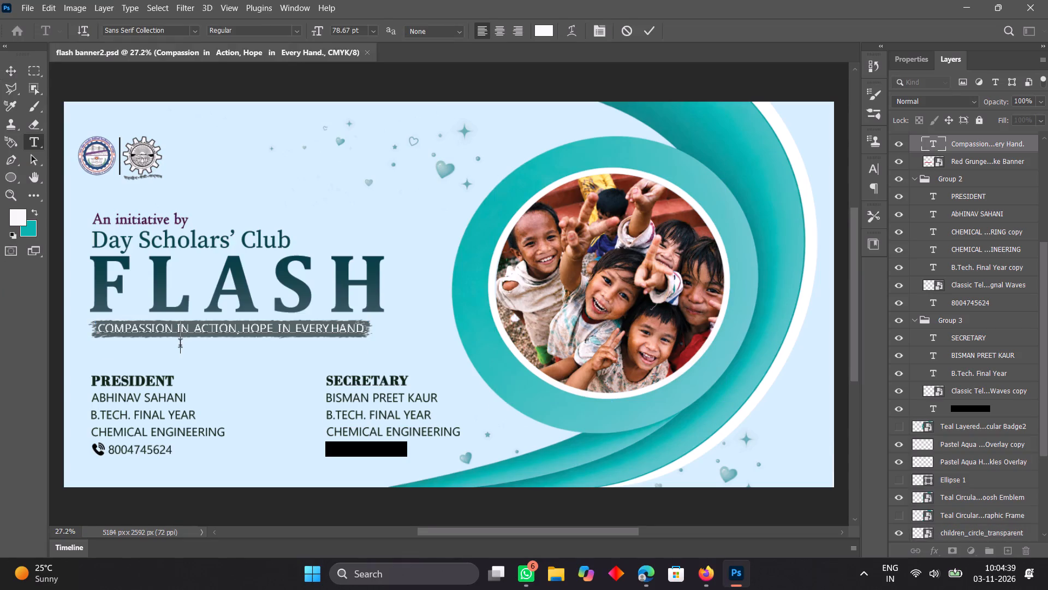
key(Left)
key(BackSpace)
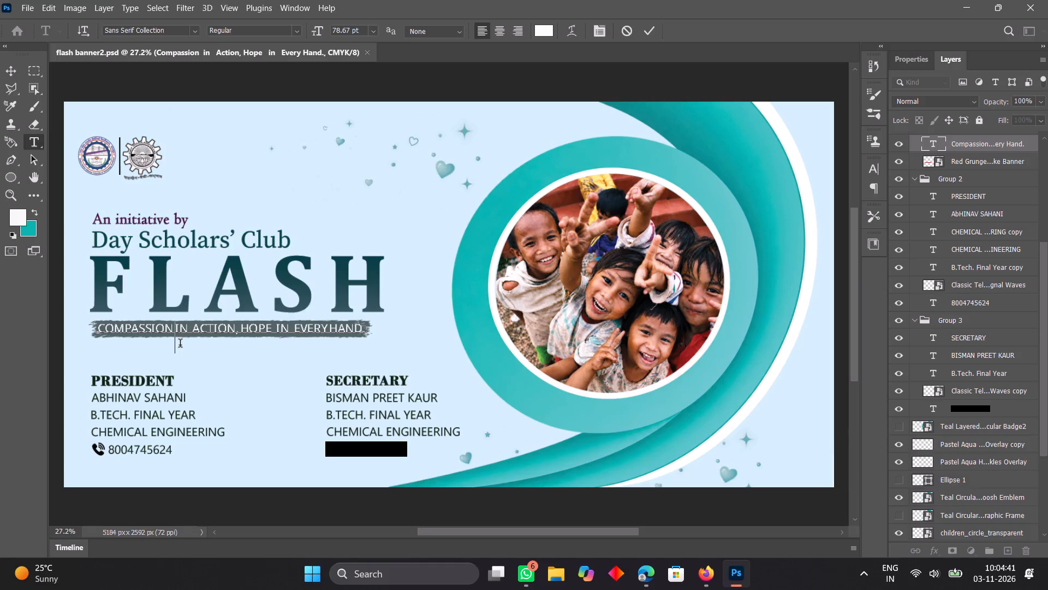
key(BackSpace)
key(space)
key(space)
key(space)
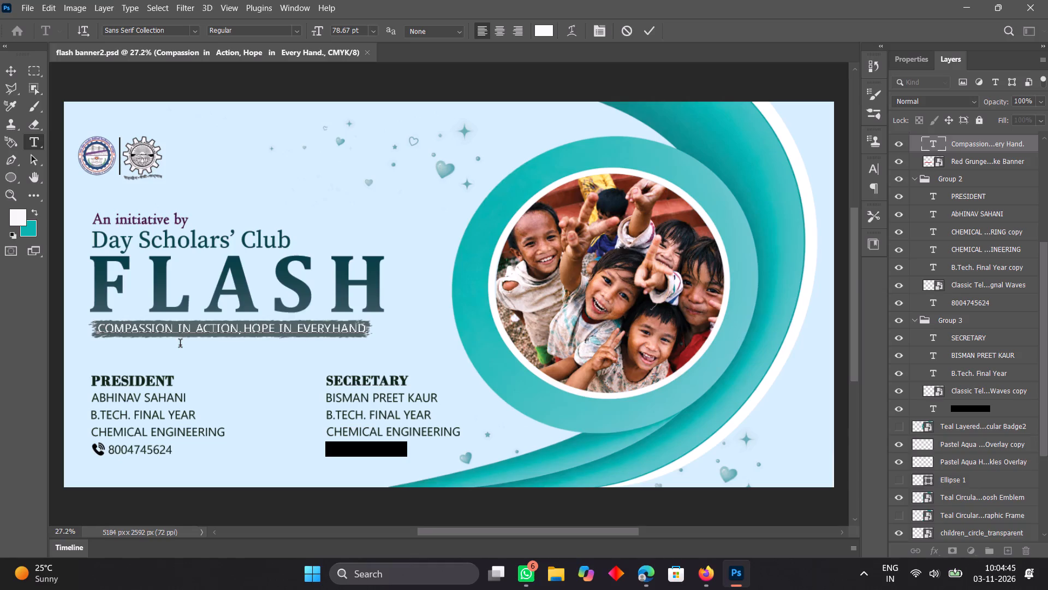
key(BackSpace)
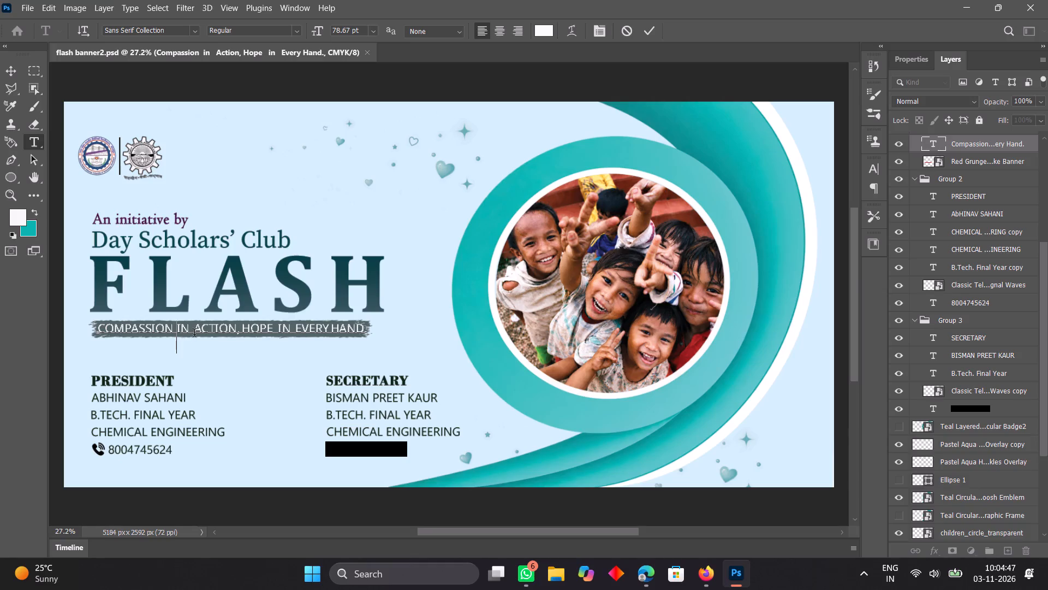
Narrow the gap between IN and ACTION in the tagline by one space.
click(194, 333)
key(BackSpace)
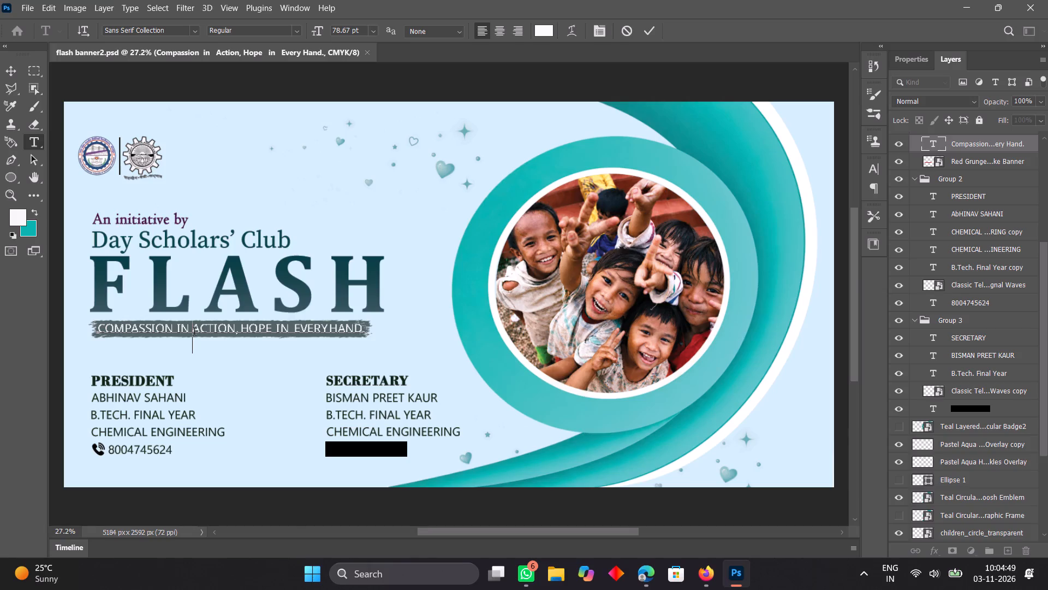
key(BackSpace)
key(BackSpace)
key(space)
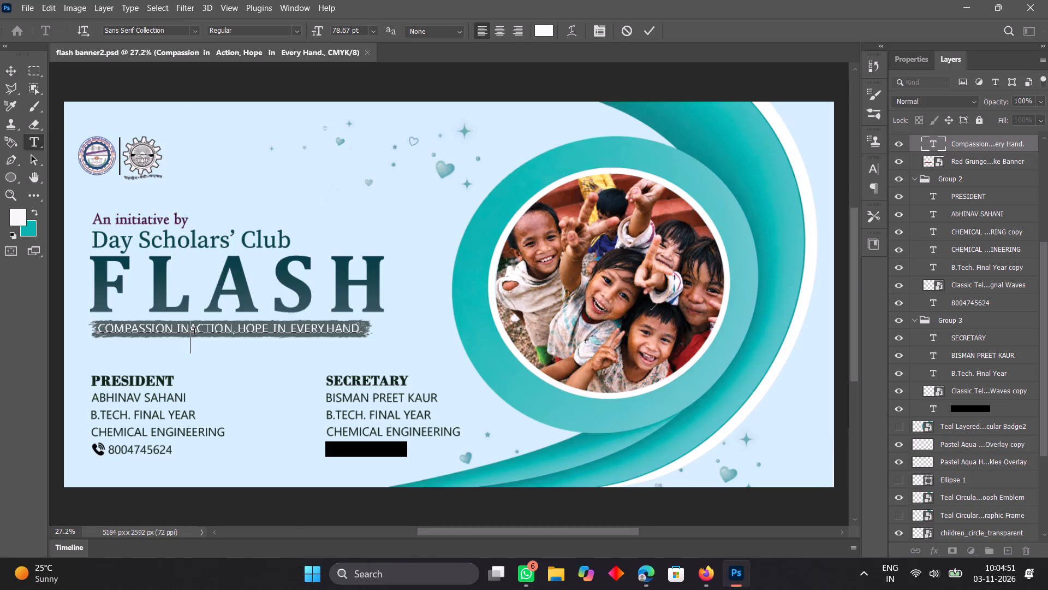
key(space)
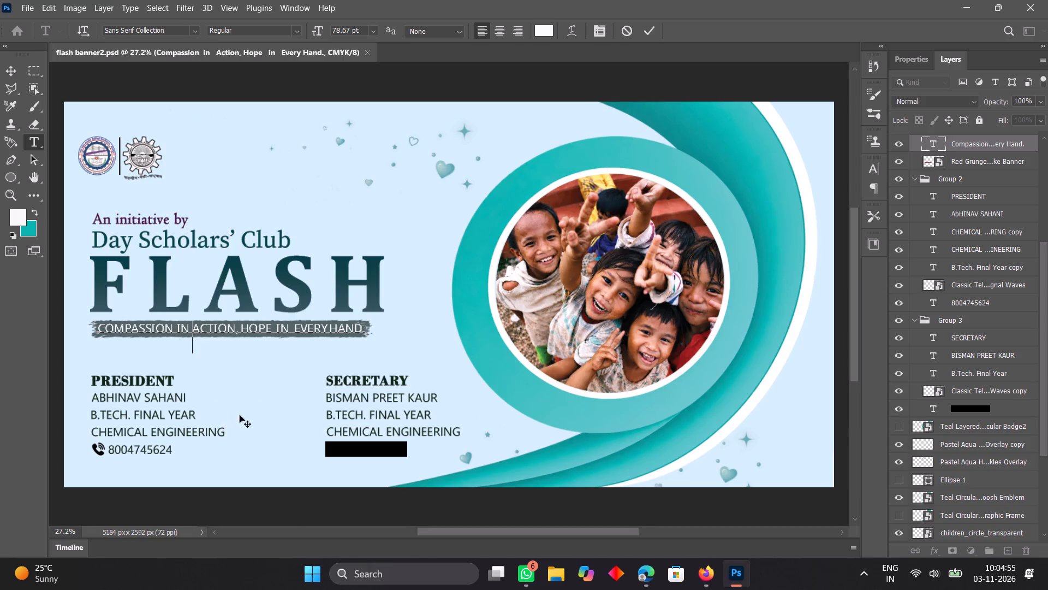
Narrow the gap between IN and EVERY in the tagline by one space and commit the text edit.
click(295, 330)
key(BackSpace)
key(BackSpace)
key(BackSpace)
key(space)
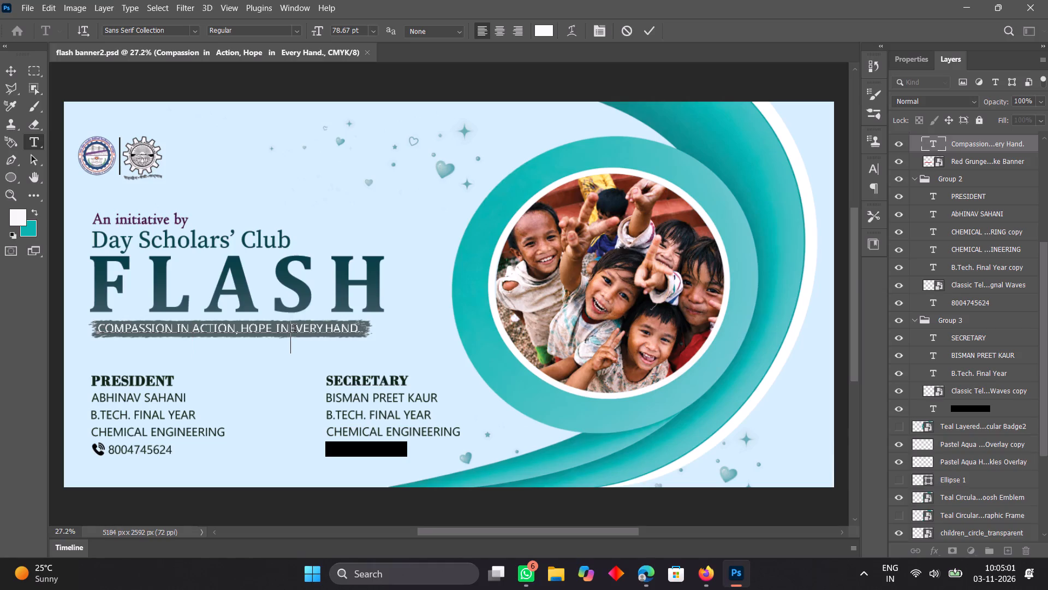
key(space)
click(14, 74)
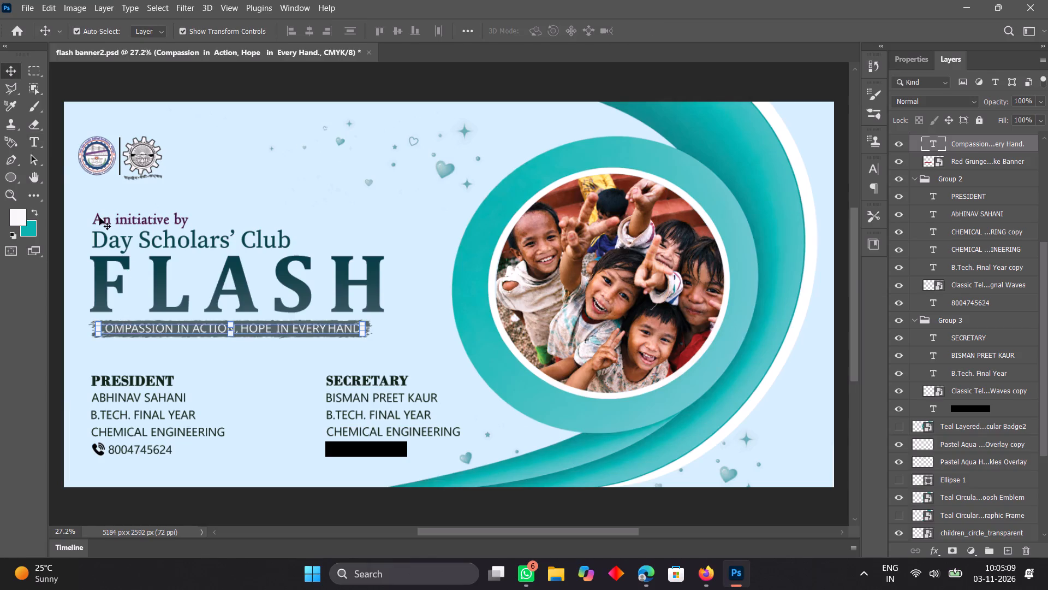
Nudge the upper Pastel Aqua Hearts and Sparkles Overlay slightly to the right and a little upward.
click(99, 217)
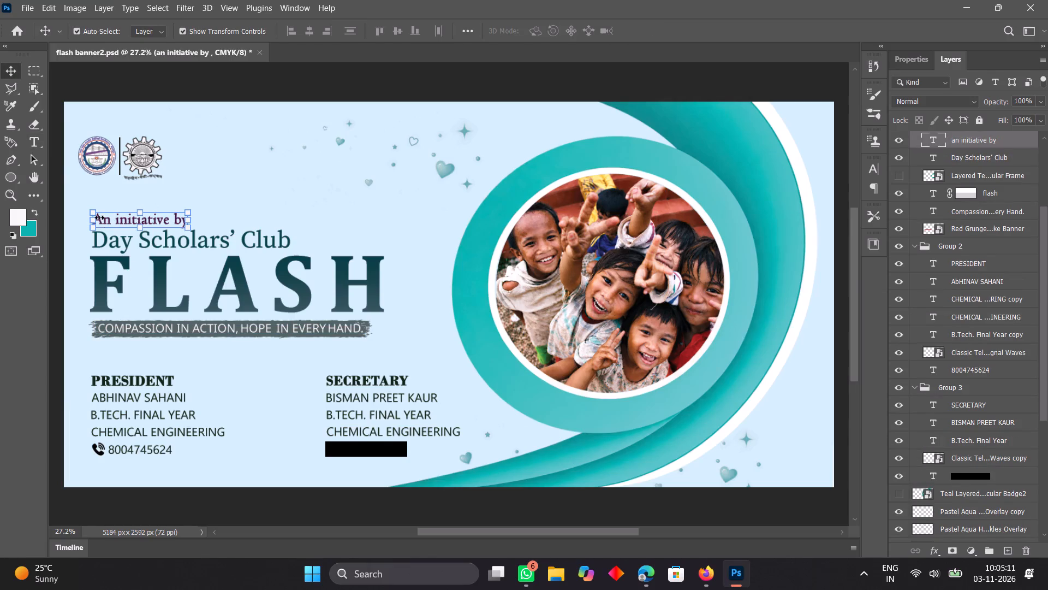
scroll(99, 217, down, 1)
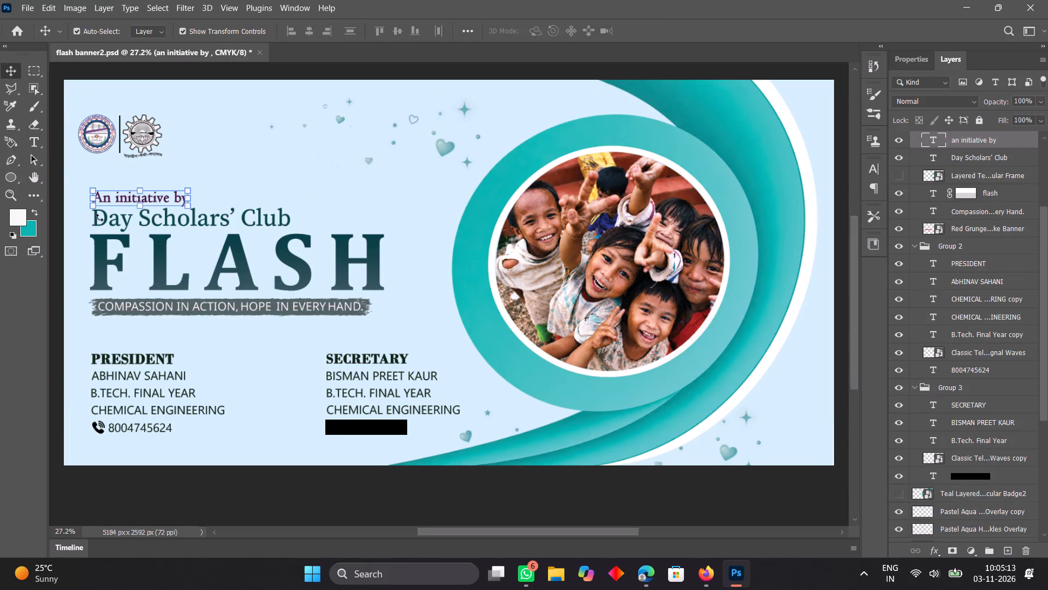
click(443, 143)
key(Right)
key(Right)
key(Right)
key(Right)
key(Right)
key(Right)
key(Right)
key(Right)
key(Right)
key(Right)
key(Right)
key(Right)
key(Right)
key(Right)
key(Right)
key(Right)
key(Right)
key(Right)
key(Right)
key(Right)
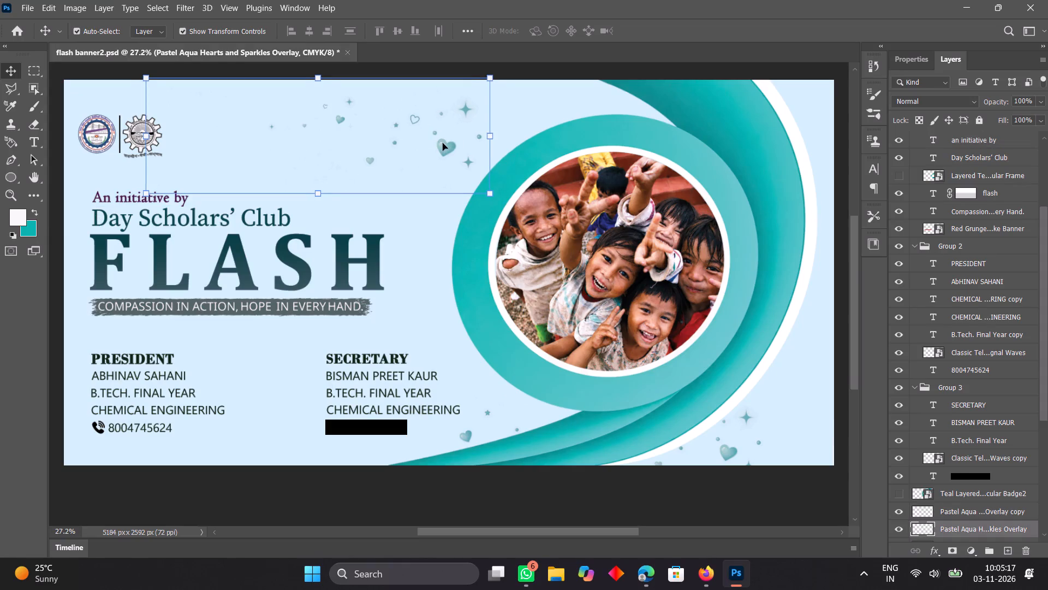
key(Up)
key(Up)
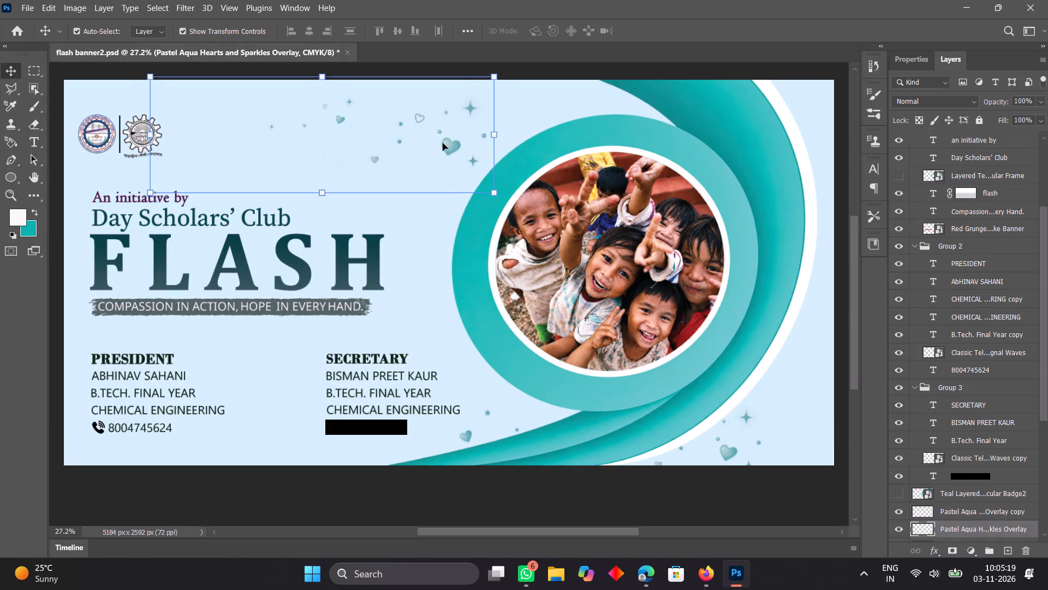
key(Up)
key(Right)
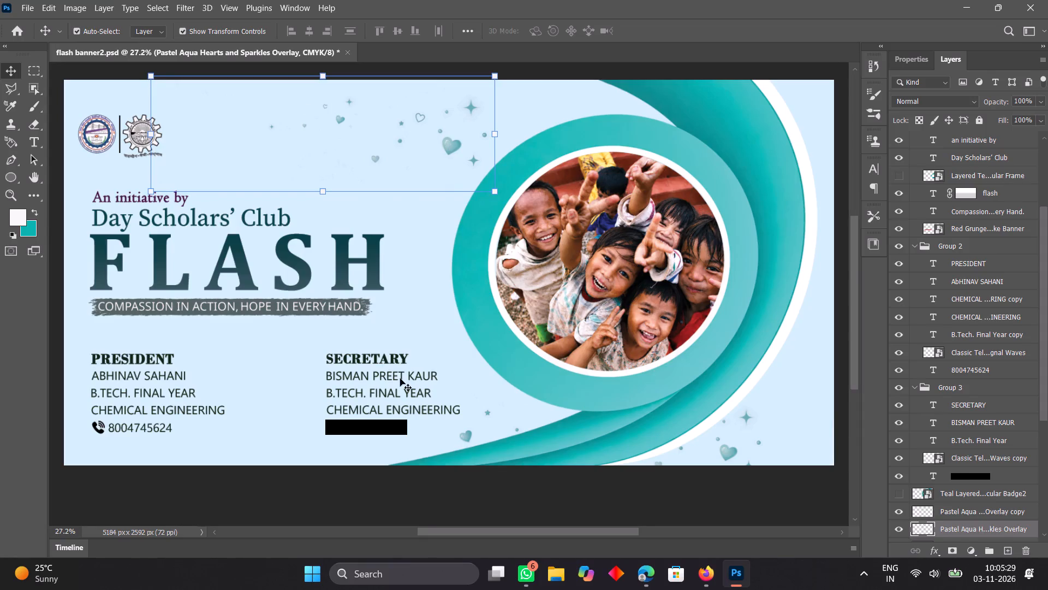
Hide the transform controls to check the banner without the selection frame.
click(186, 32)
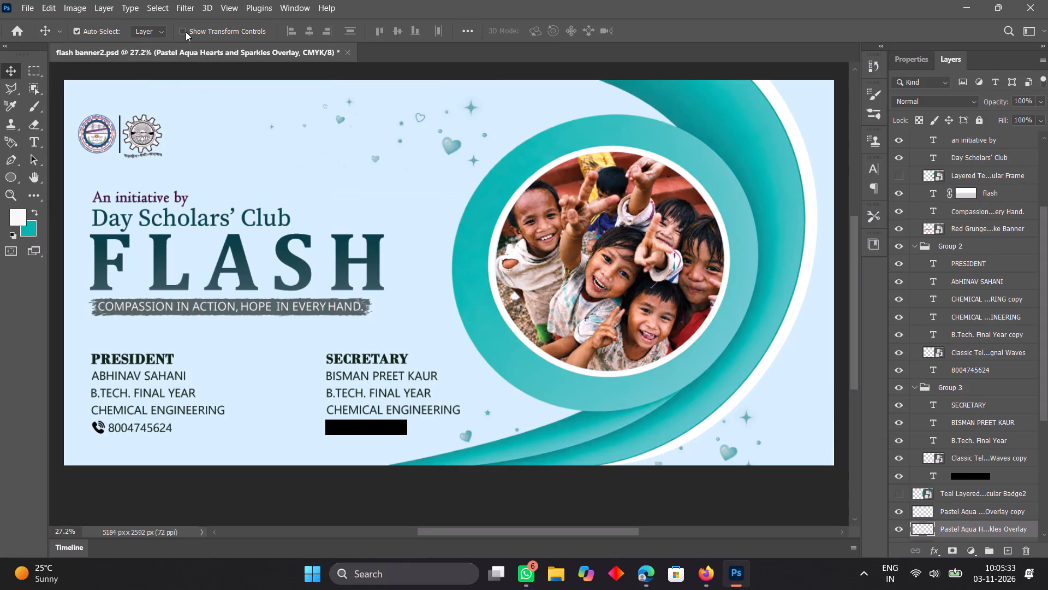
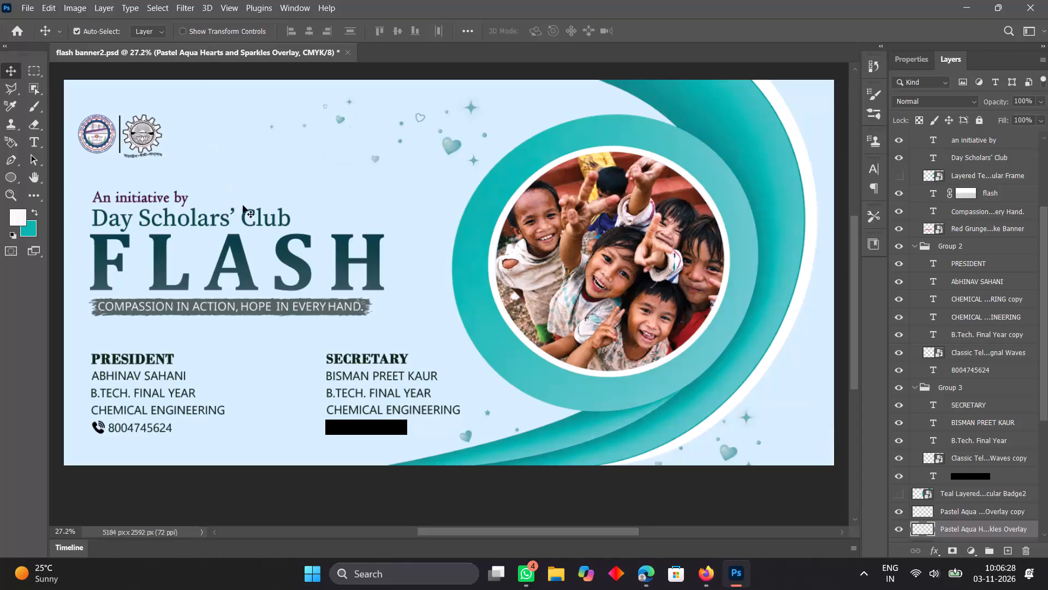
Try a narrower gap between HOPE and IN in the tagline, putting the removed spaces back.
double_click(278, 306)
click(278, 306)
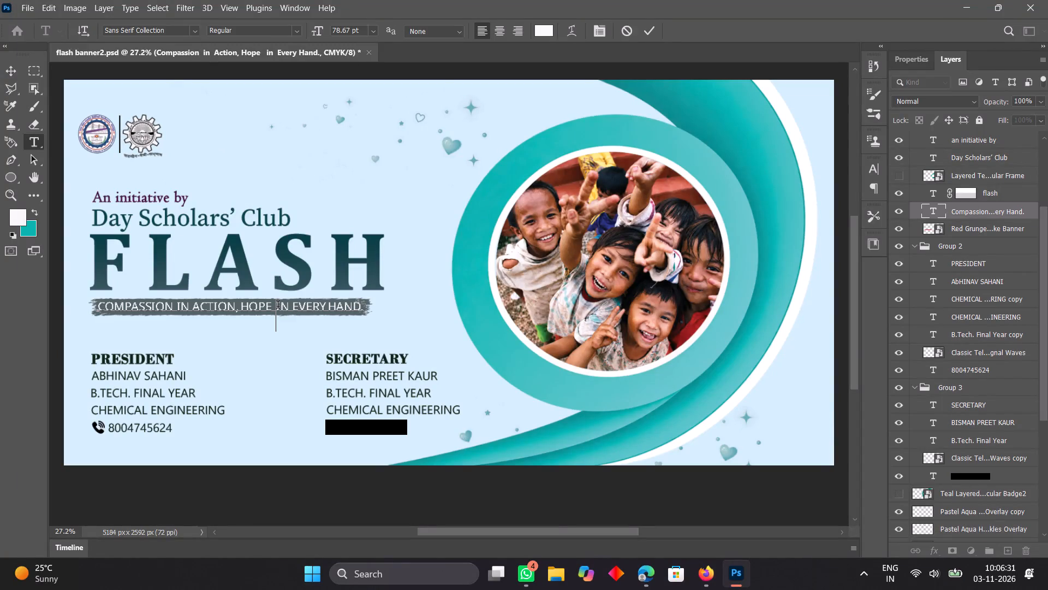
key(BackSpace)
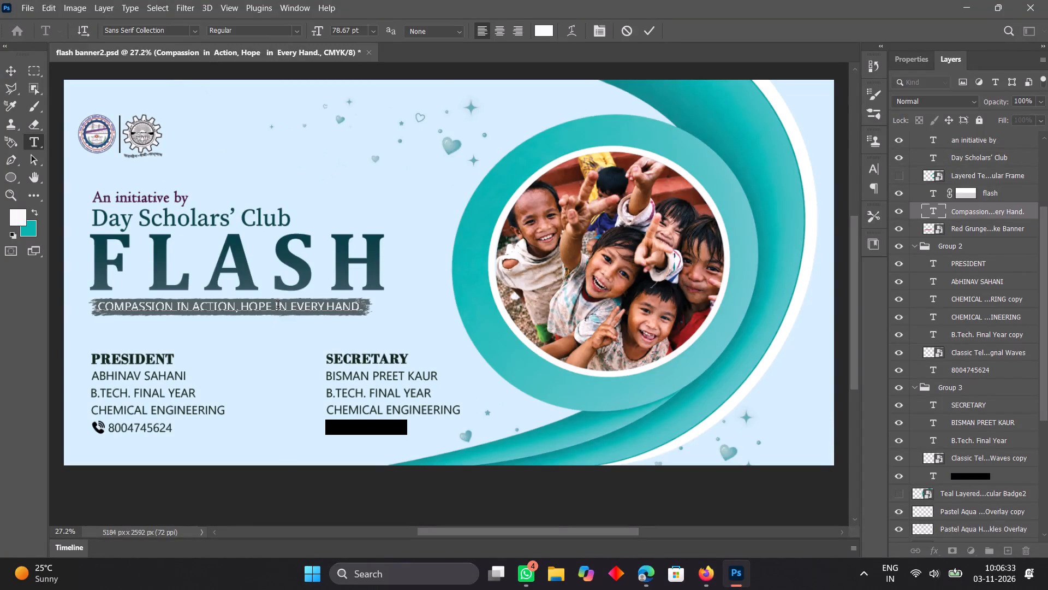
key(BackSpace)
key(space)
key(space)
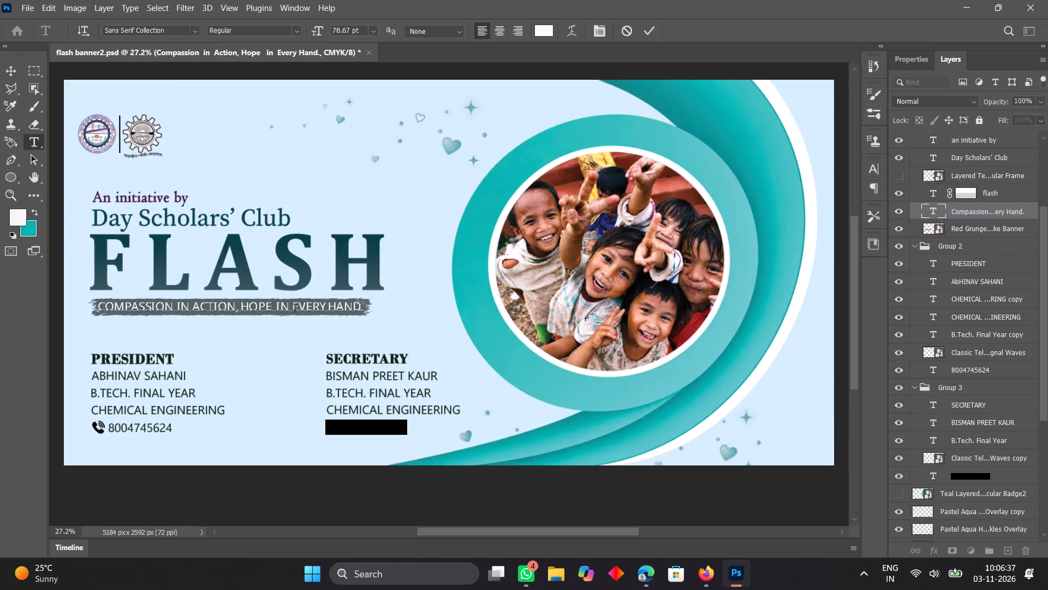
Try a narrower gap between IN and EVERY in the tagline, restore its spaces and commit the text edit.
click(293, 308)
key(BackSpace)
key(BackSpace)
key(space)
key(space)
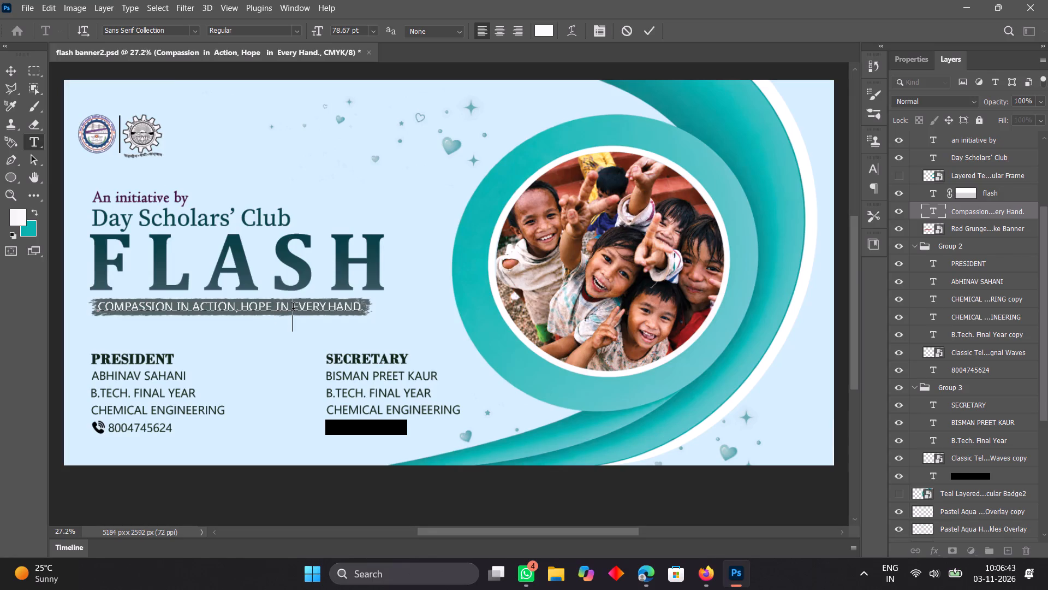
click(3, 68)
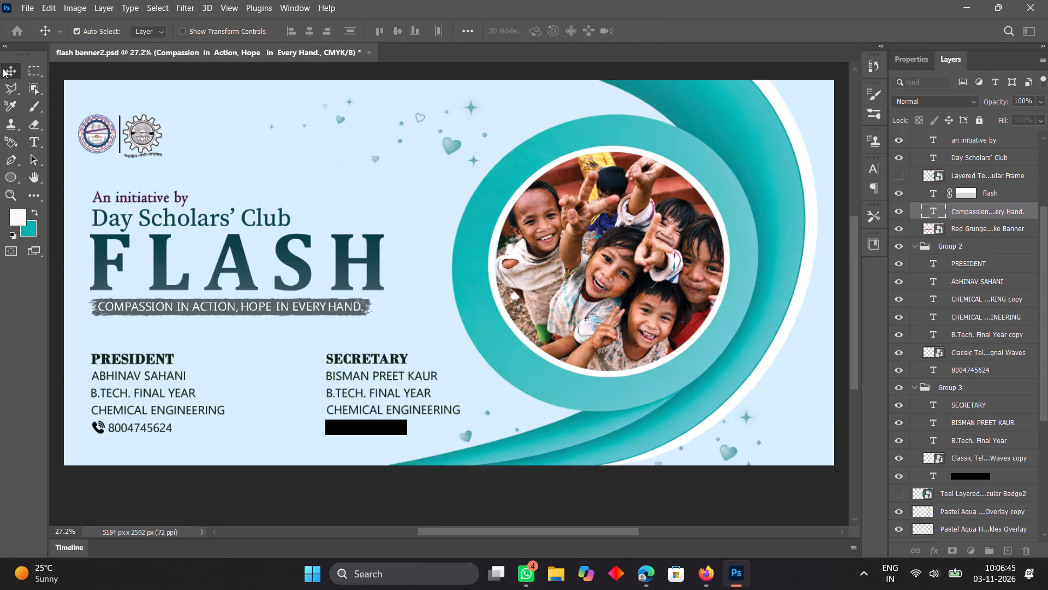
Nudge the tagline text down slightly within its dark brush strip.
click(88, 129)
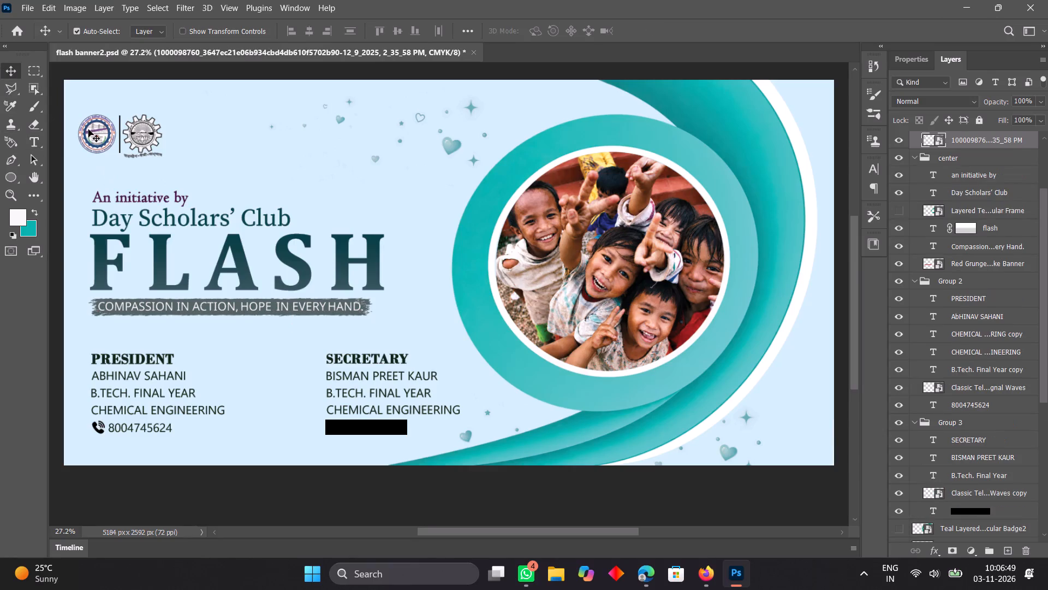
click(173, 311)
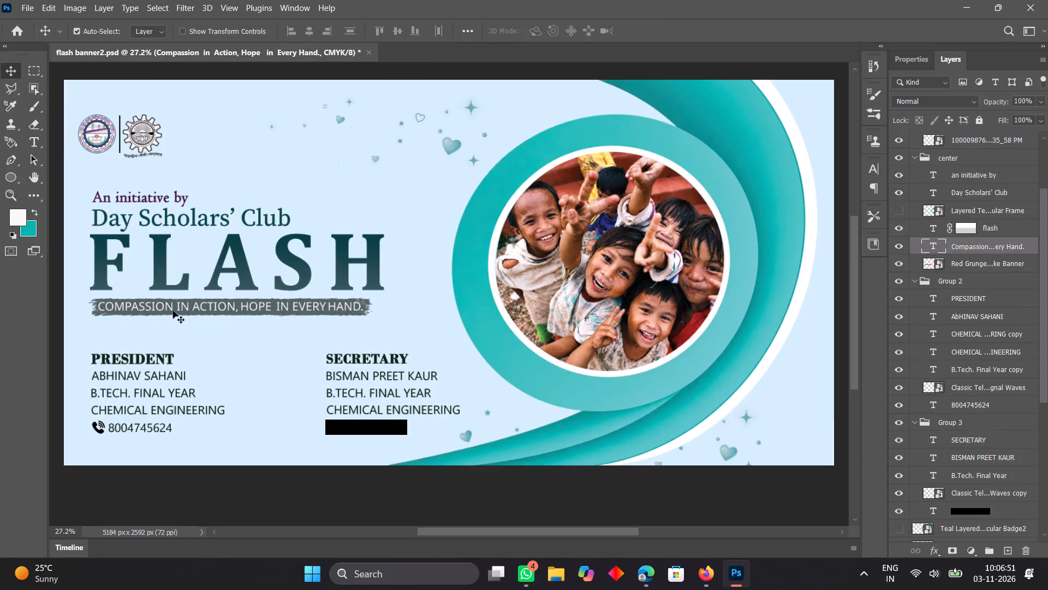
key(Down)
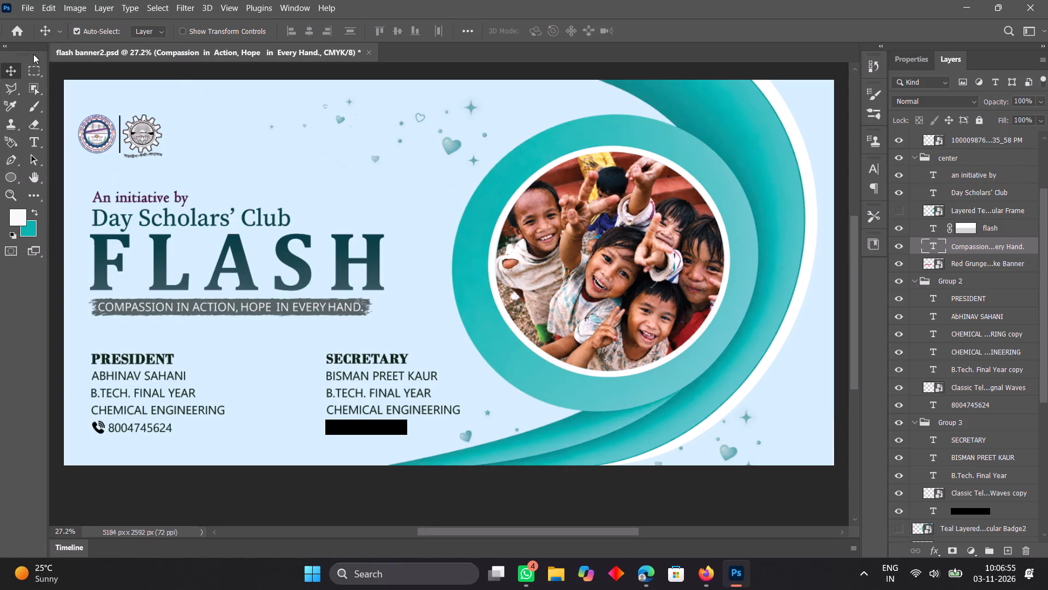
Save the banner document.
click(26, 9)
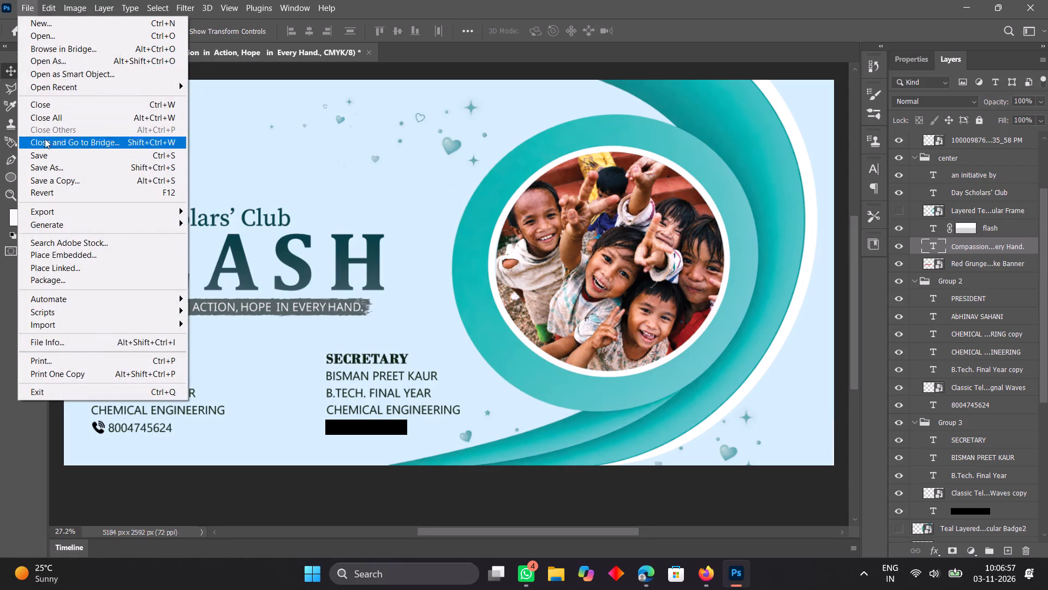
click(44, 153)
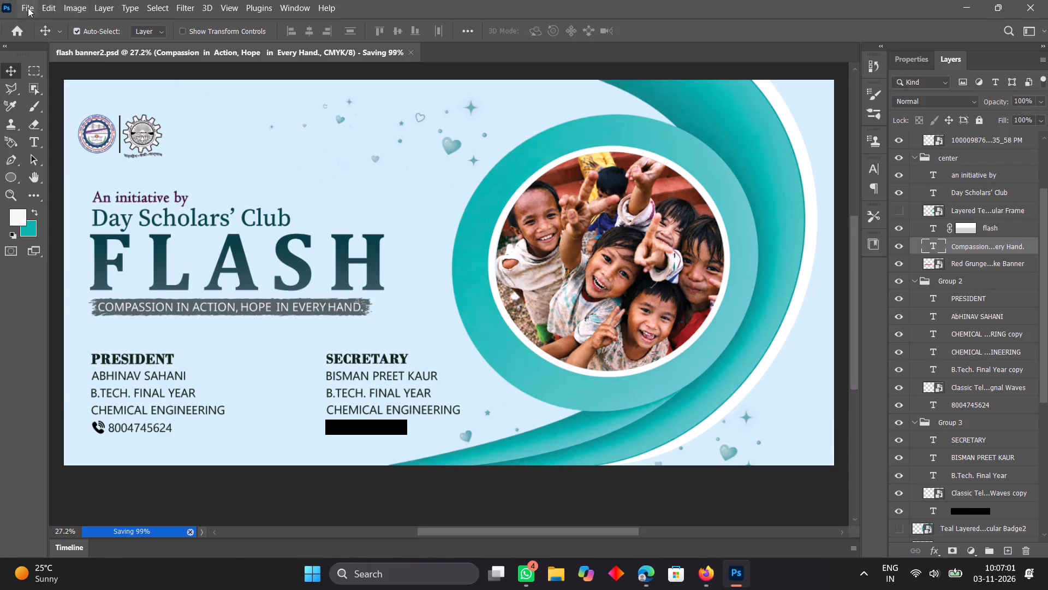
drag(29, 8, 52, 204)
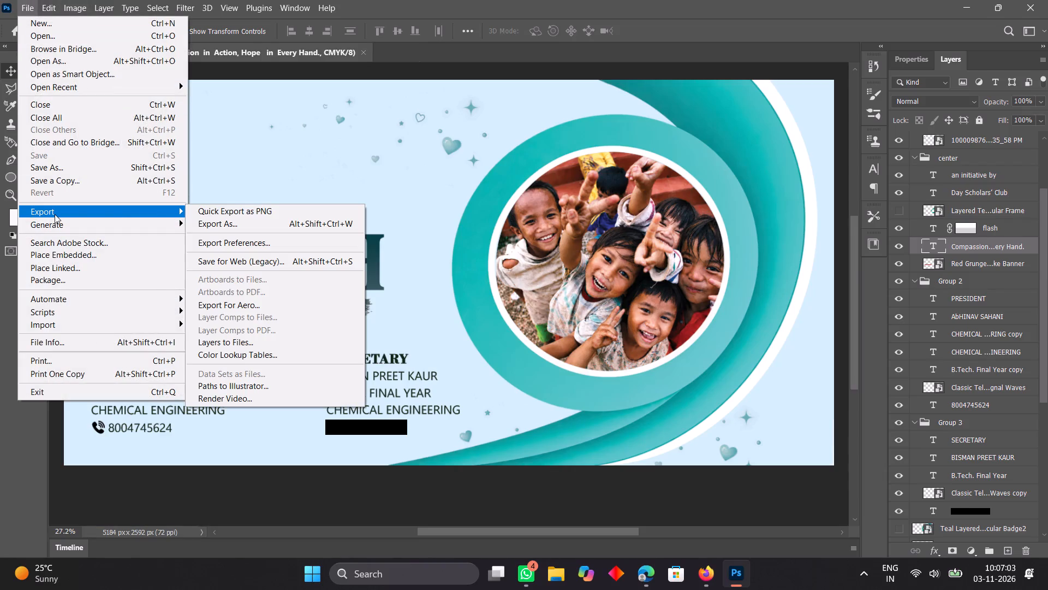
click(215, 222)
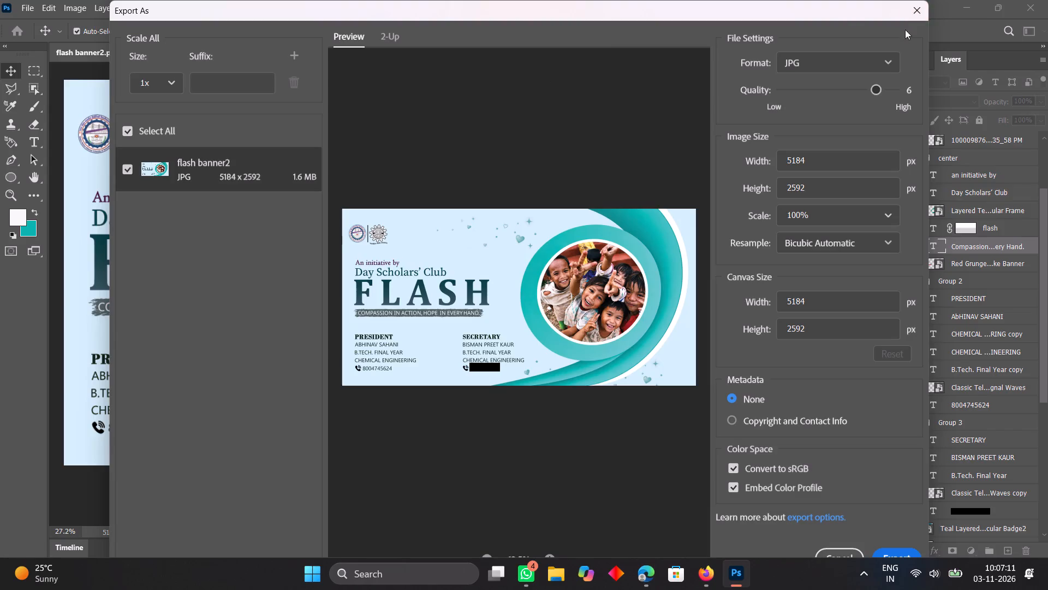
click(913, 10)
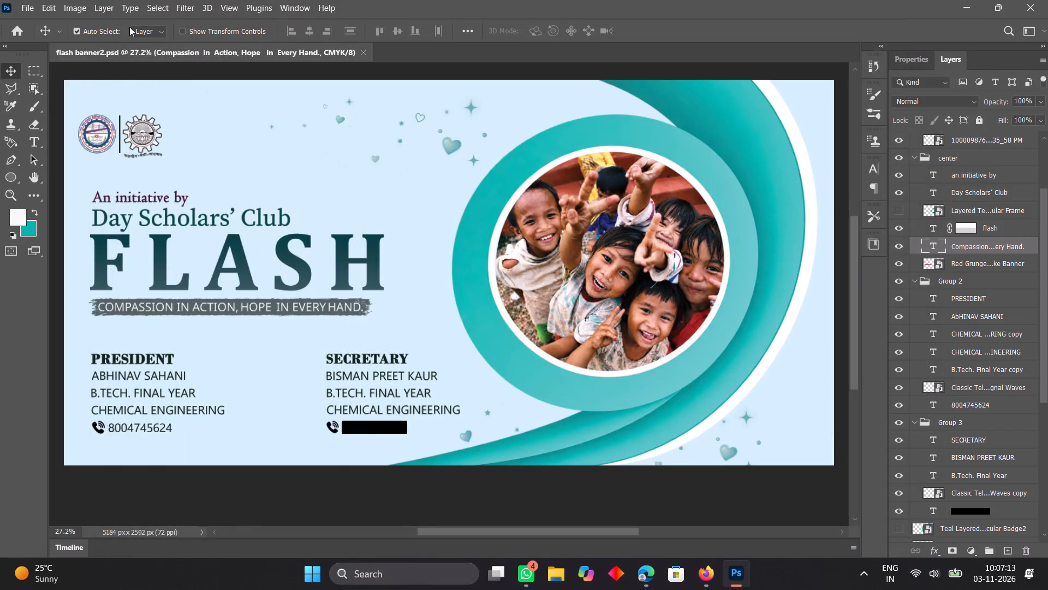
Create a vertical guide at 0 px and move it to the left edge of the PRESIDENT text column.
click(22, 2)
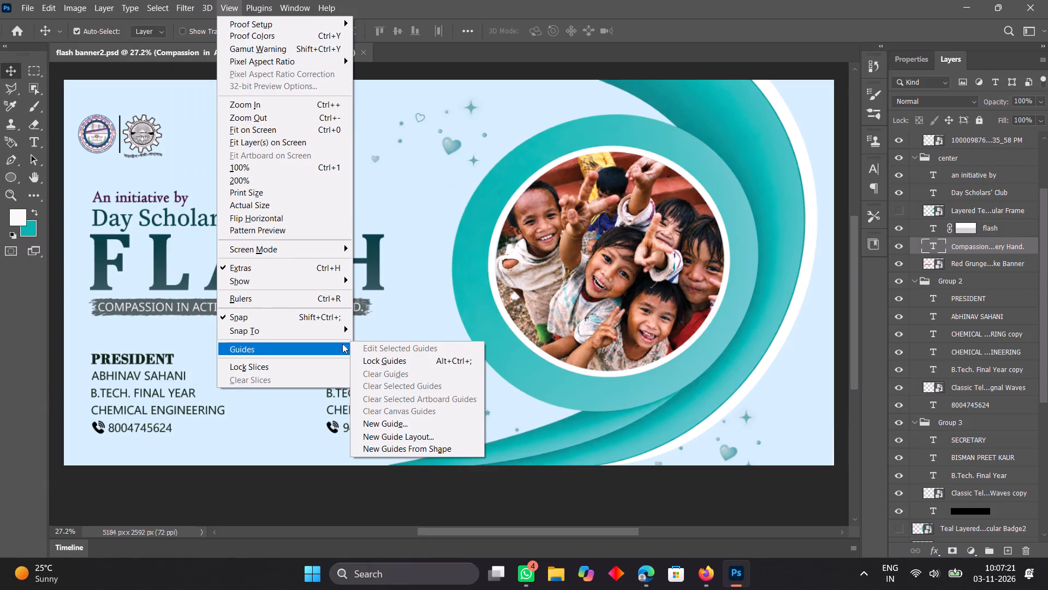
click(373, 422)
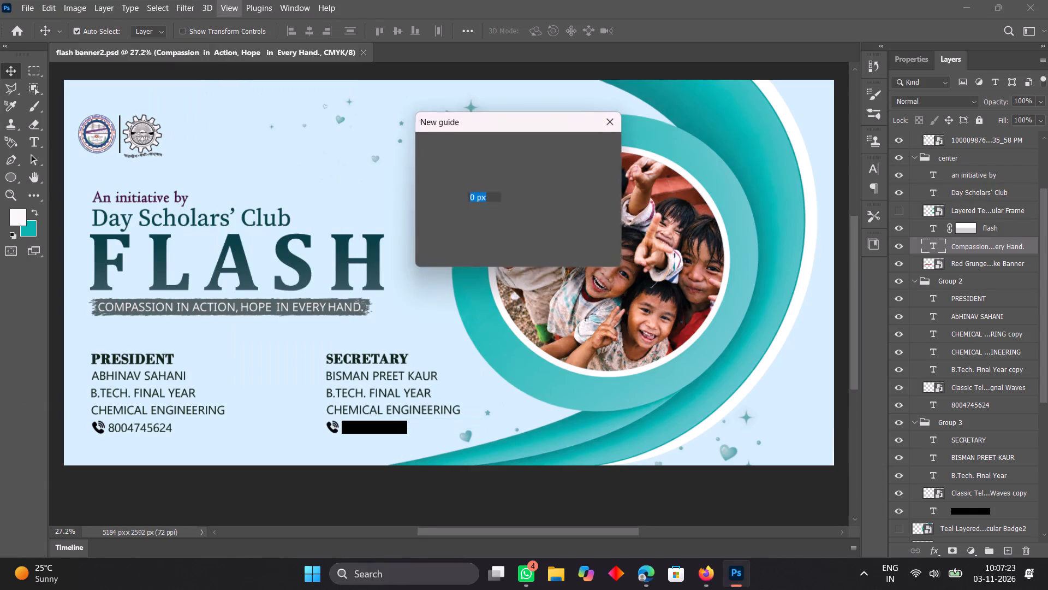
click(433, 174)
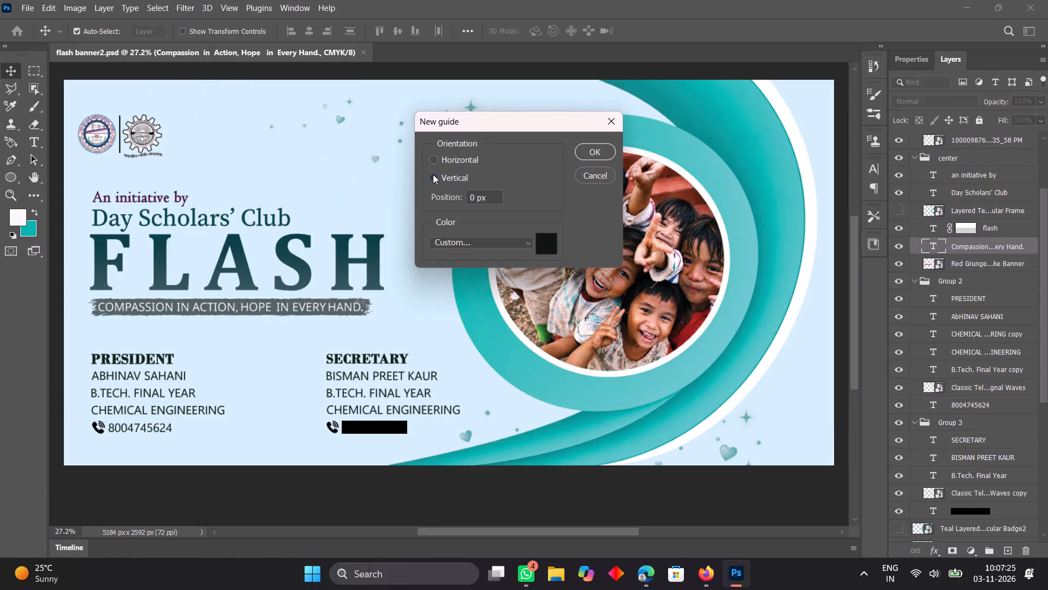
click(593, 152)
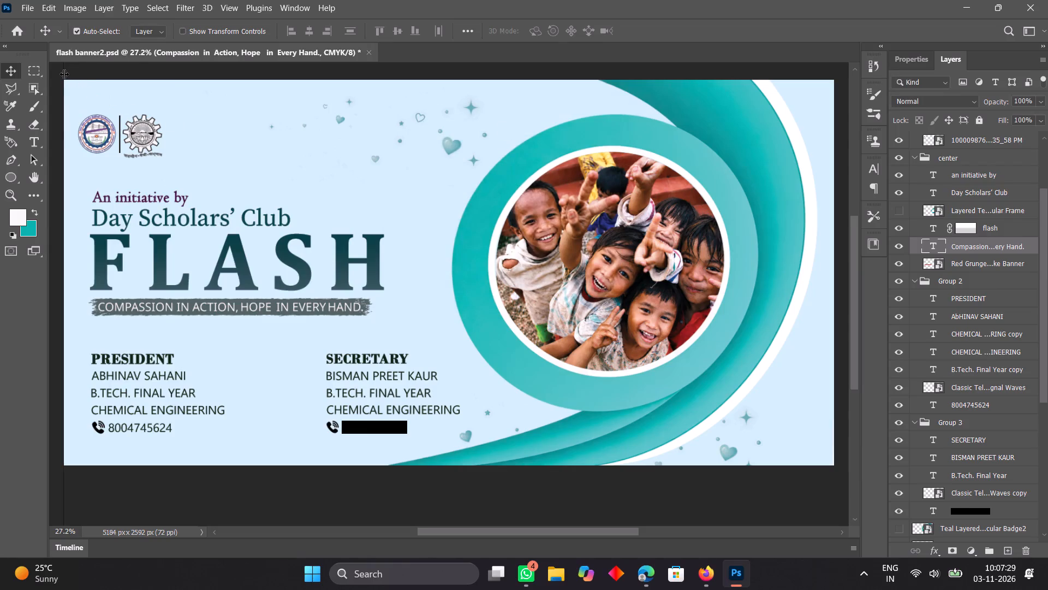
drag(64, 74, 91, 81)
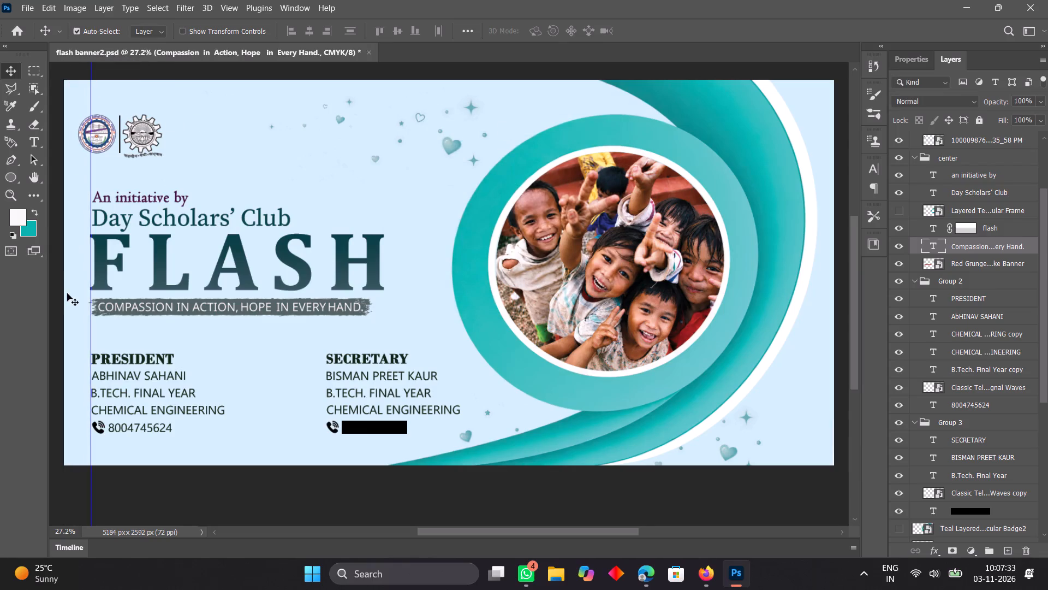
Nudge the president's phone icon left by two small steps to line up with the vertical guide.
click(97, 428)
key(Left)
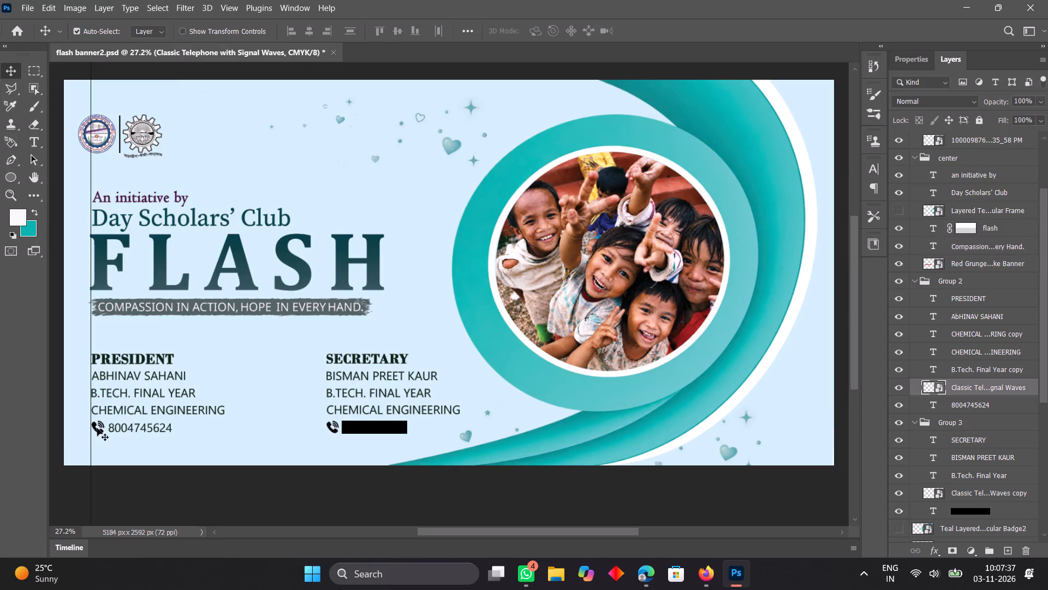
key(Left)
Move the vertical guide to the left edge of the SECRETARY text column to check its alignment.
drag(91, 74, 329, 93)
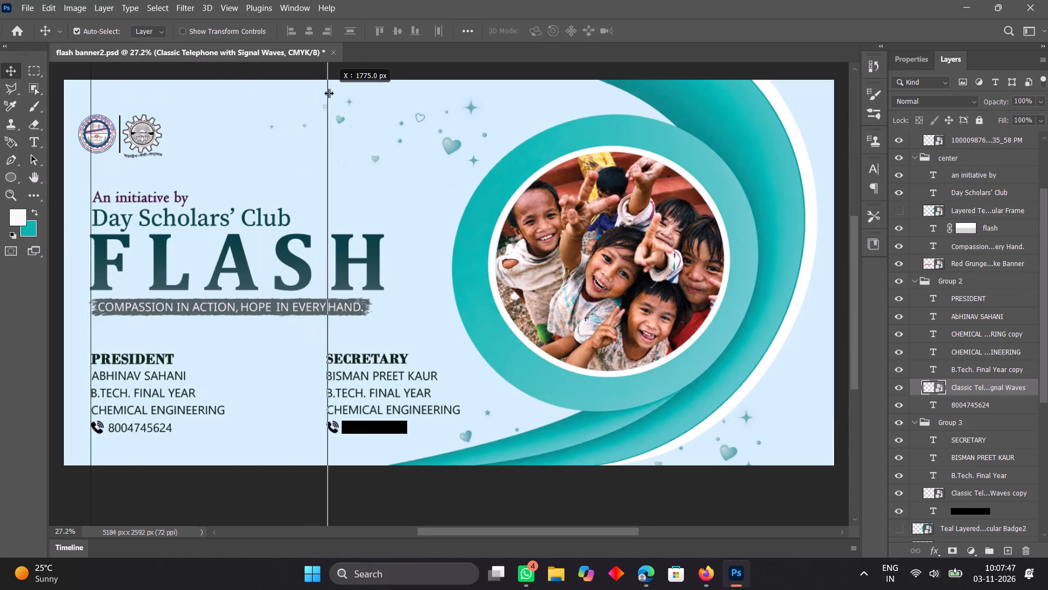
drag(329, 93, 325, 92)
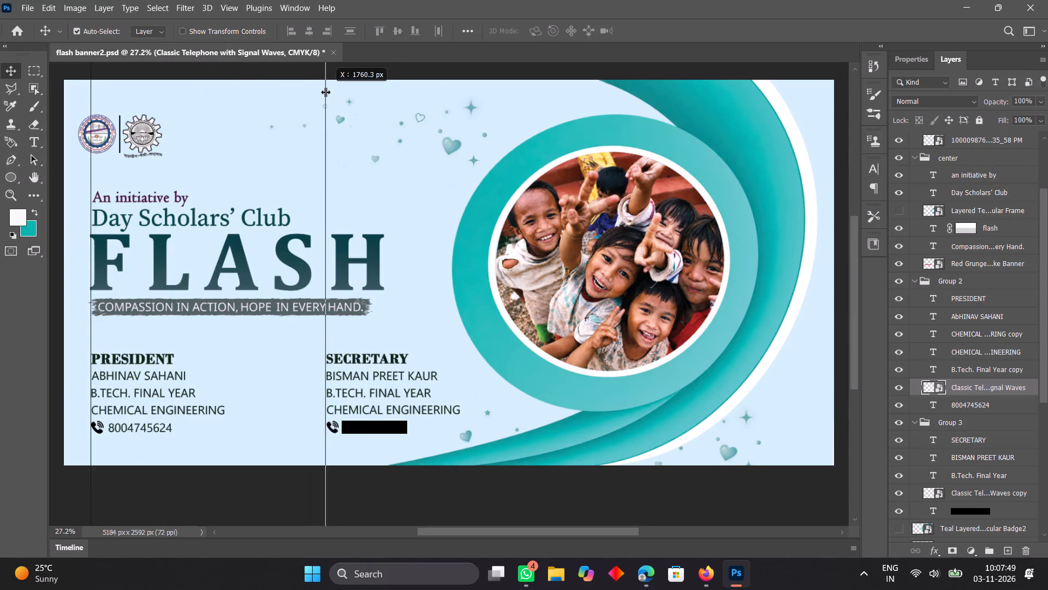
drag(325, 92, 327, 92)
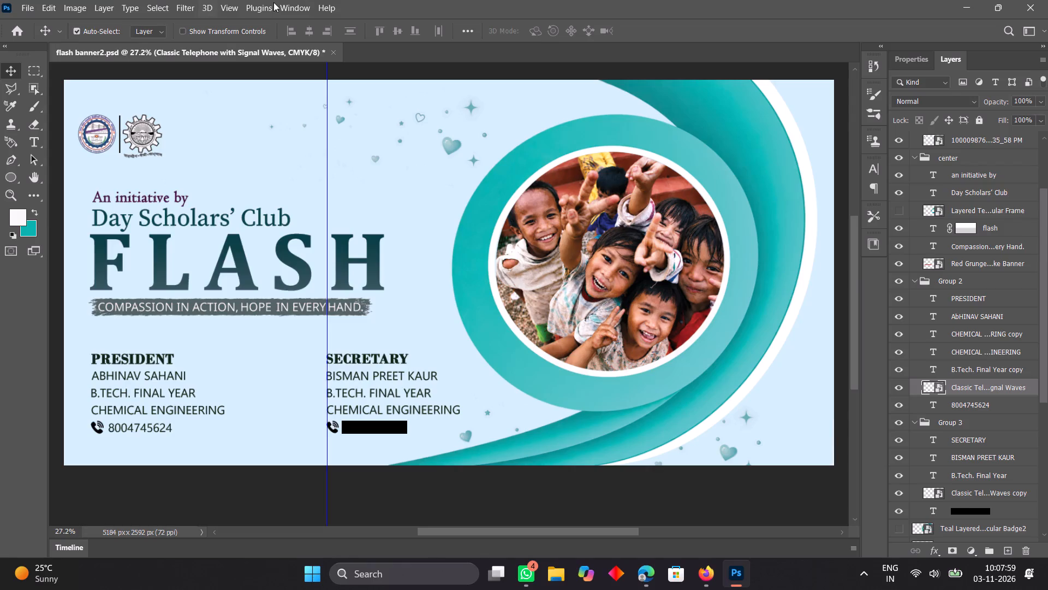
Clear all canvas guides from the banner.
click(224, 5)
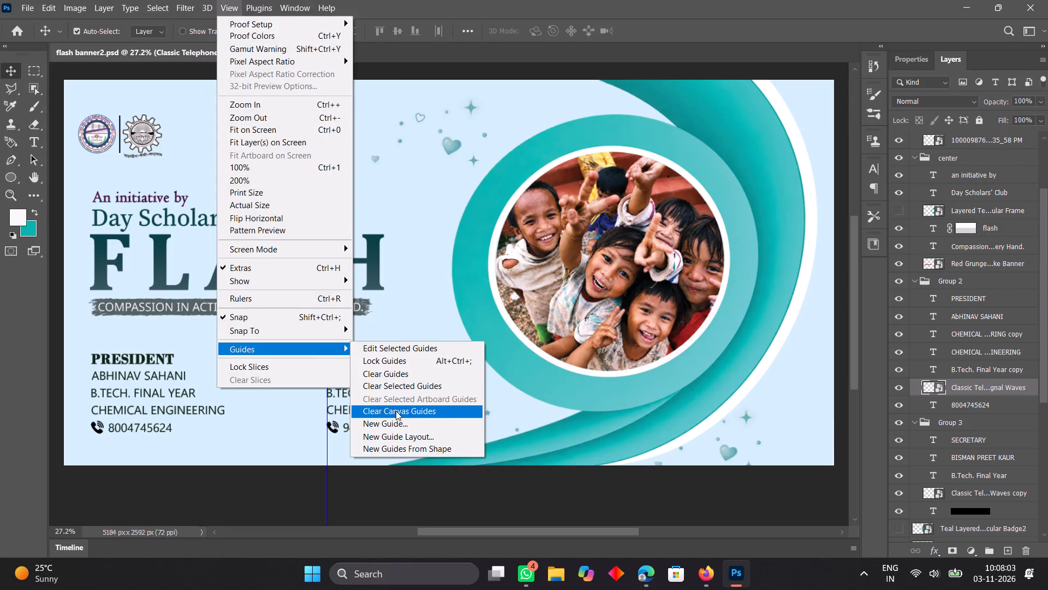
click(396, 411)
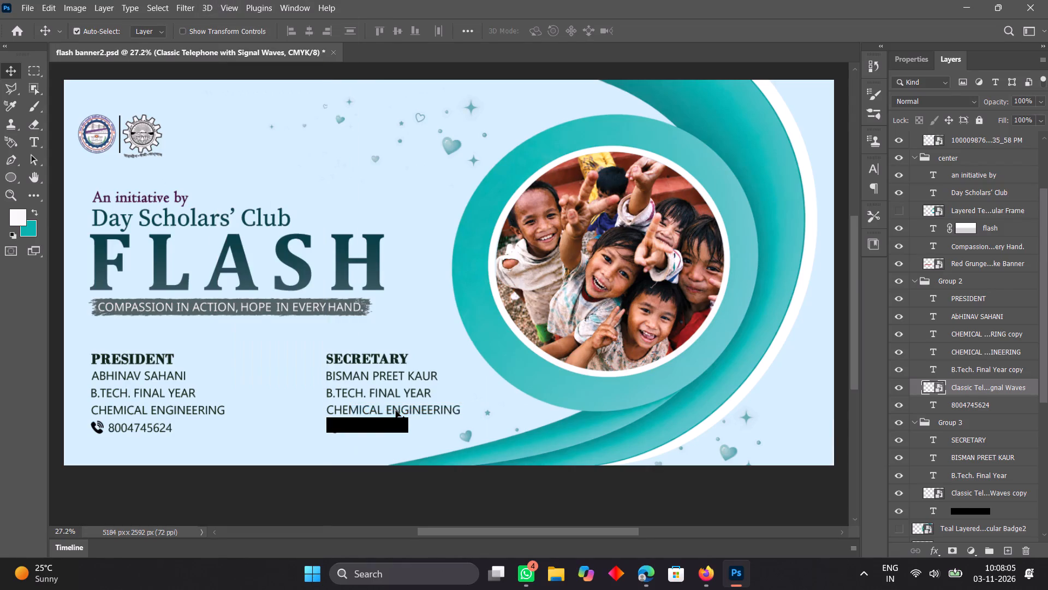
click(235, 0)
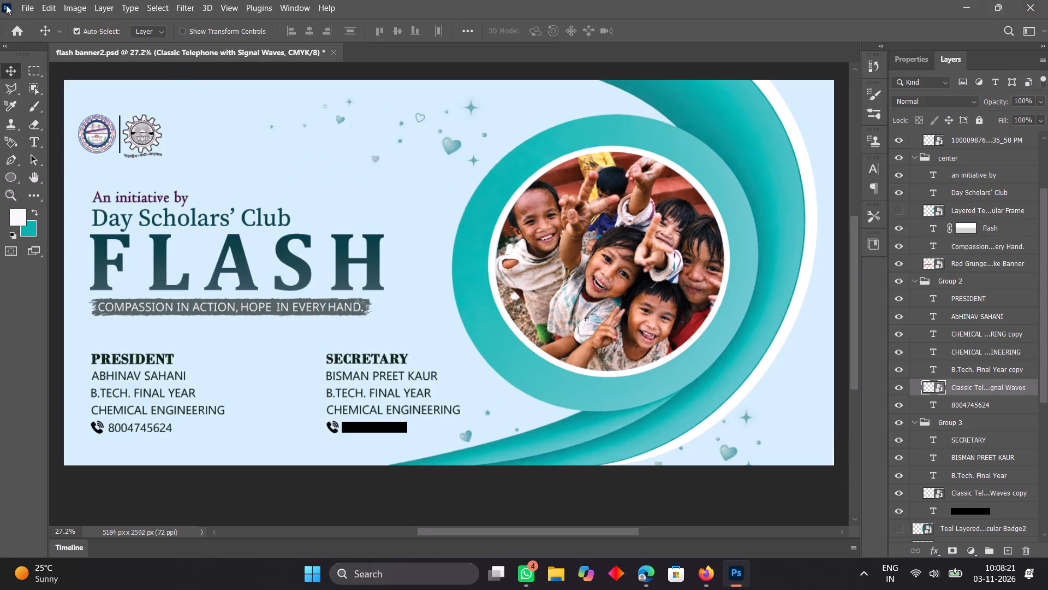
Export the banner as a 5184 x 2592 px JPG at quality 6, named flash banner7, to the Desktop.
click(32, 7)
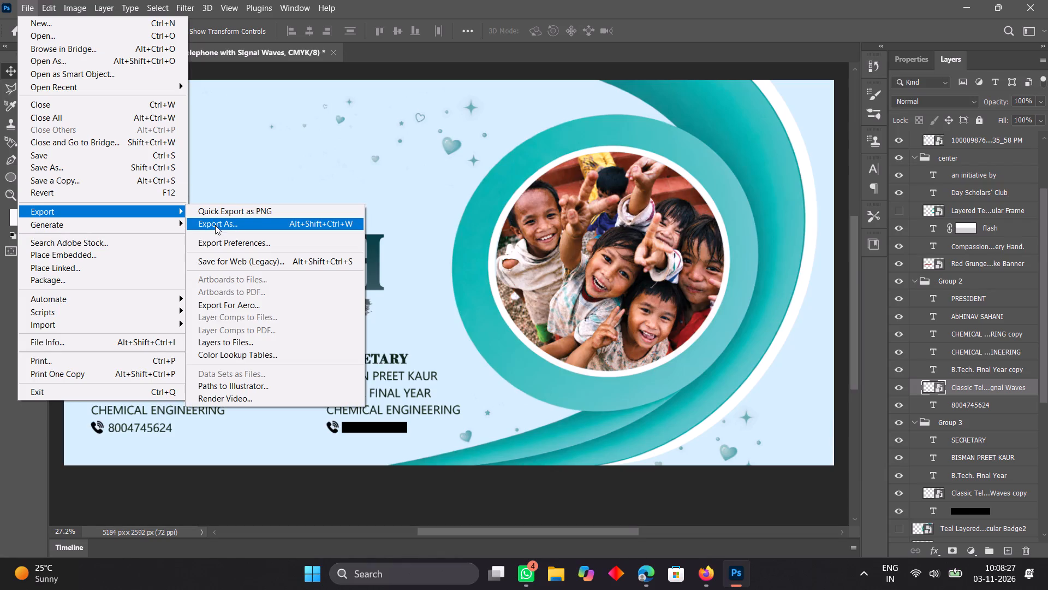
click(216, 225)
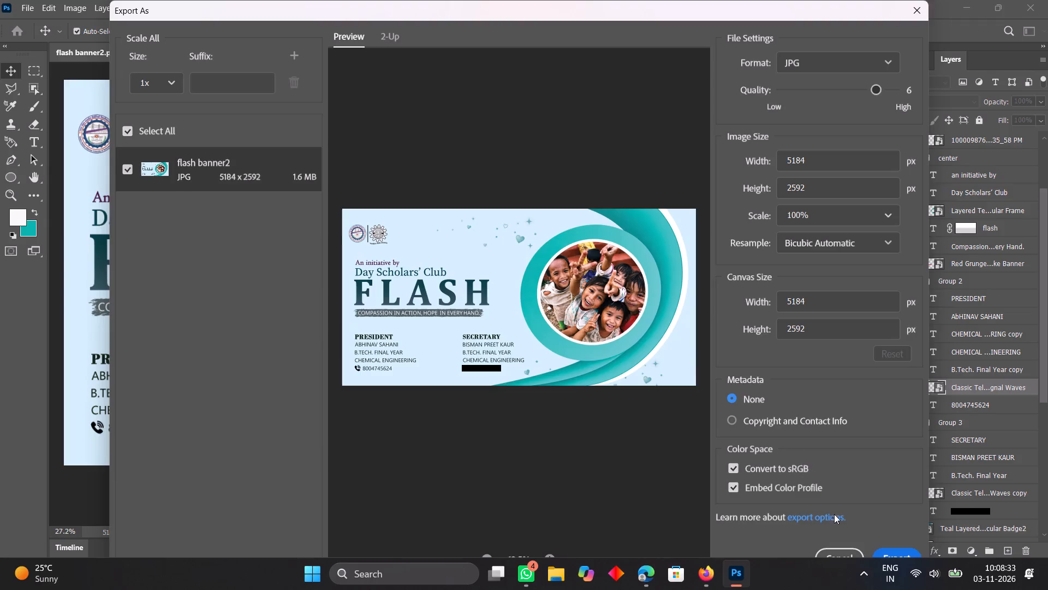
click(882, 554)
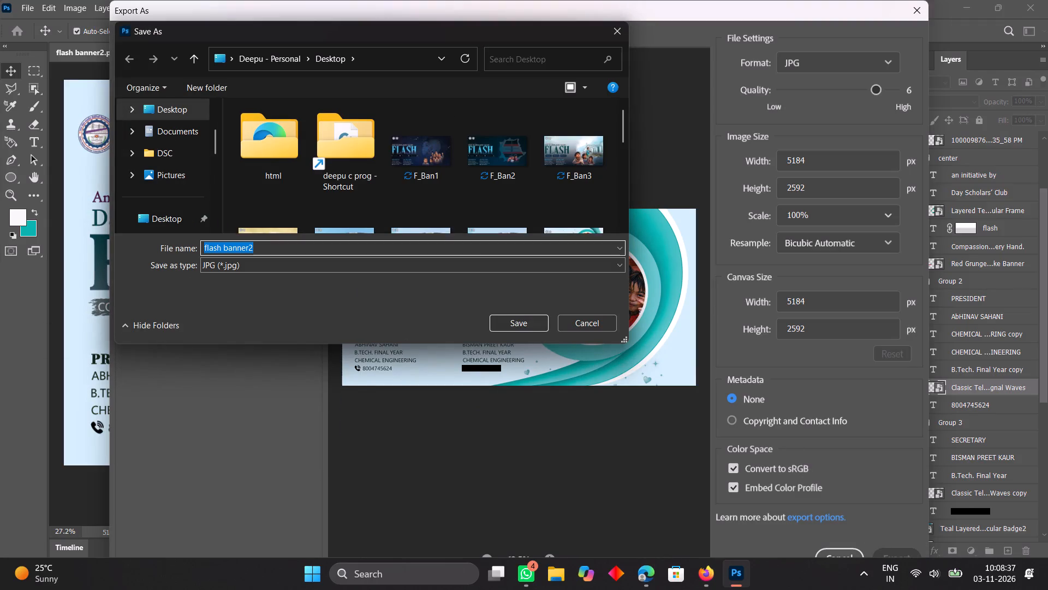
click(269, 243)
key(BackSpace)
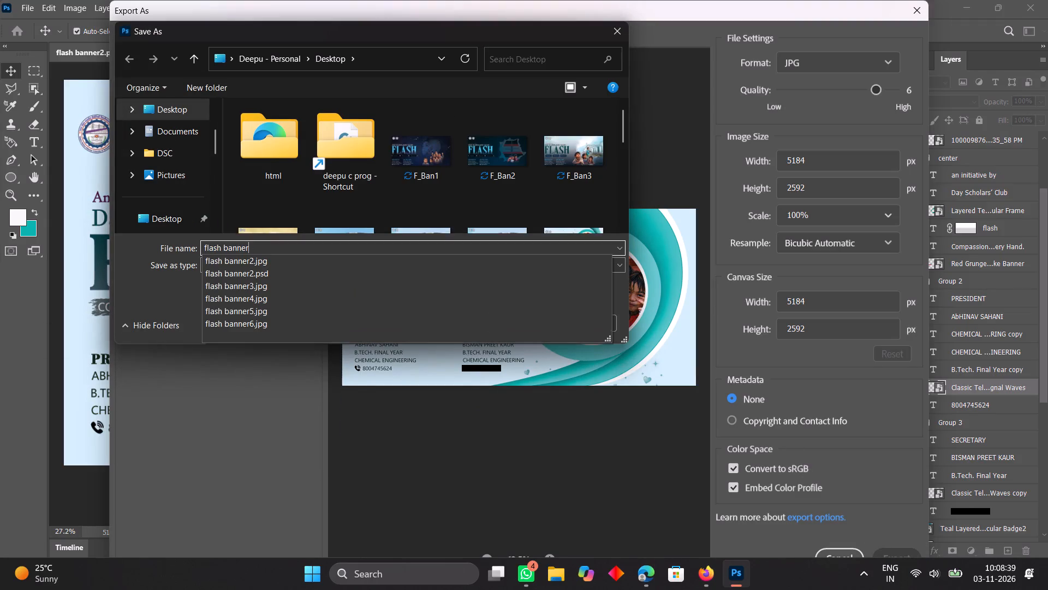
key(6)
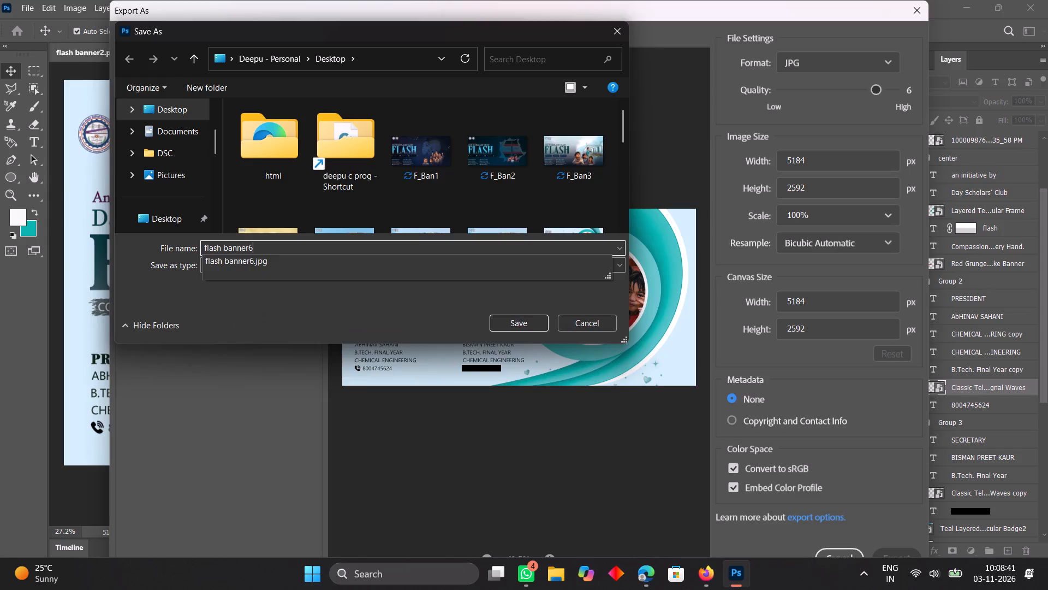
key(BackSpace)
key(7)
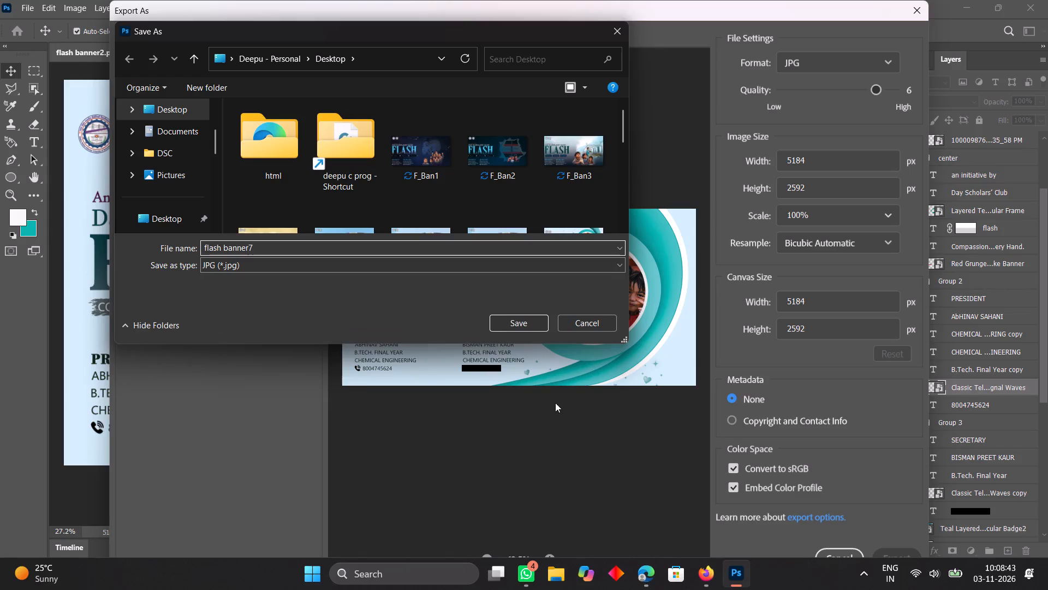
click(508, 326)
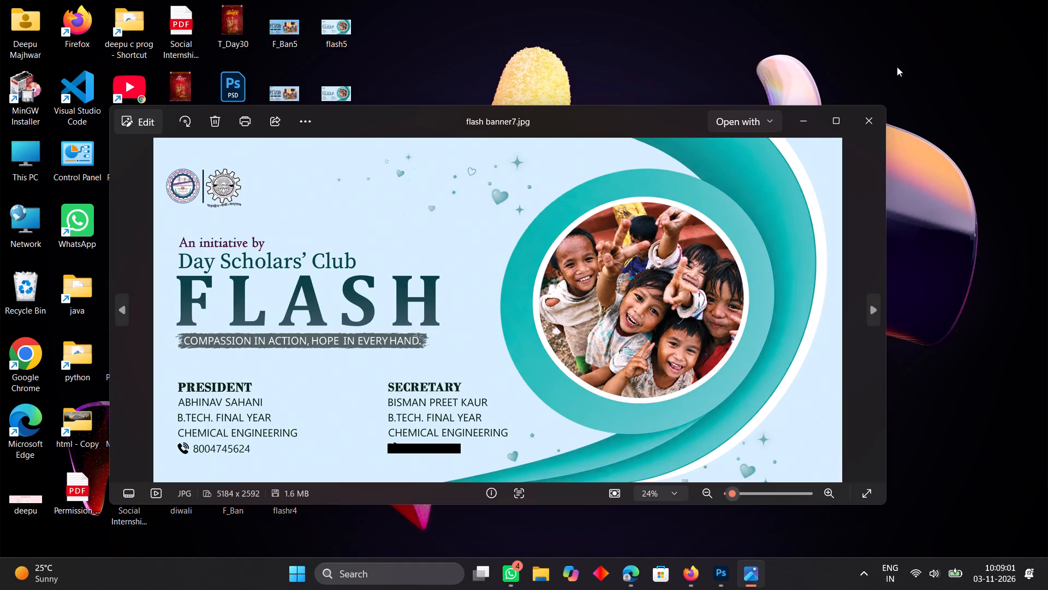
click(837, 133)
click(837, 126)
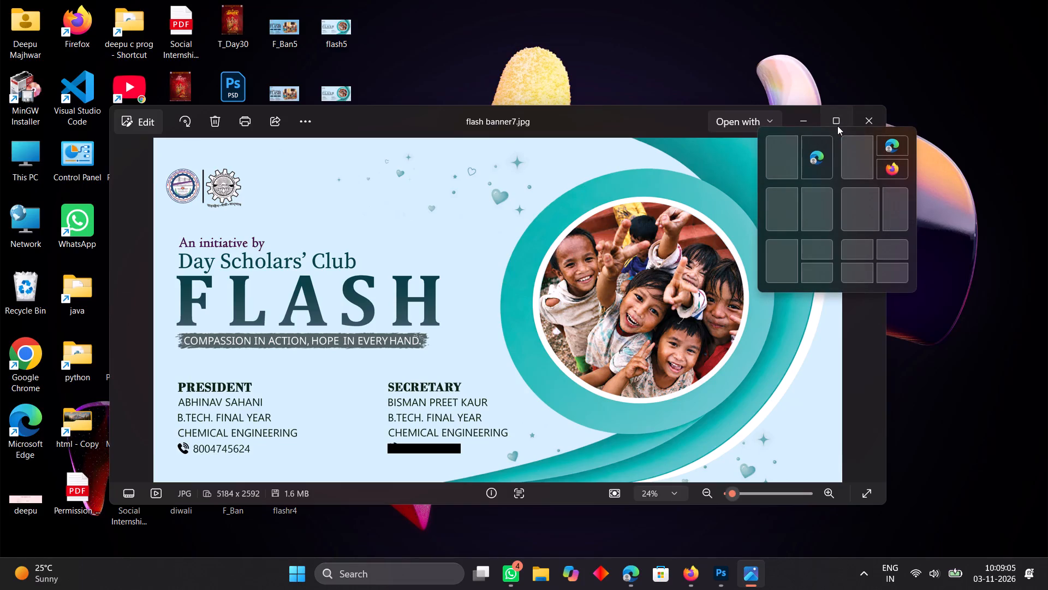
click(837, 126)
triple_click(837, 111)
Examine the exported banner's circular photo and ring up close, review the whole banner, and minimize the viewer.
double_click(704, 162)
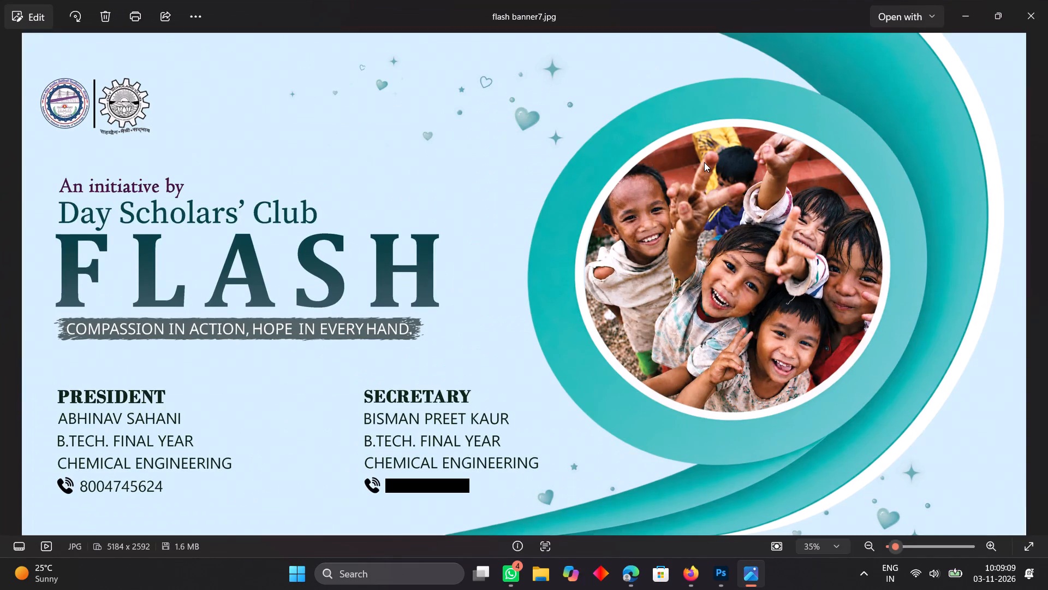
drag(678, 212, 676, 266)
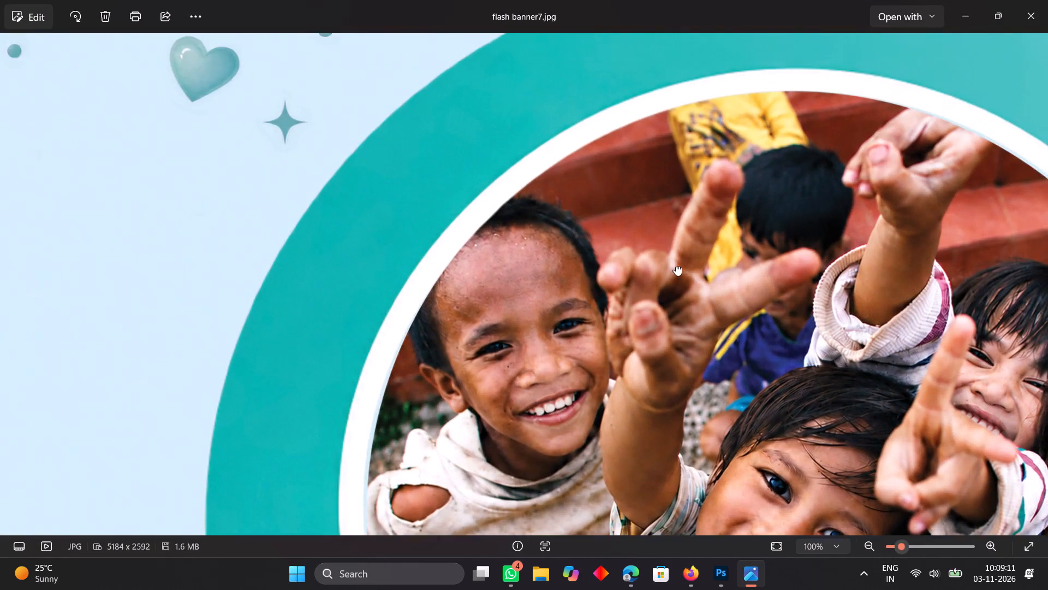
drag(676, 266, 668, 328)
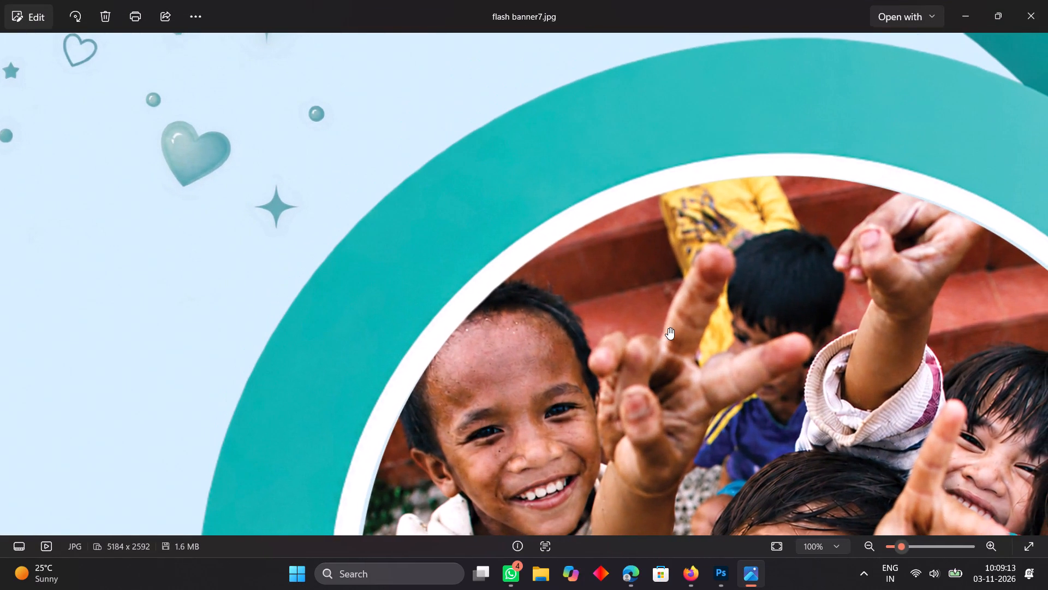
key(ctrl+0)
key(ctrl+minus)
key(ctrl+minus)
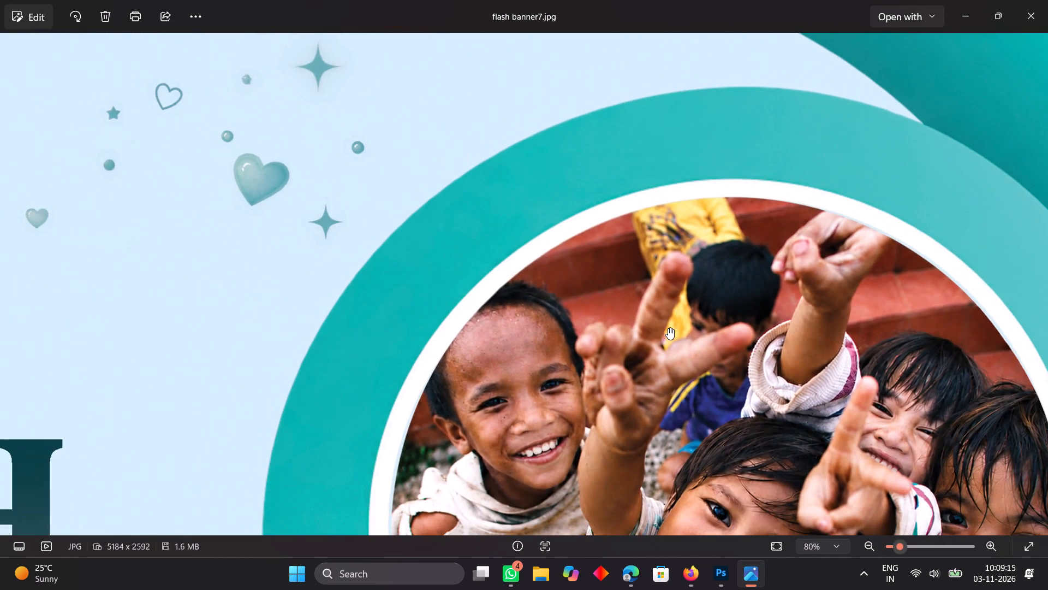
double_click(668, 328)
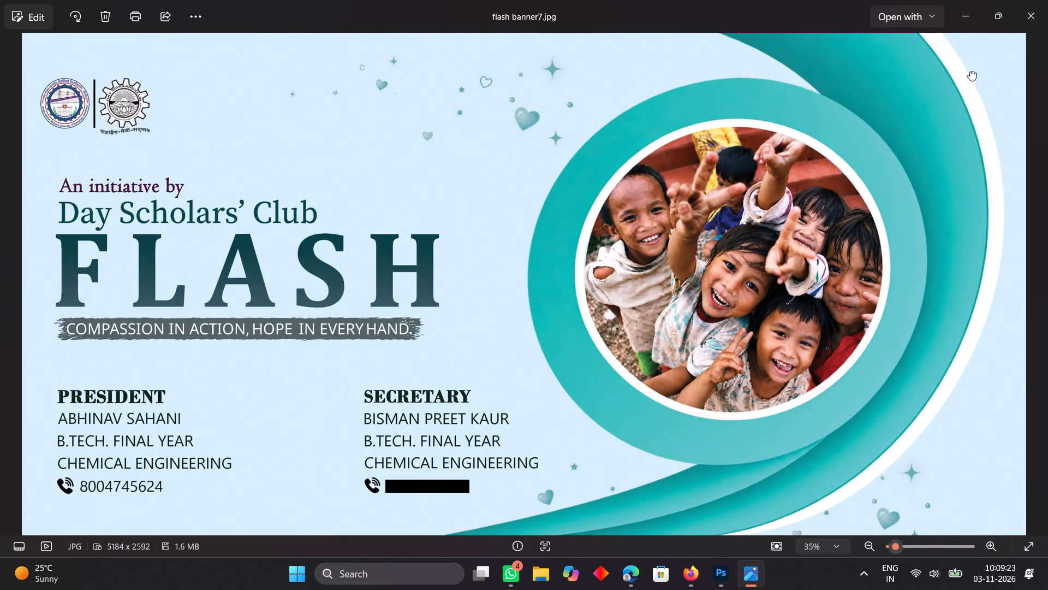
click(964, 15)
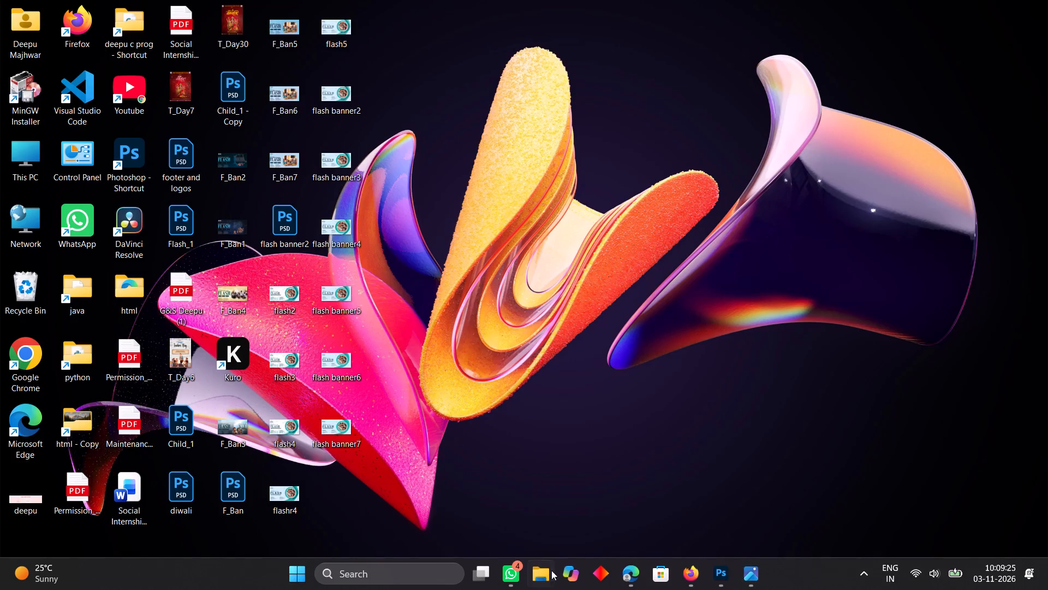
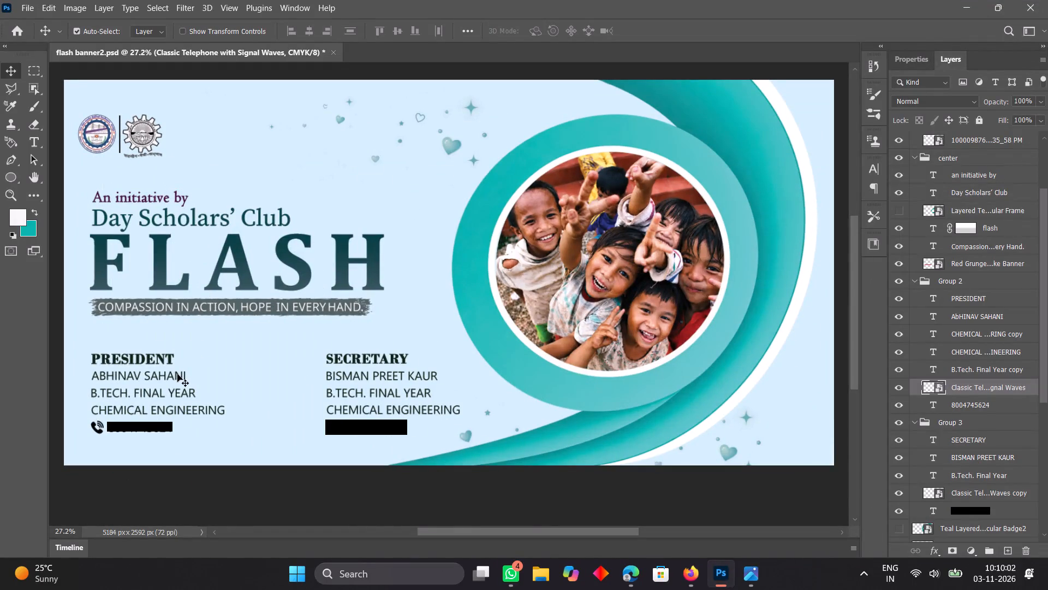
Show transform controls and set the president's name line in the Perpetua font.
click(177, 374)
click(181, 31)
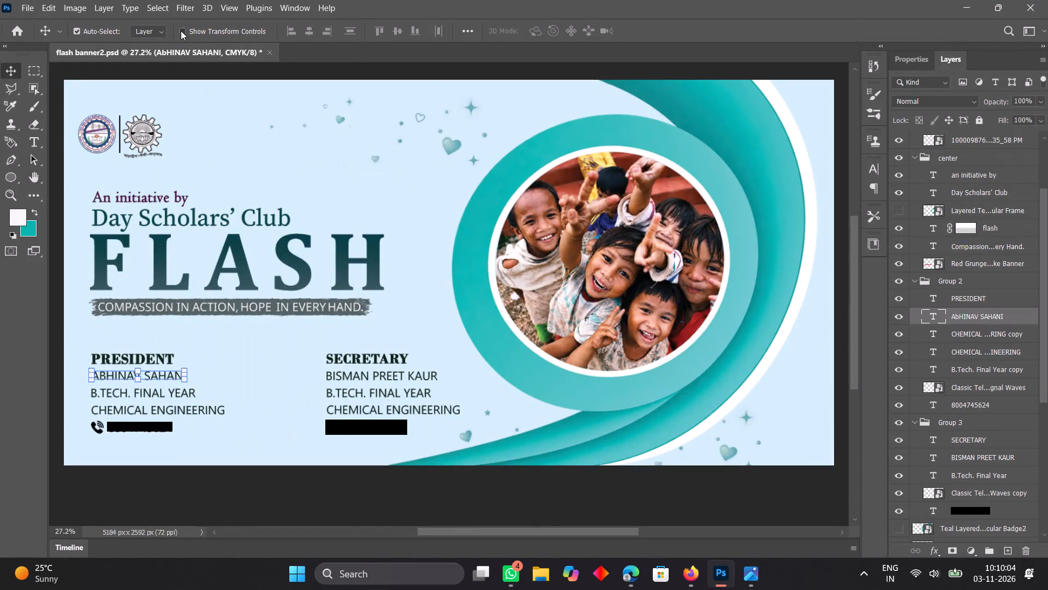
click(915, 61)
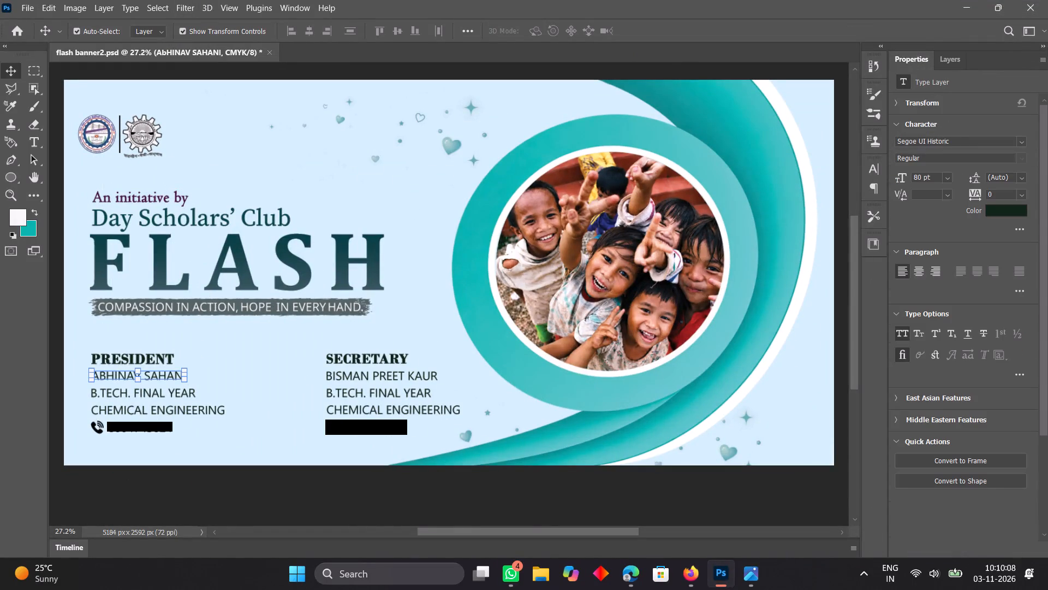
click(1023, 141)
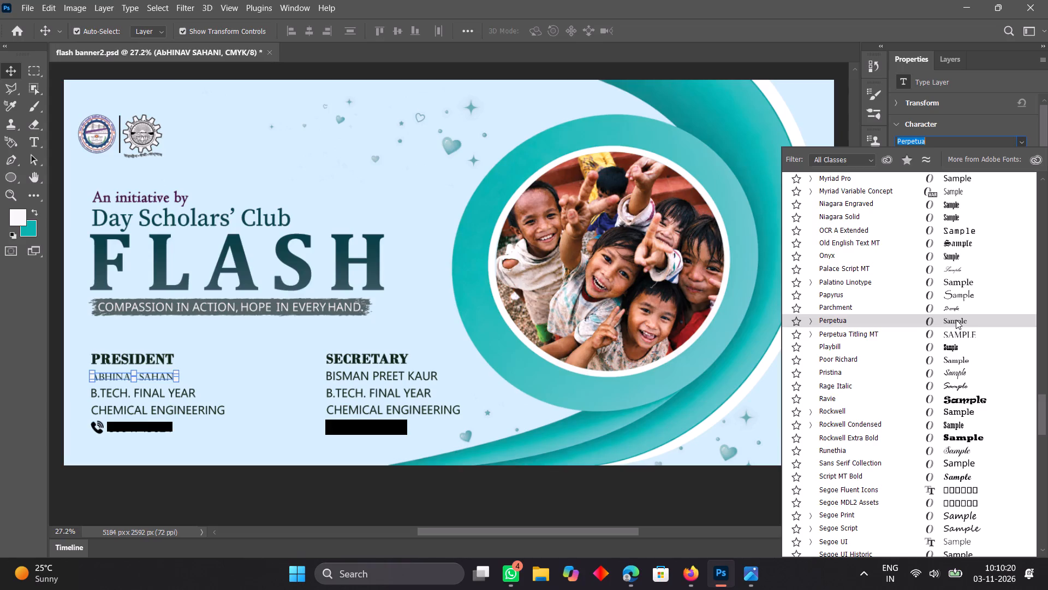
click(956, 320)
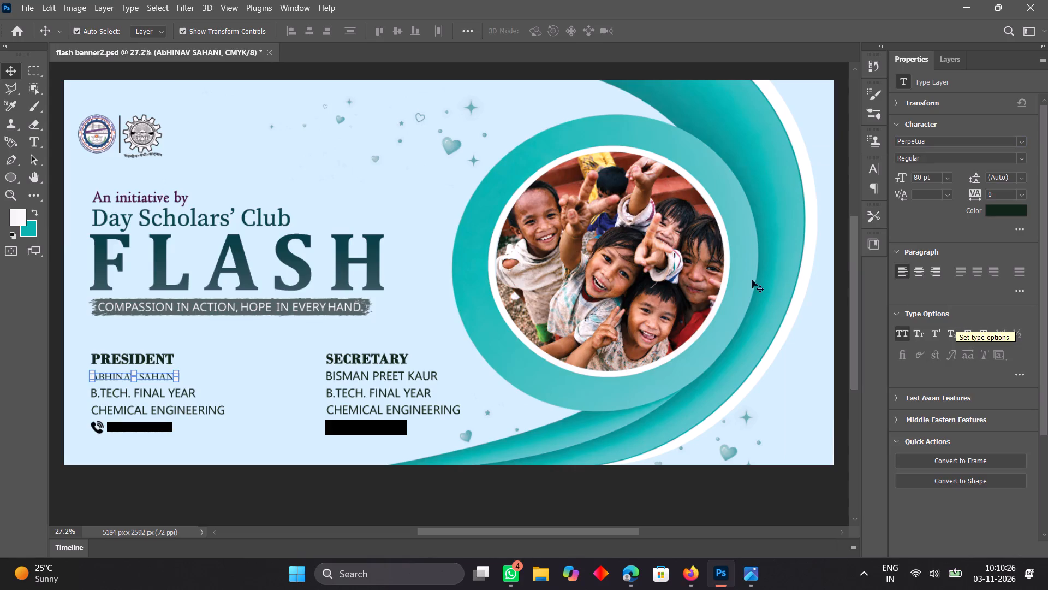
Scale up the president's name to about 90.85 pt.
click(182, 397)
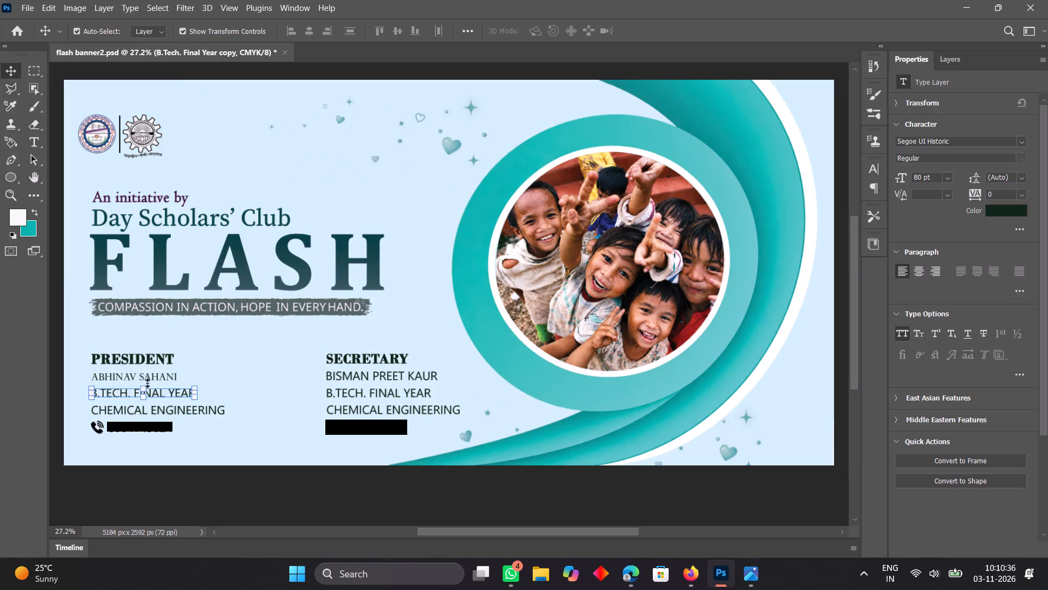
click(352, 379)
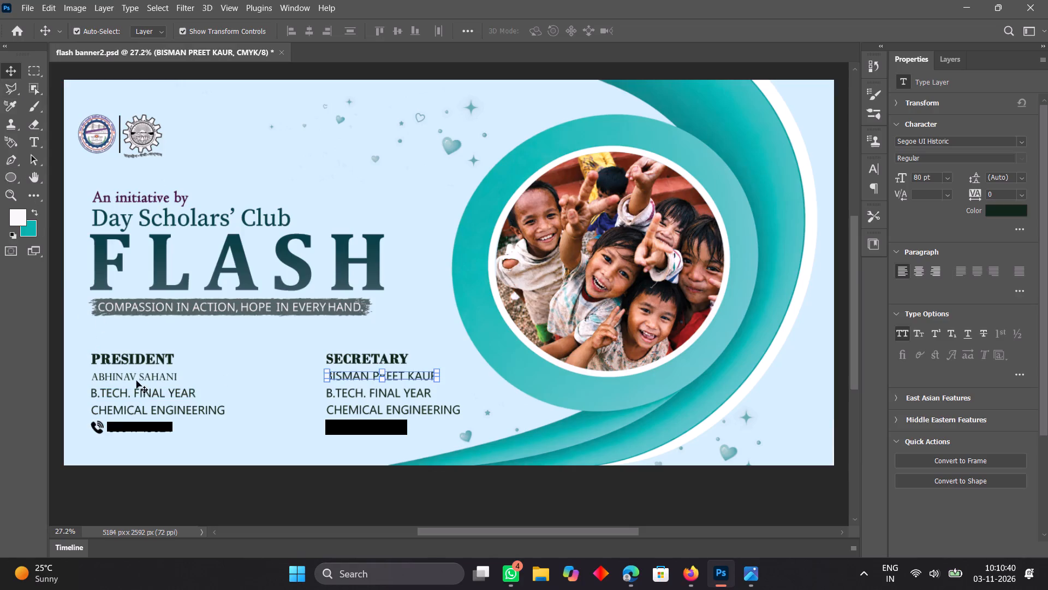
click(138, 378)
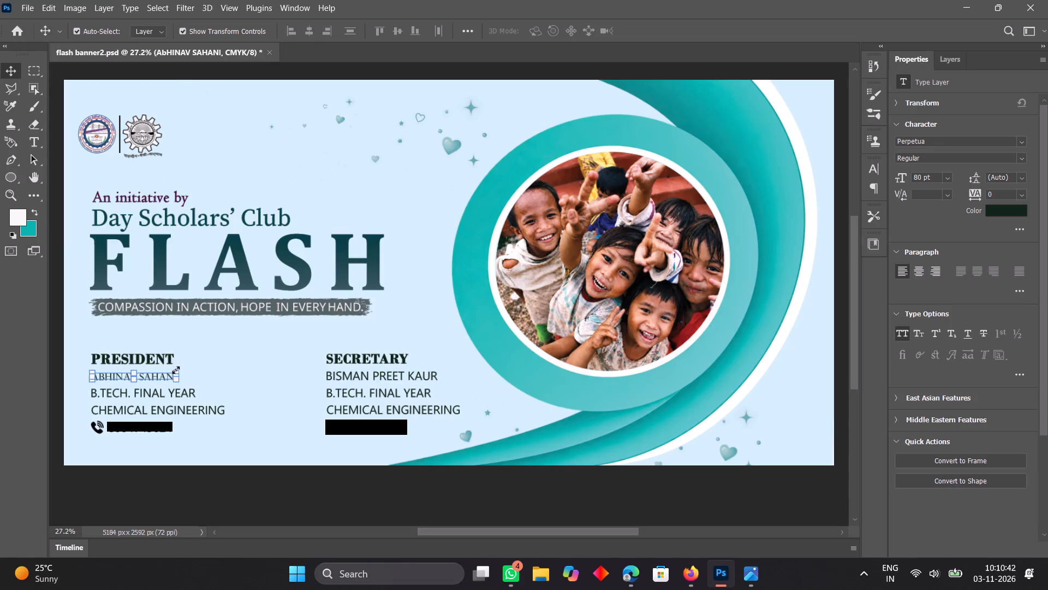
click(176, 370)
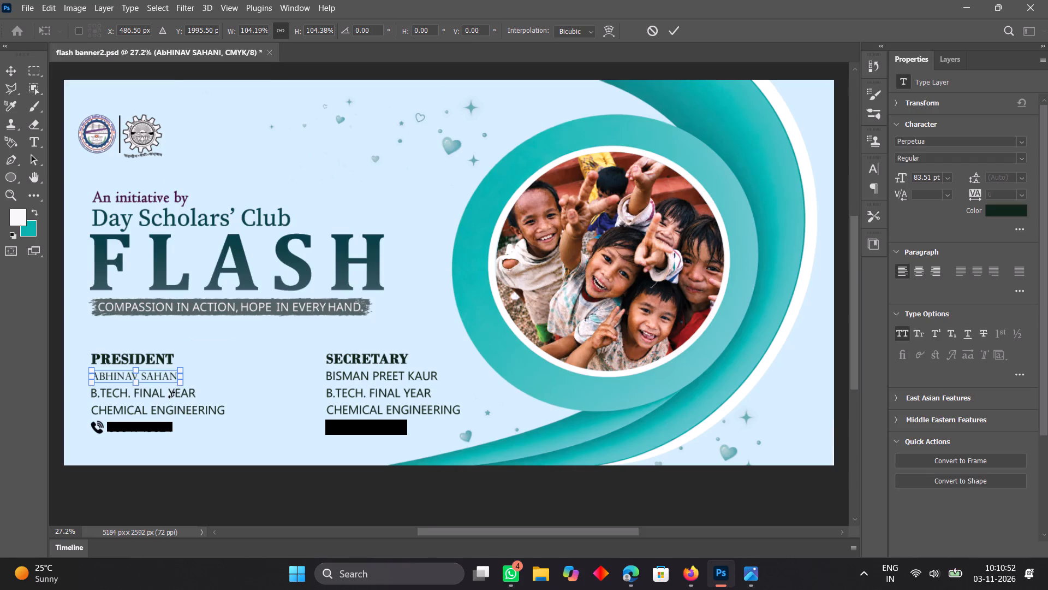
click(331, 379)
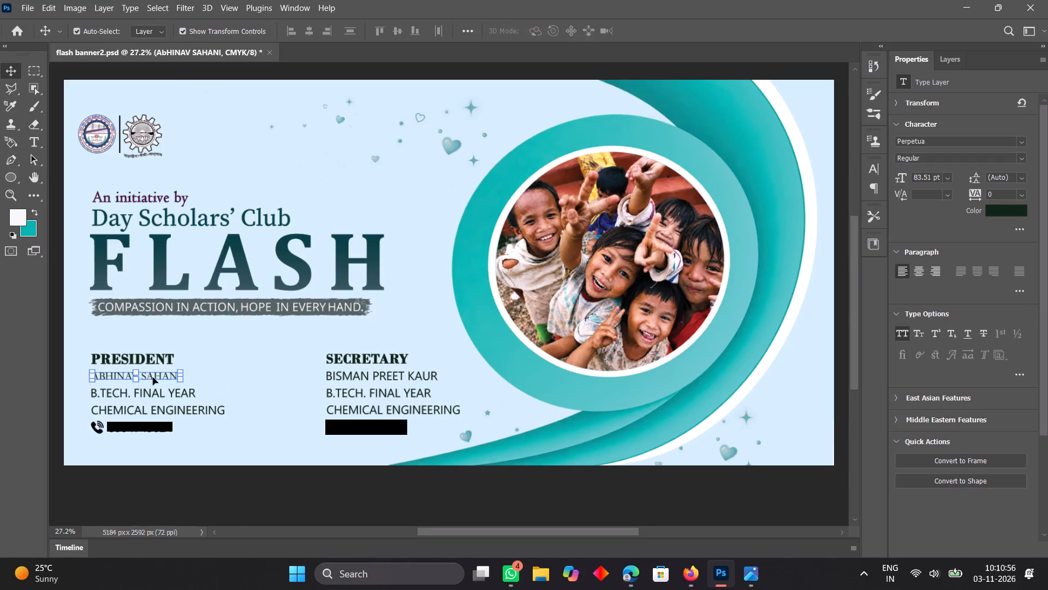
click(179, 373)
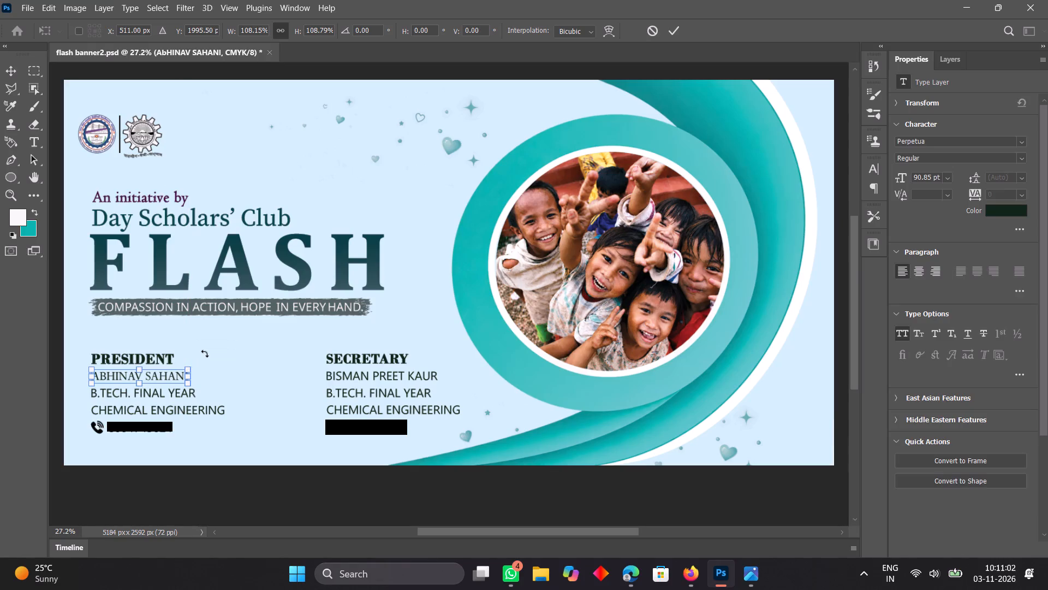
click(8, 67)
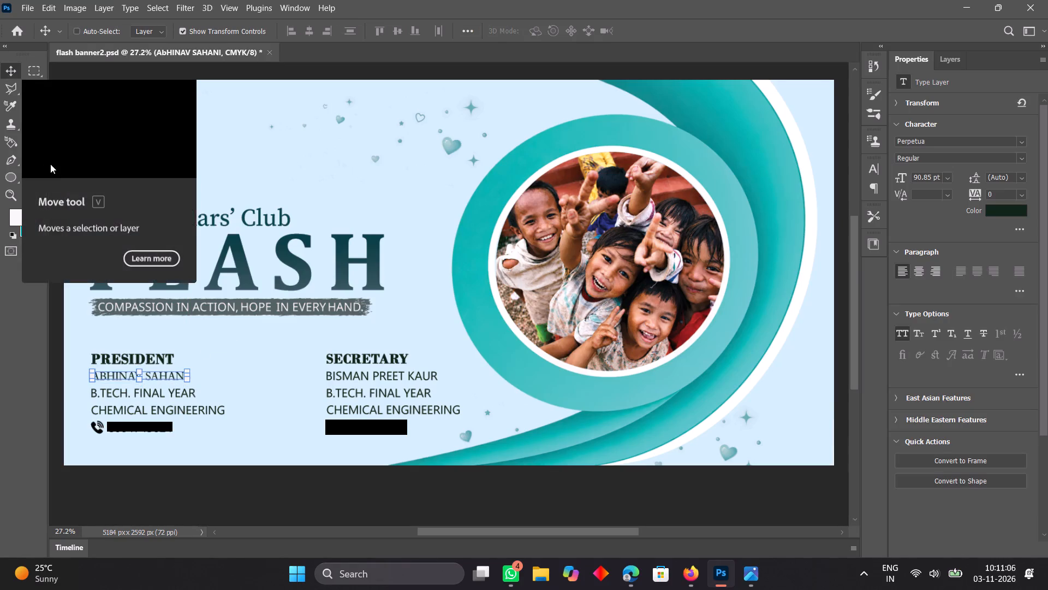
Set the B.Tech. Final Year line under PRESIDENT in the Perpetua font.
key(ctrl+plus)
key(ctrl+plus)
scroll(50, 164, left, 4)
scroll(50, 164, down, 3)
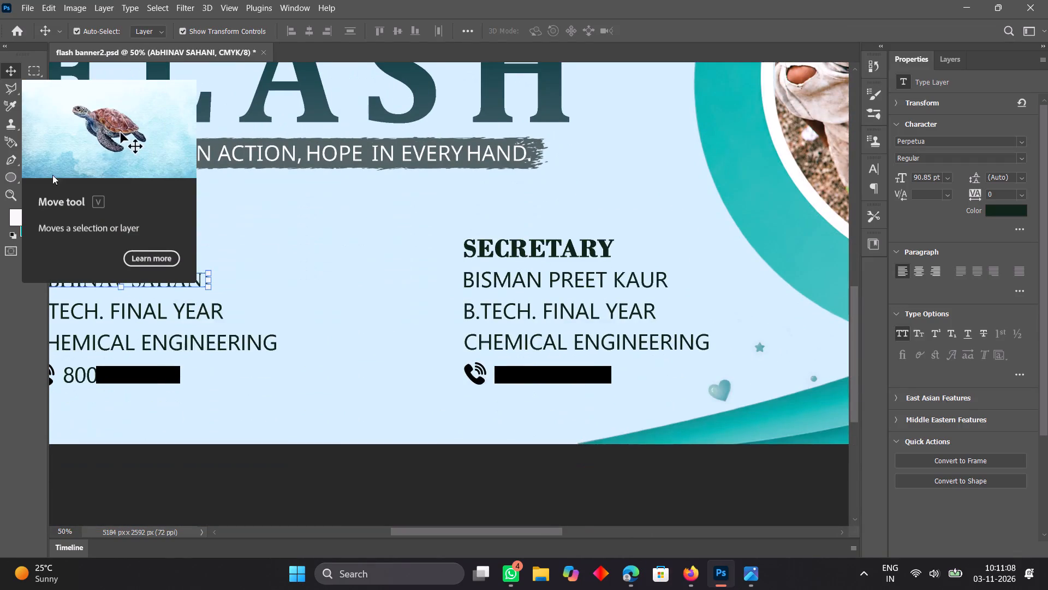
scroll(110, 235, up, 3)
scroll(110, 235, left, 1)
scroll(110, 235, down, 1)
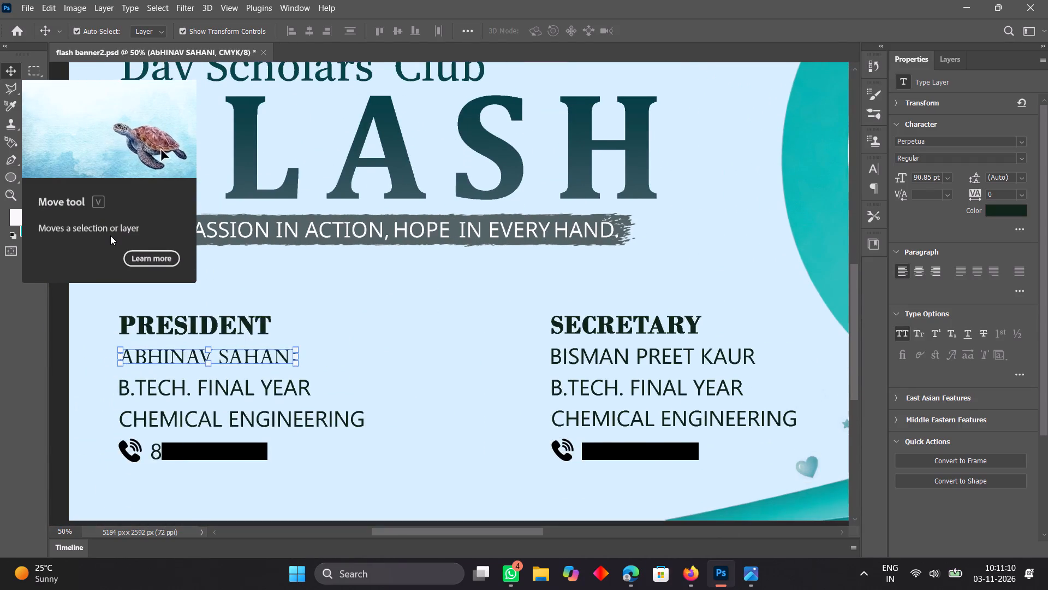
scroll(110, 235, down, 1)
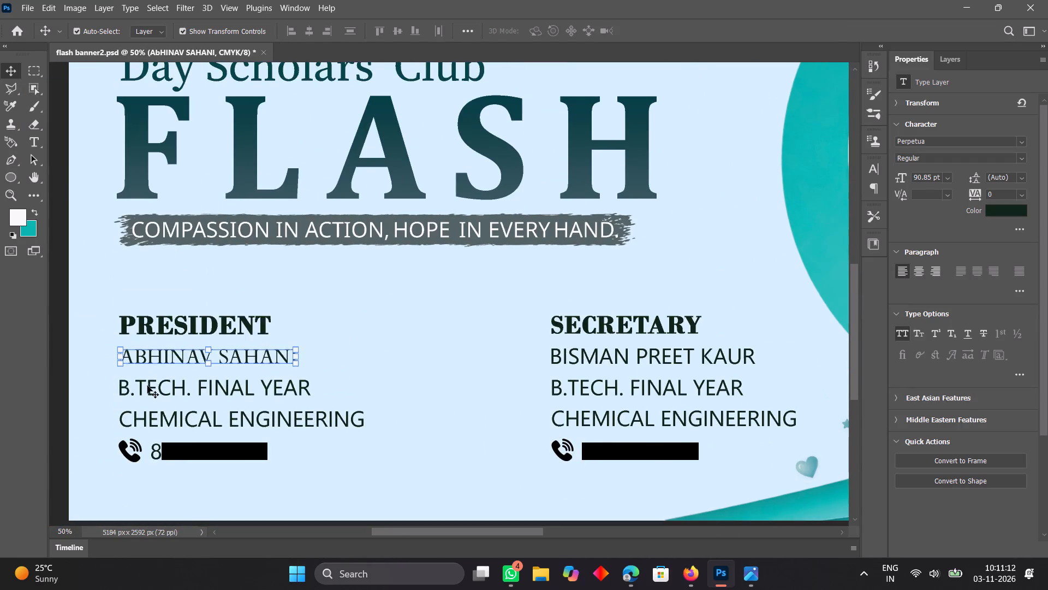
click(147, 388)
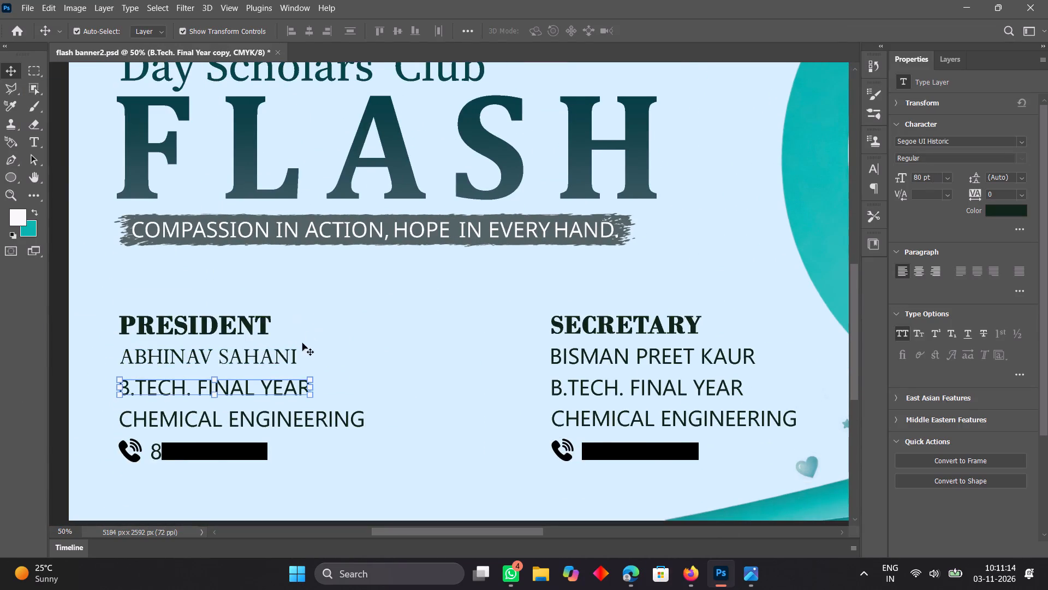
click(277, 361)
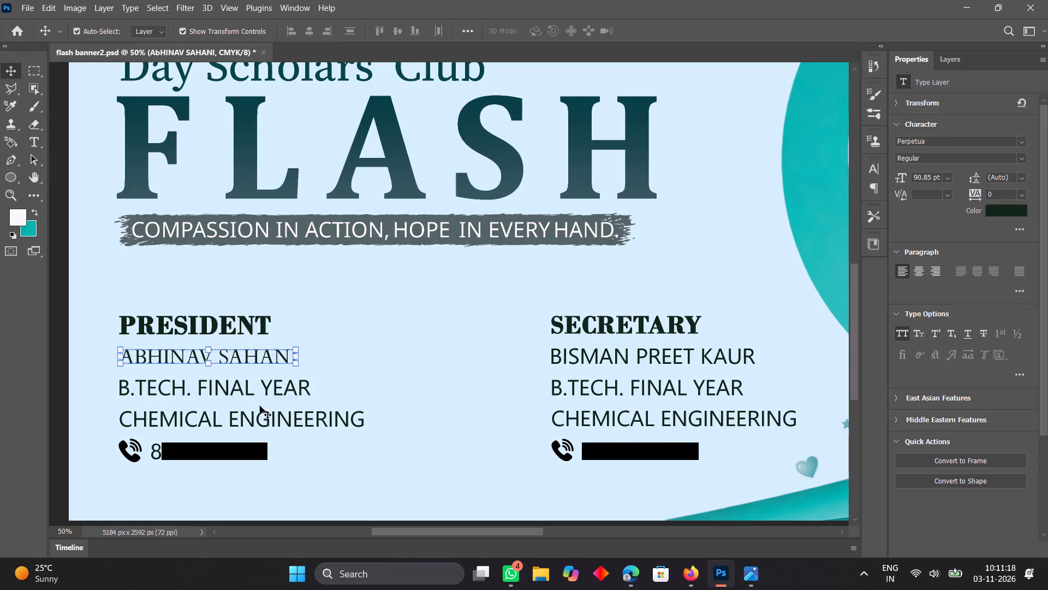
click(266, 393)
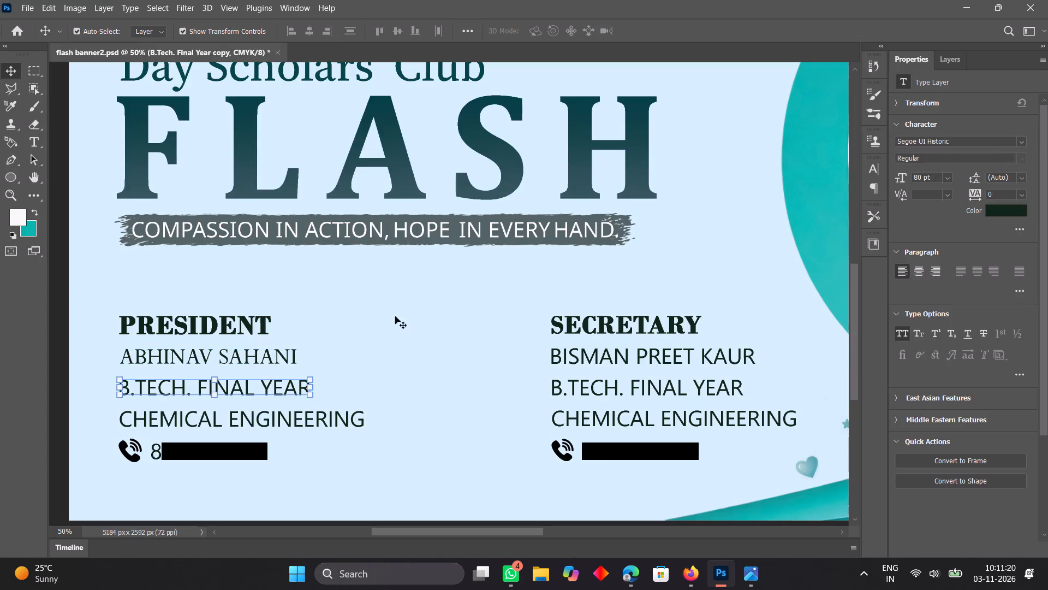
click(1022, 140)
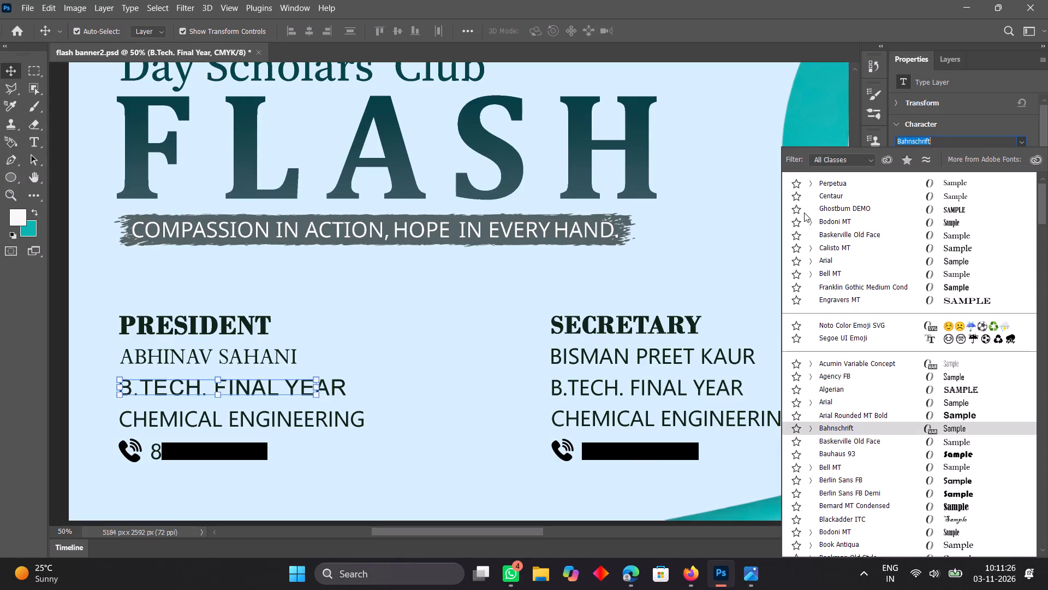
click(835, 185)
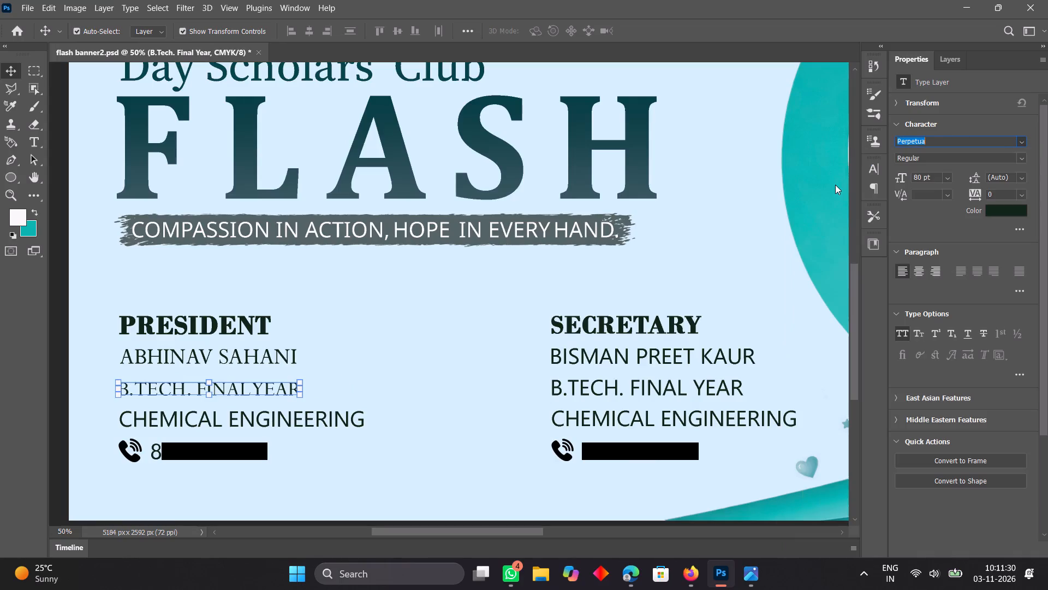
Enlarge the president's B.Tech. Final Year line slightly to about 80.75 pt.
click(300, 382)
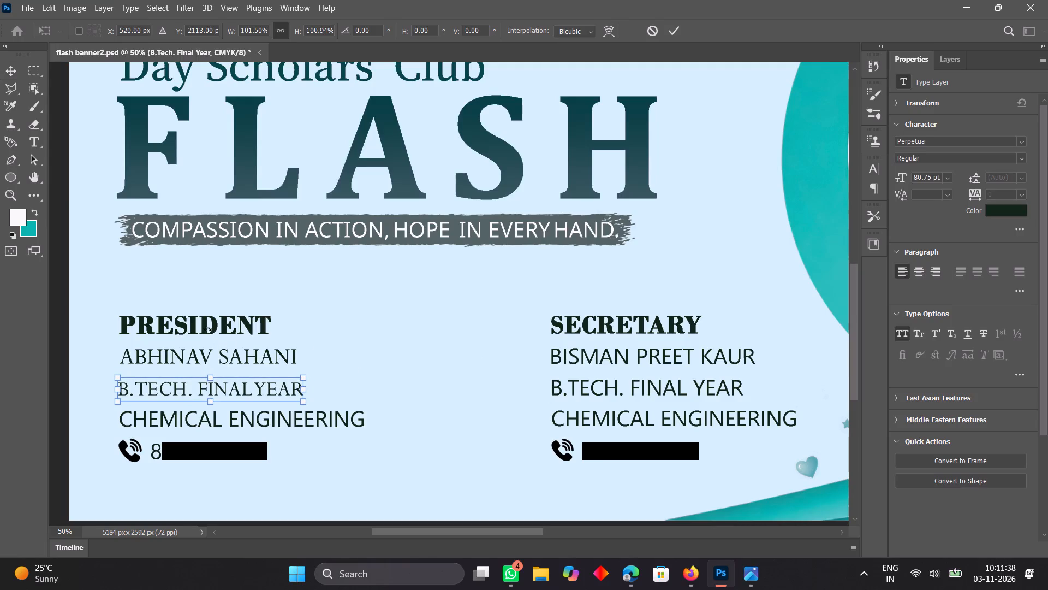
click(11, 72)
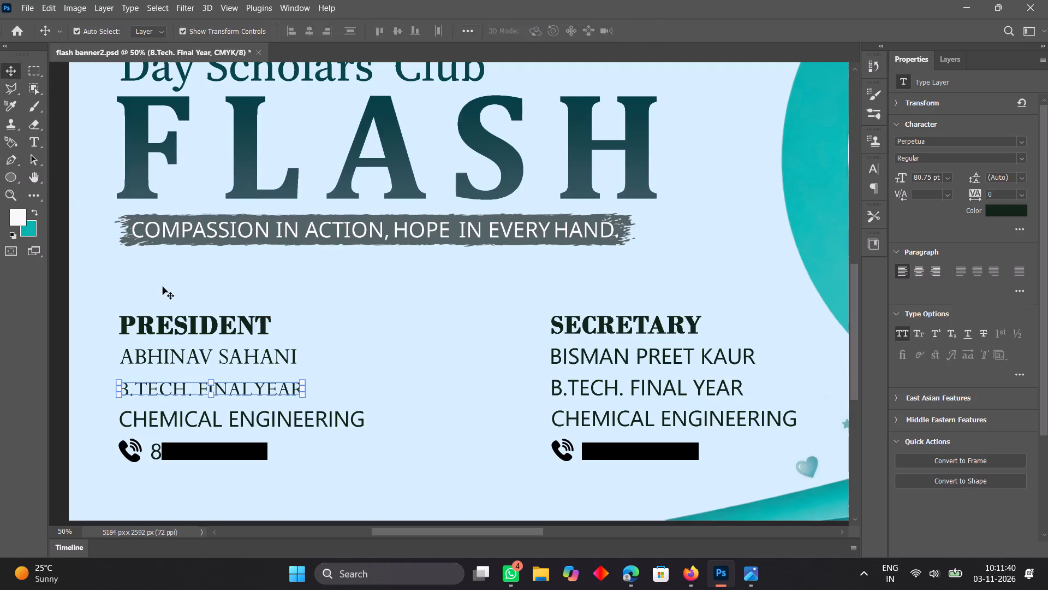
Scale the president's name down slightly to about 89.93 pt.
click(210, 354)
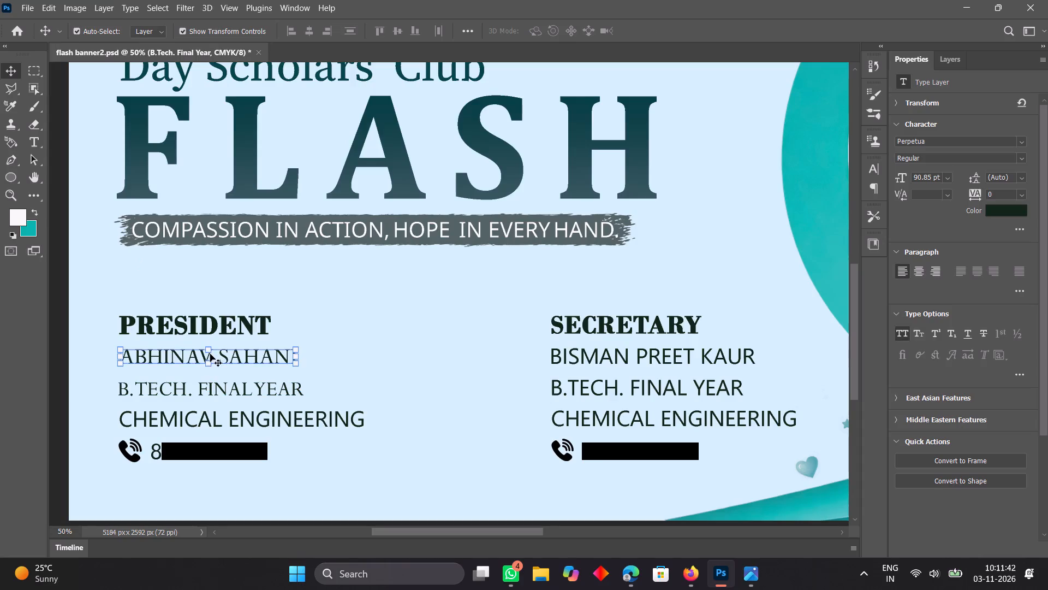
click(294, 347)
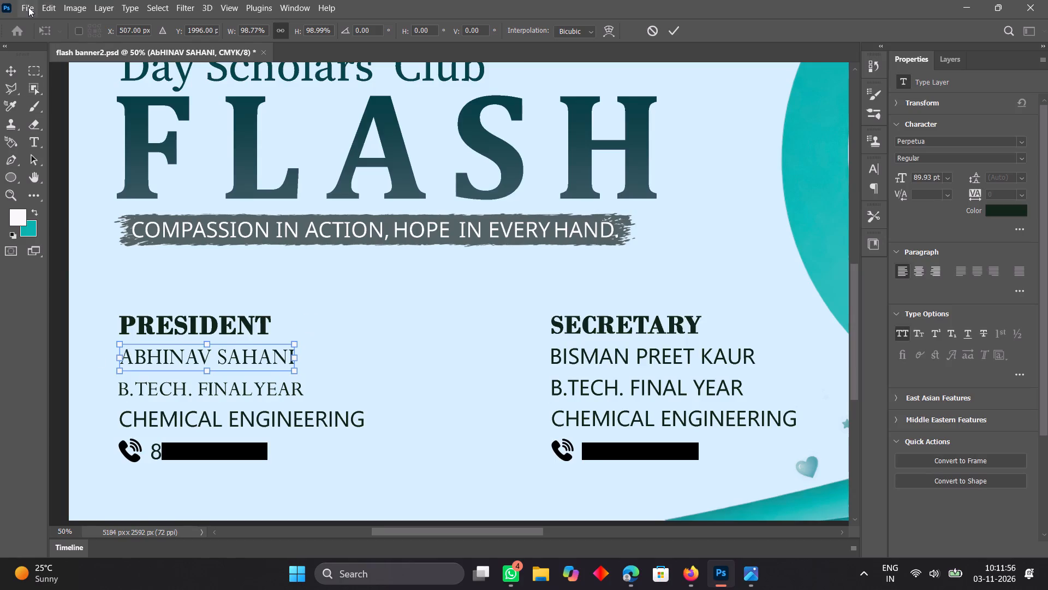
click(227, 7)
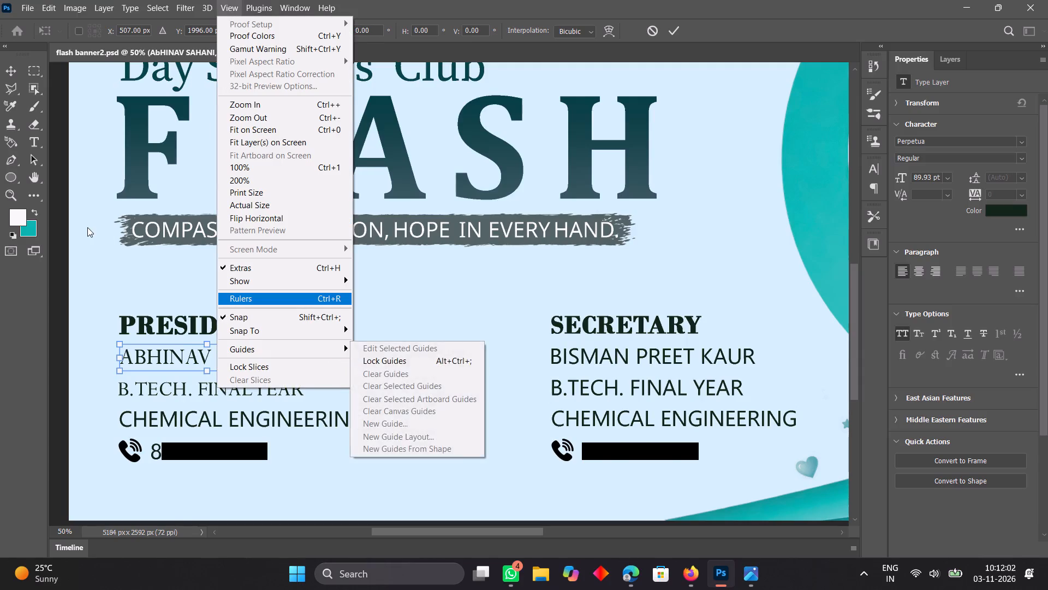
click(8, 67)
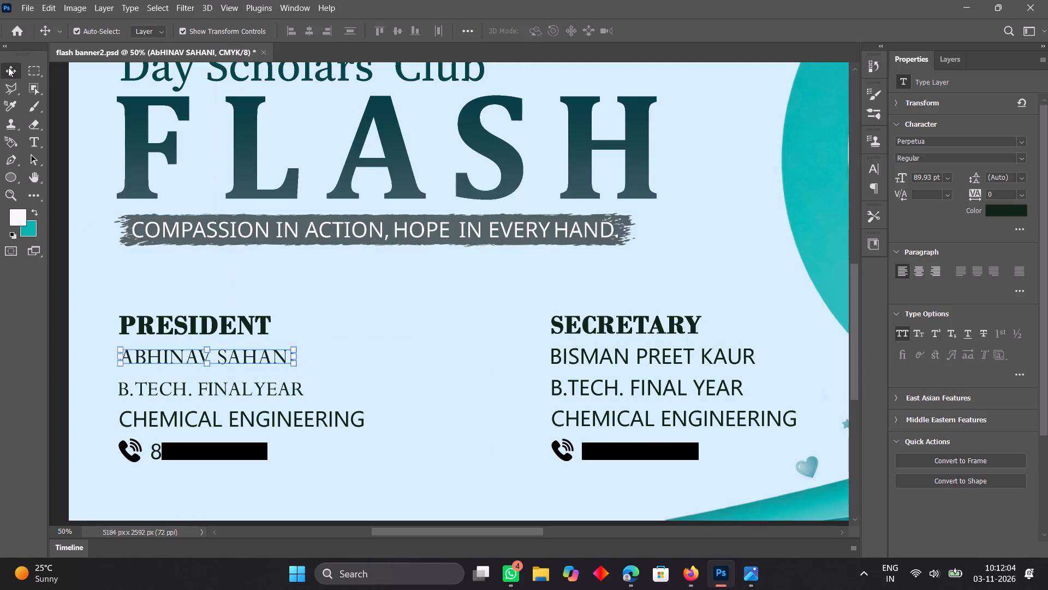
Add a new horizontal guide at position 0 px.
click(8, 67)
drag(229, 5, 293, 263)
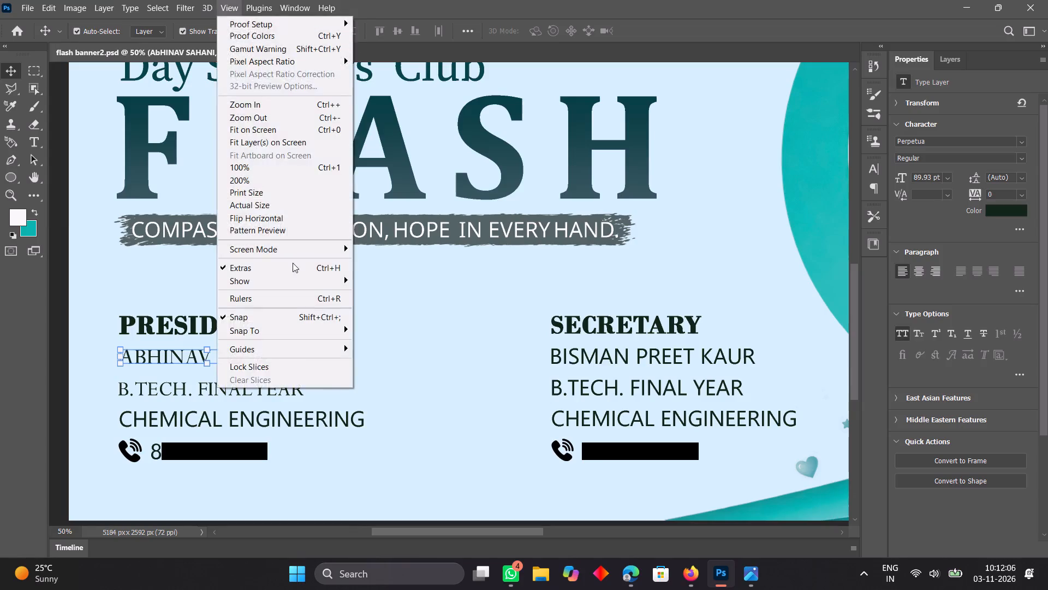
drag(293, 263, 294, 266)
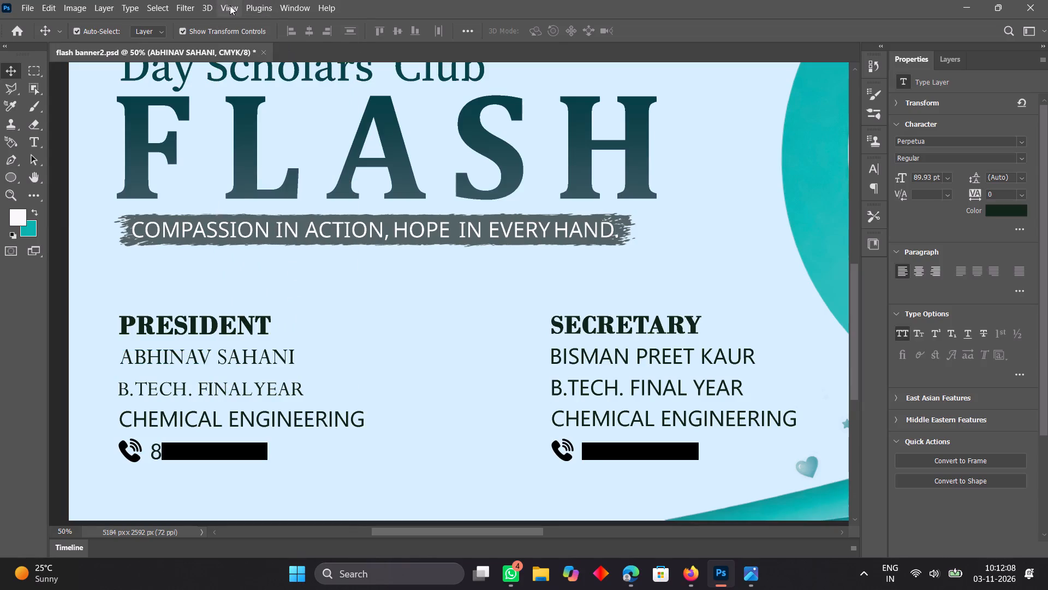
click(230, 5)
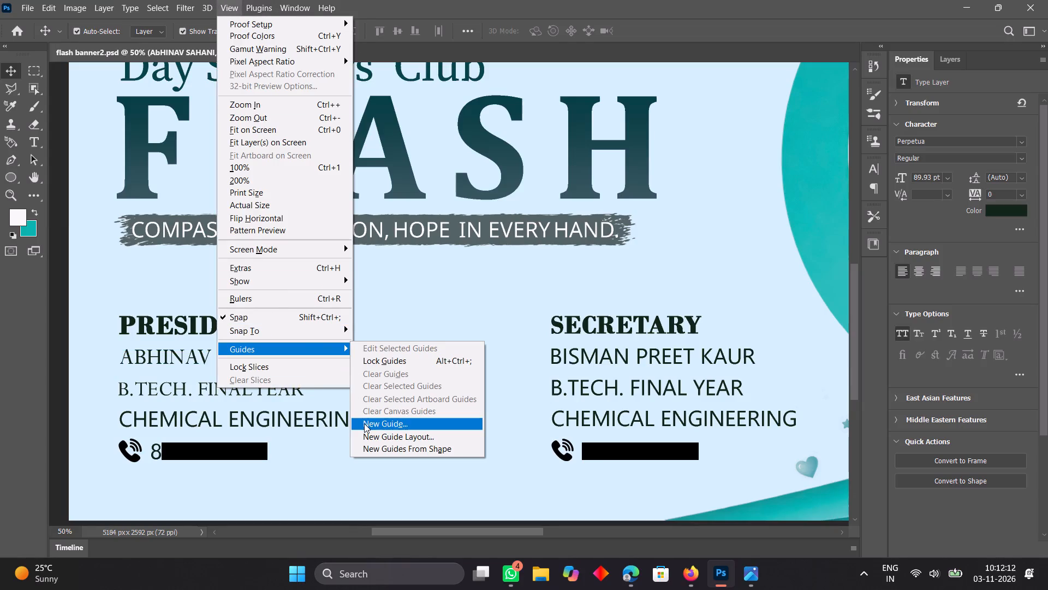
click(364, 423)
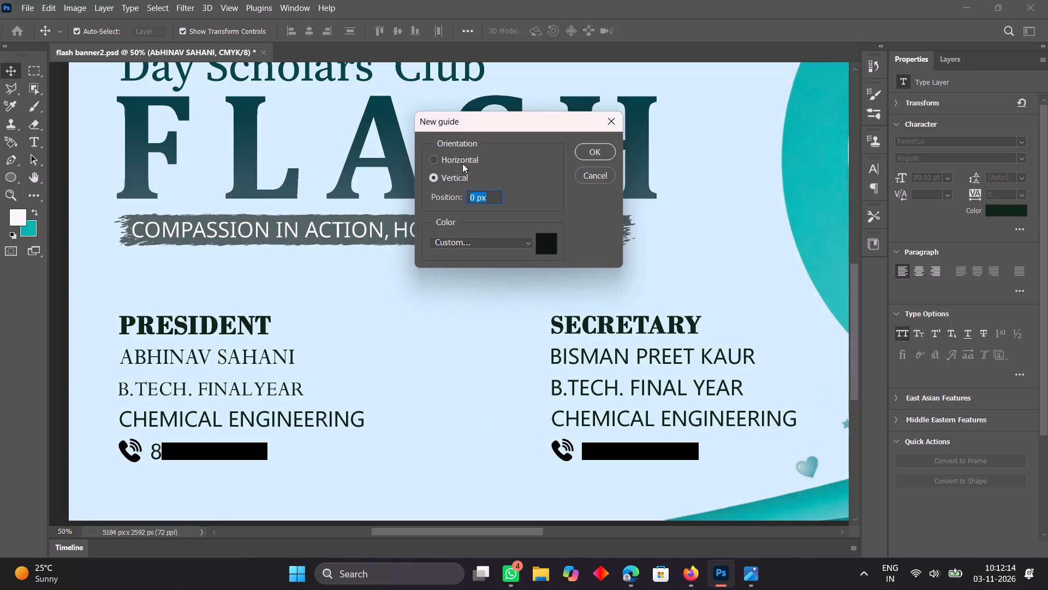
click(432, 160)
click(593, 150)
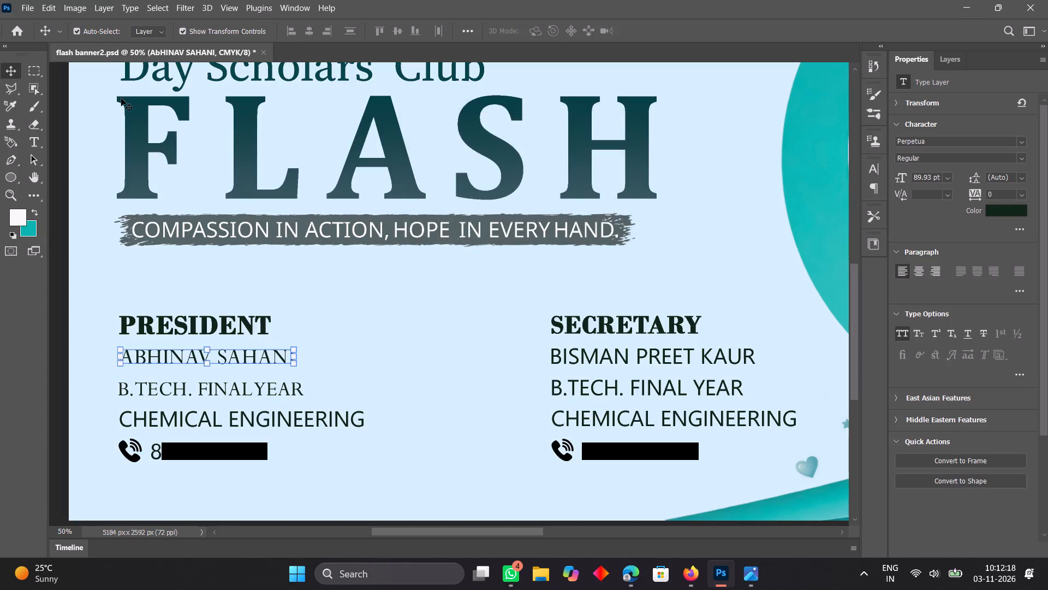
Move the horizontal guide from the canvas top edge down to the top of the president's and secretary's name lines.
key(ctrl+minus)
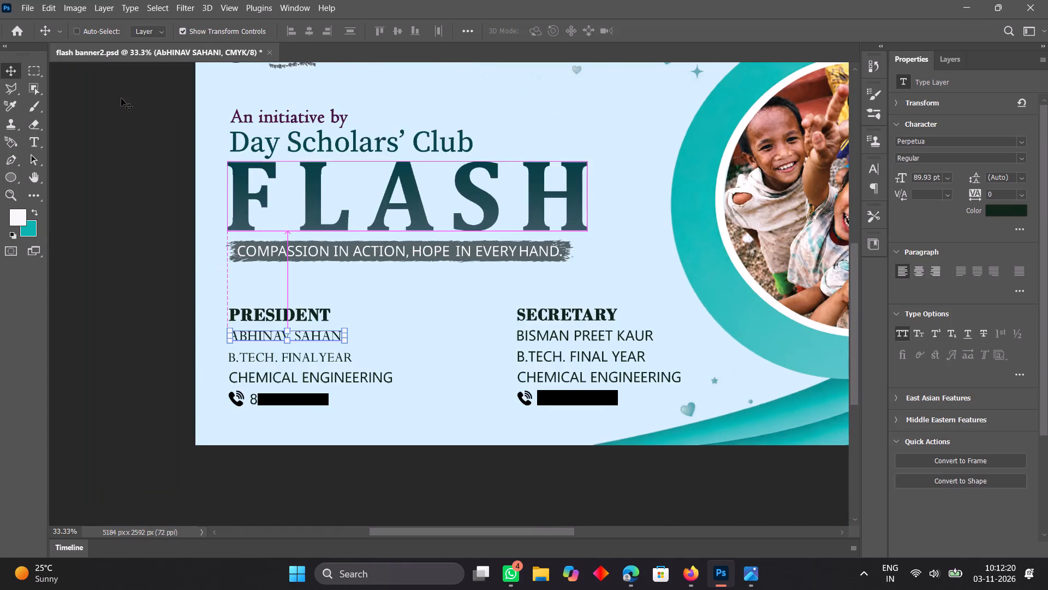
key(ctrl+minus)
scroll(121, 98, up, 1)
scroll(121, 98, right, 1)
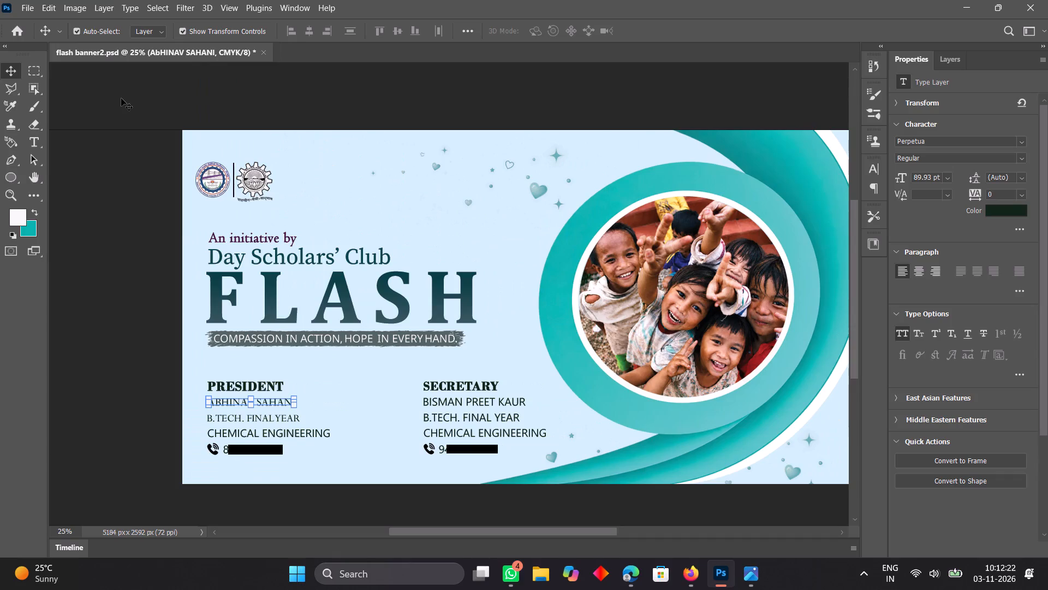
drag(124, 129, 133, 182)
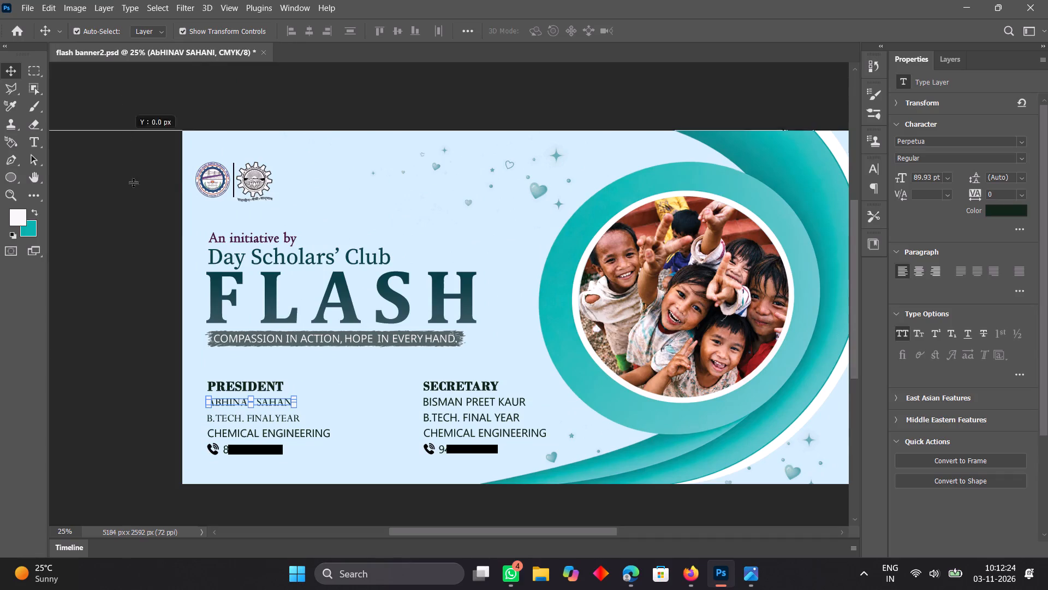
drag(133, 182, 147, 387)
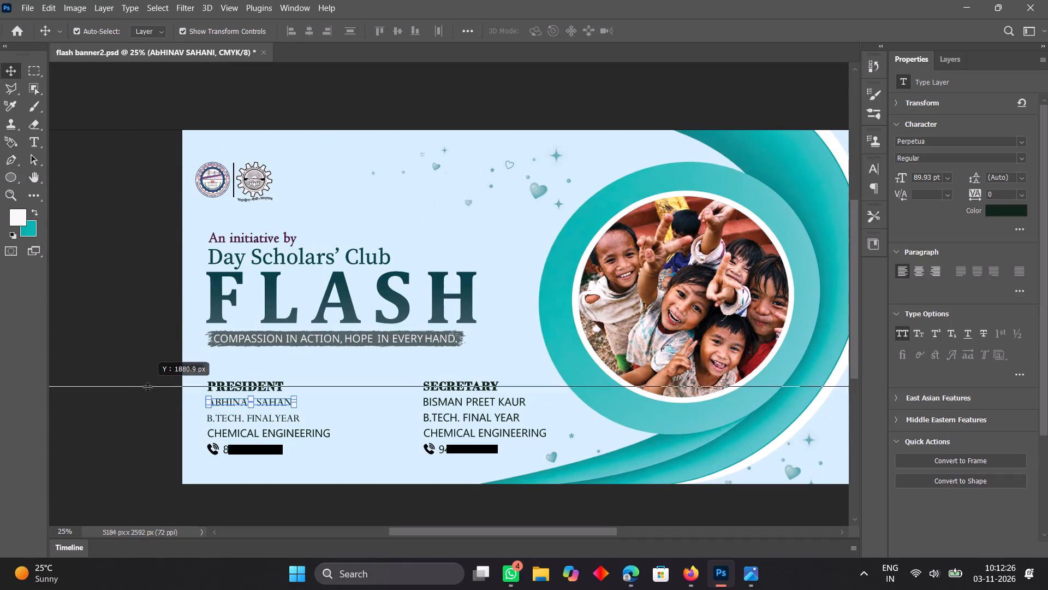
drag(147, 387, 149, 396)
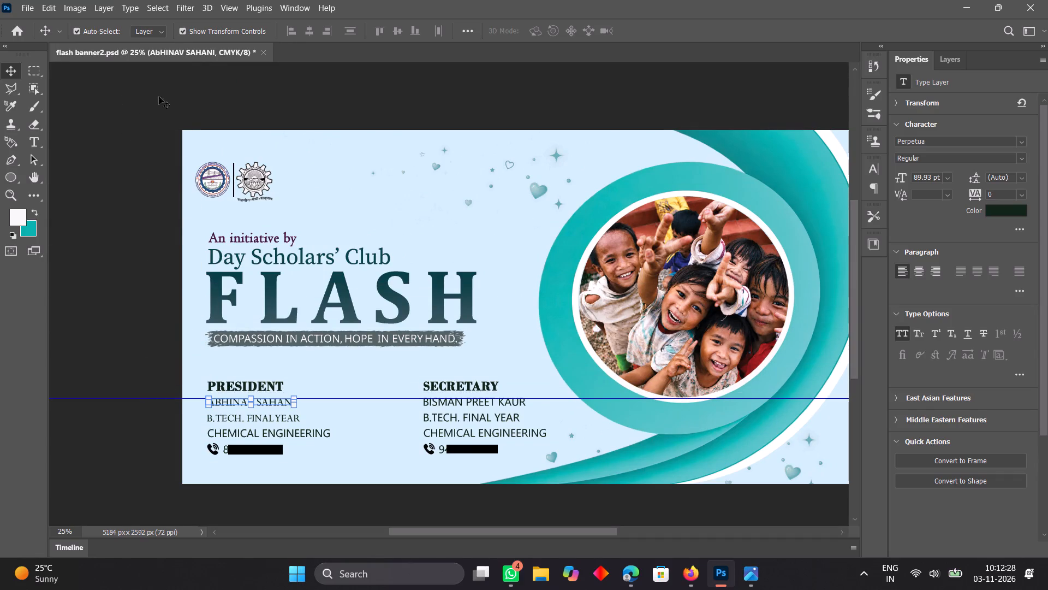
Turn off the display of transform controls for the Move tool.
click(182, 32)
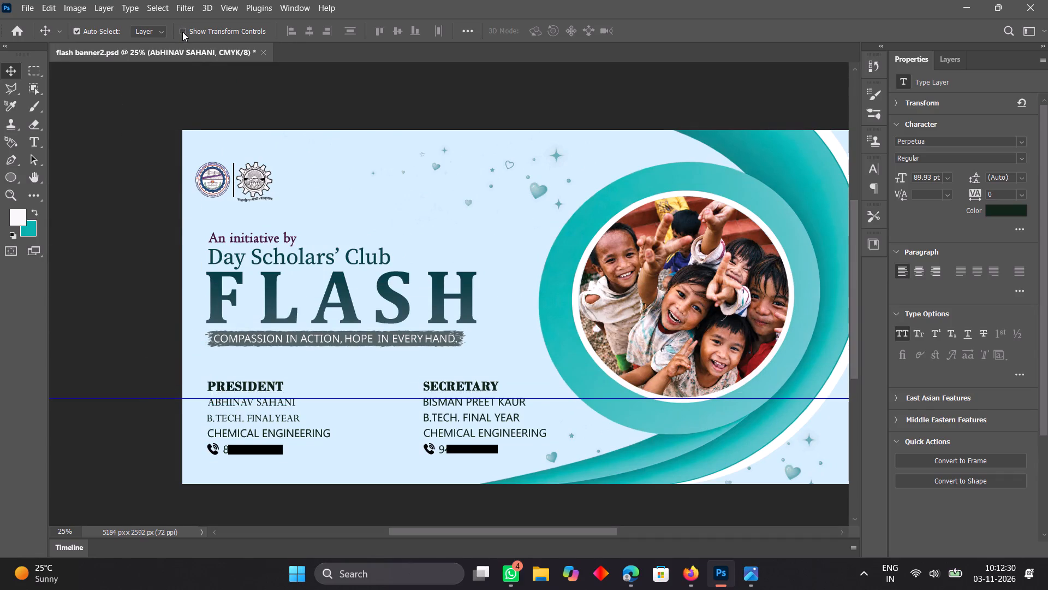
Add a second horizontal guide at 0 px and move it down to the top of the B.Tech. Final Year lines.
click(234, 9)
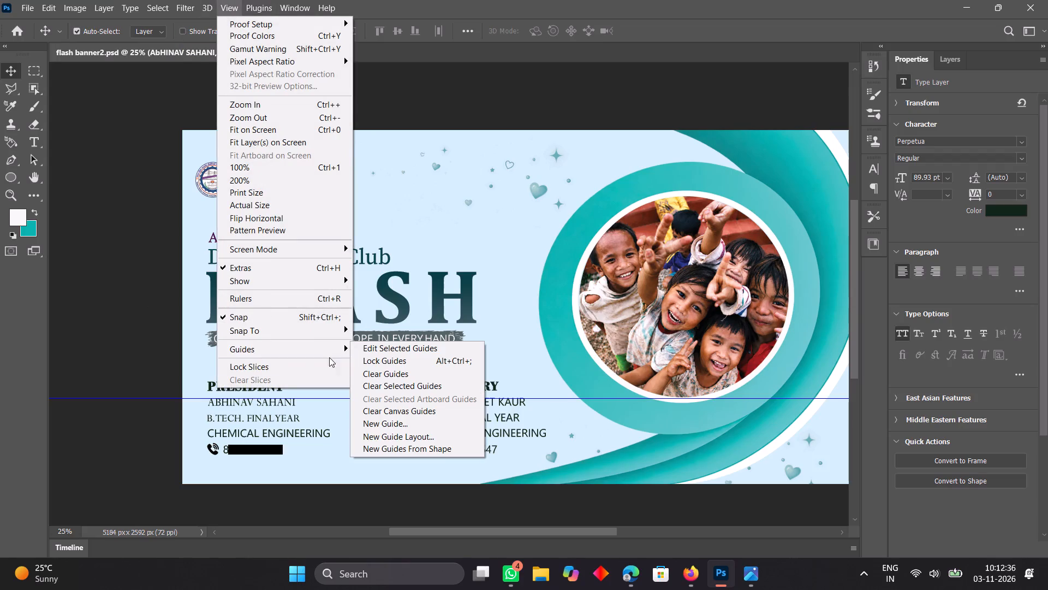
click(366, 420)
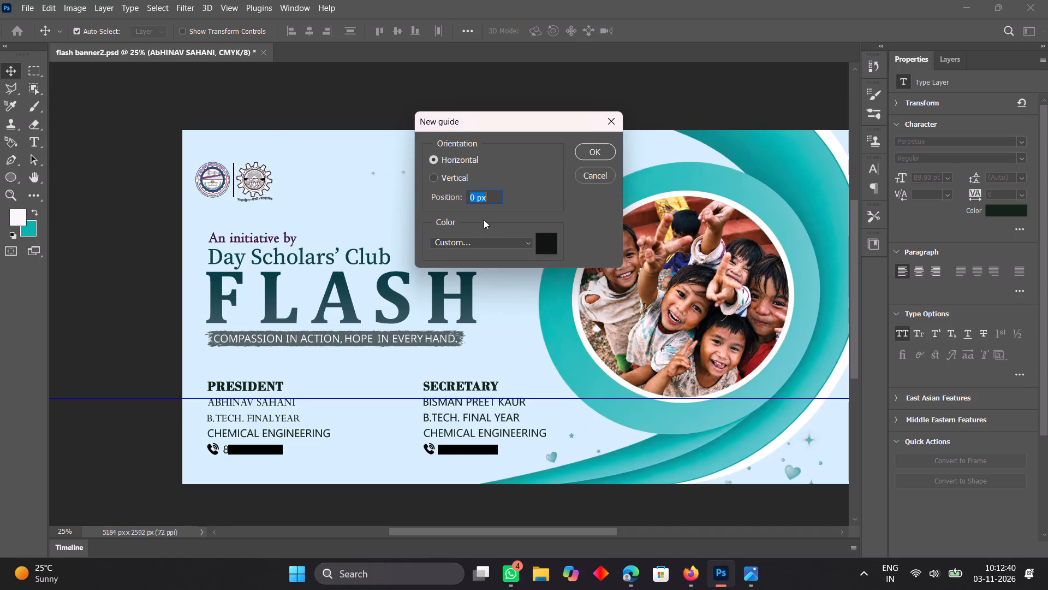
click(591, 153)
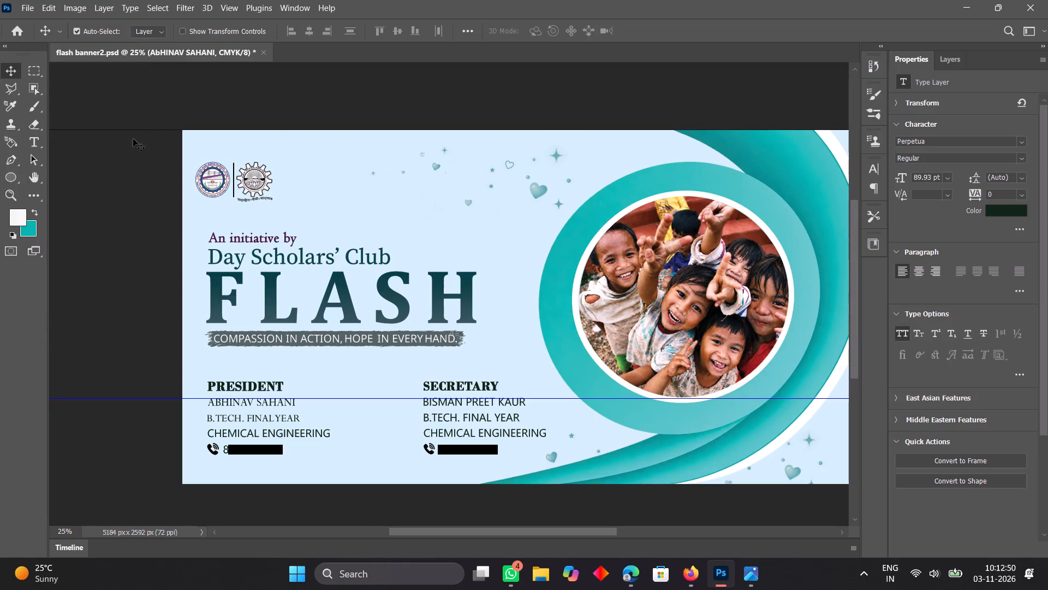
drag(137, 131, 132, 348)
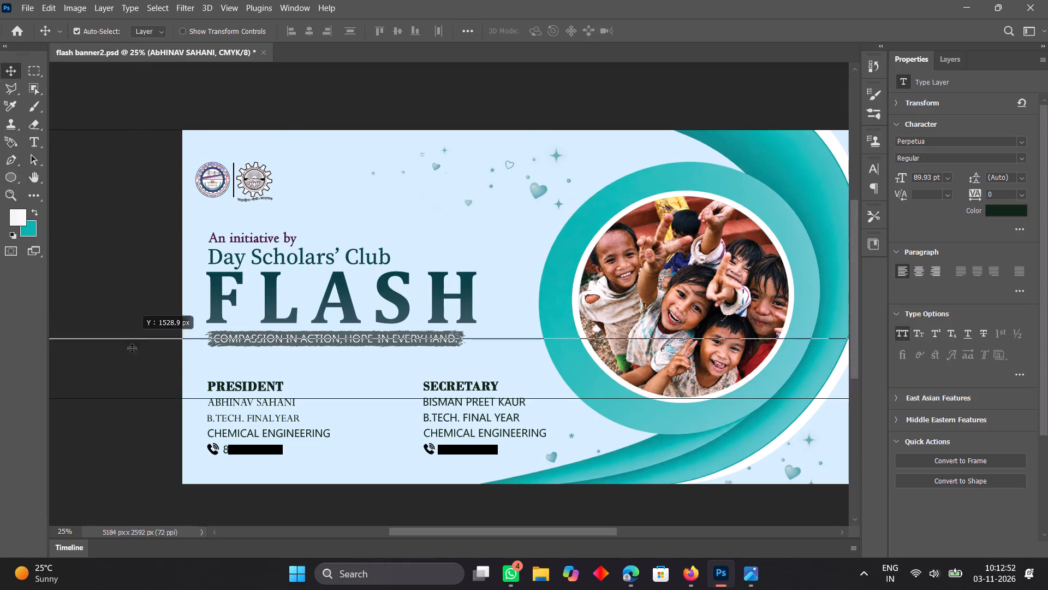
drag(132, 348, 121, 416)
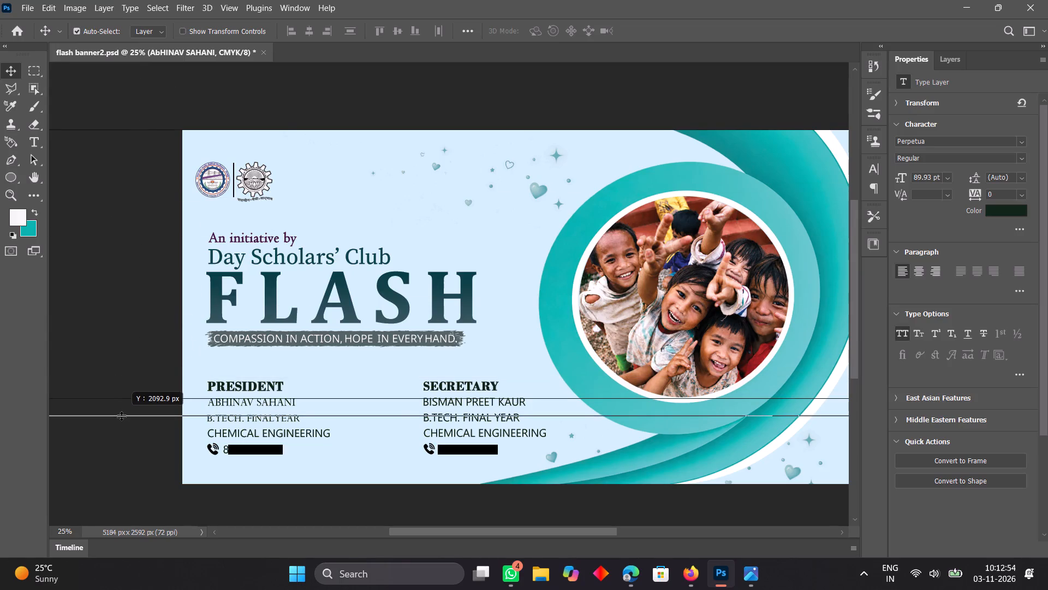
drag(121, 416, 122, 414)
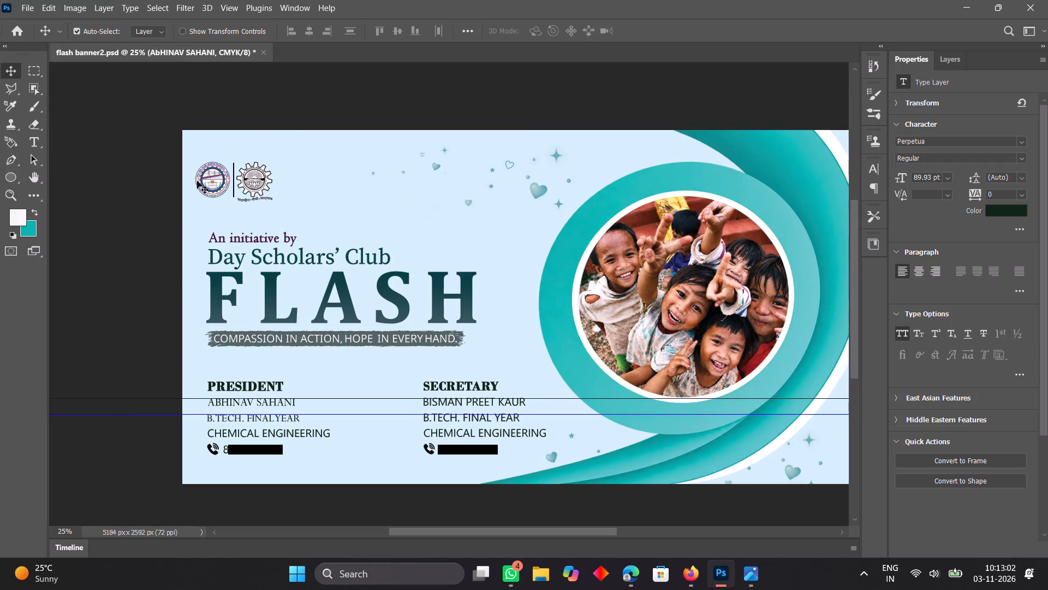
Add a third horizontal guide at 0 px and move it down to the top of the Chemical Engineering lines.
click(229, 13)
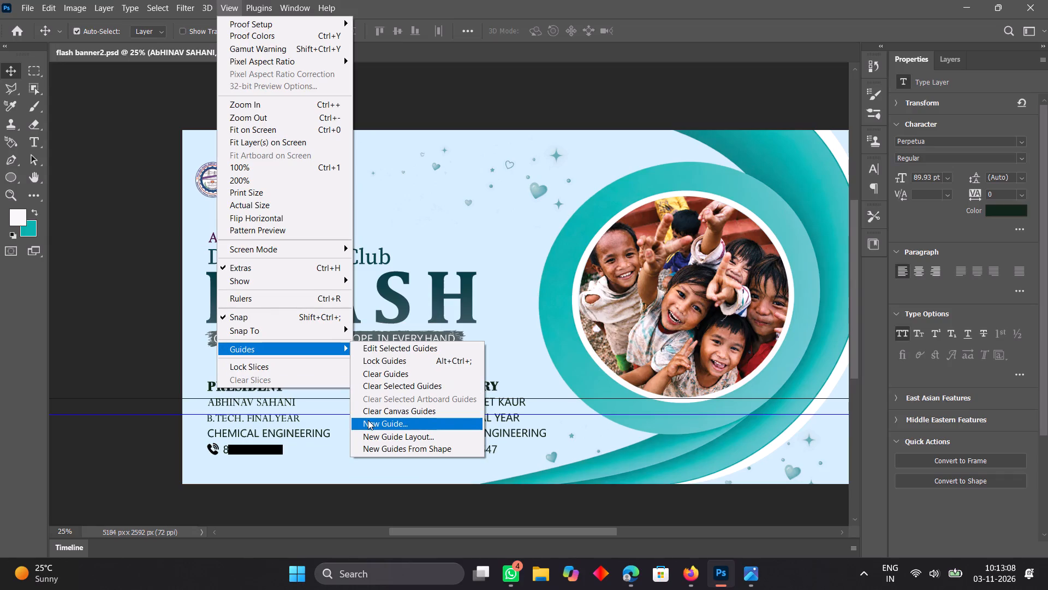
click(368, 420)
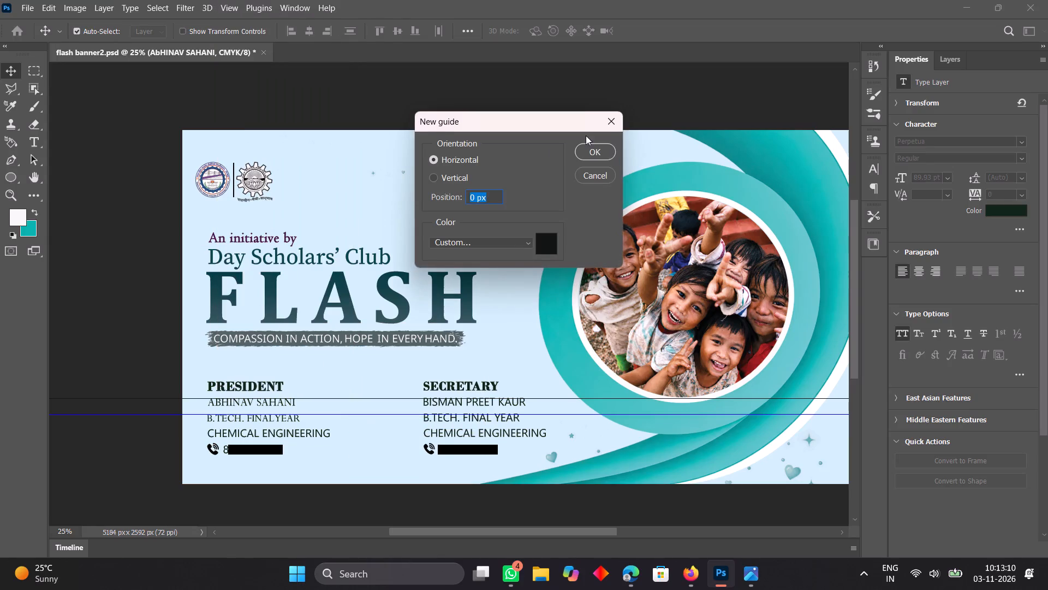
click(587, 145)
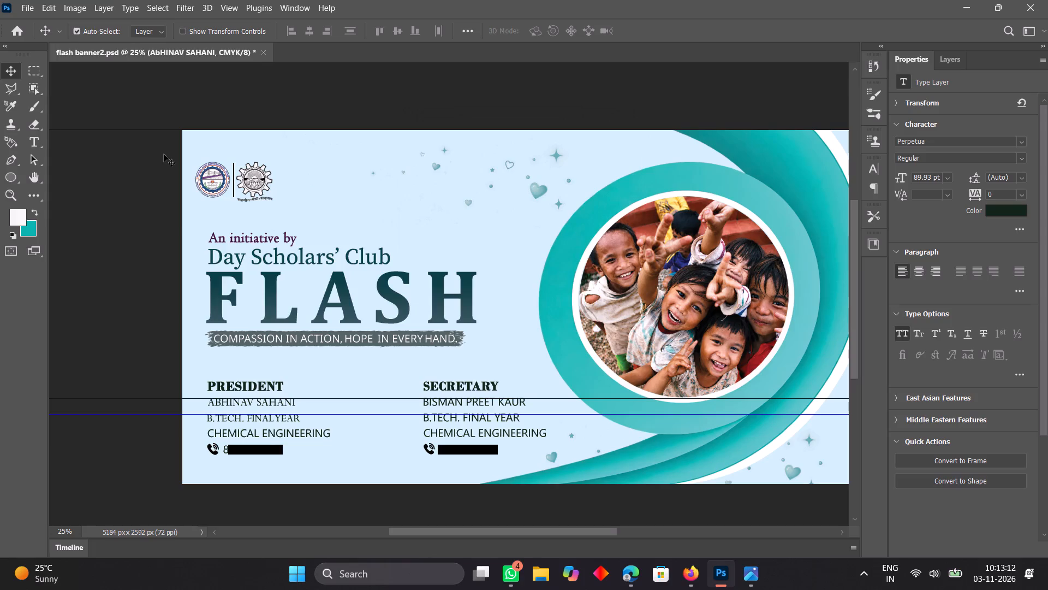
drag(150, 130, 172, 391)
scroll(165, 284, up, 1)
scroll(168, 353, up, 1)
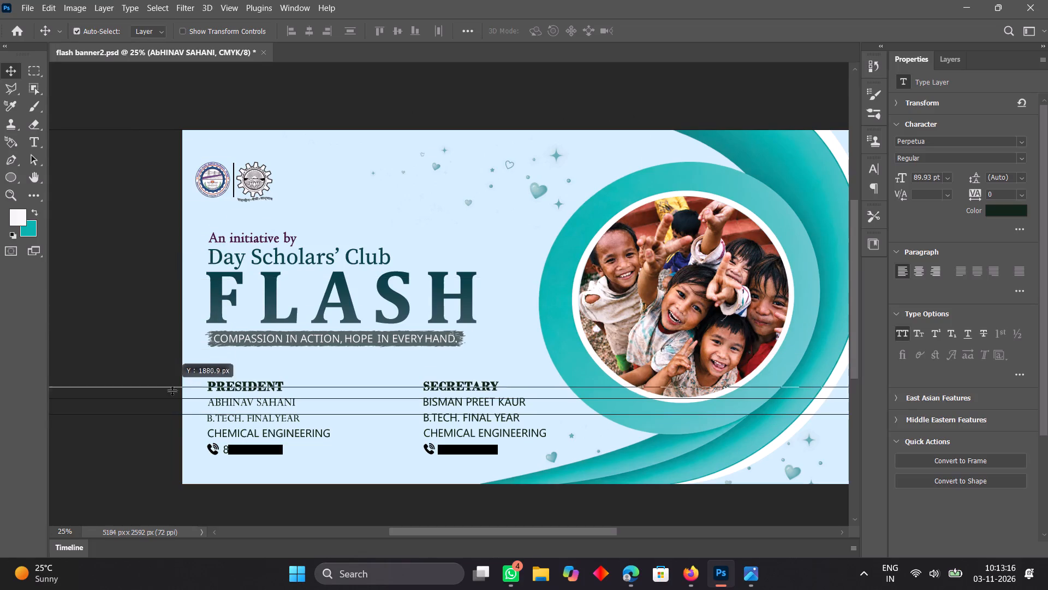
drag(172, 391, 177, 429)
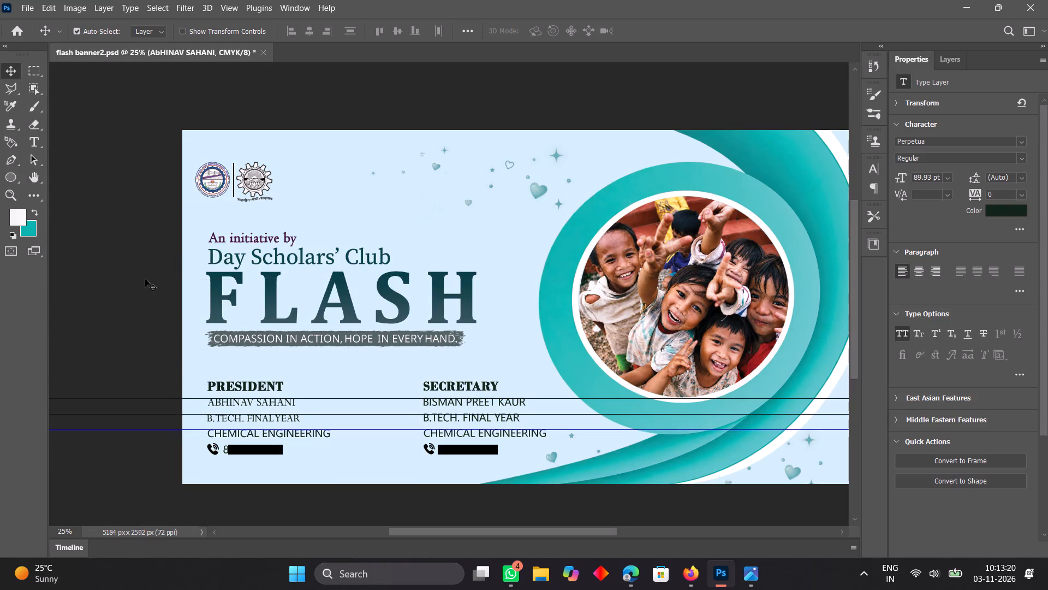
Add a fourth horizontal guide at 0 px and move it to about 2297 px, at the top of the phone number lines.
click(237, 8)
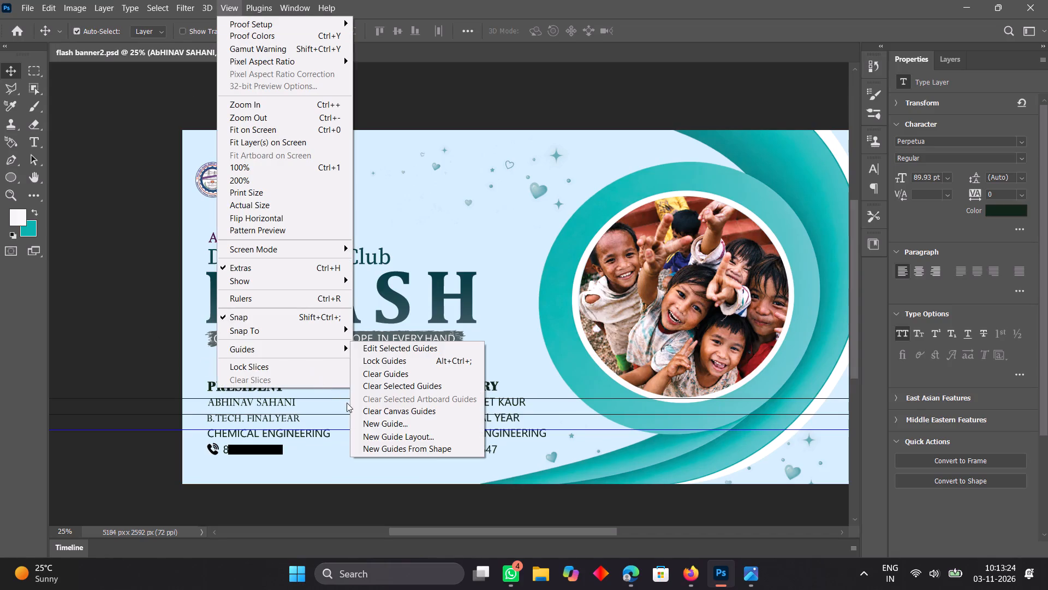
click(361, 418)
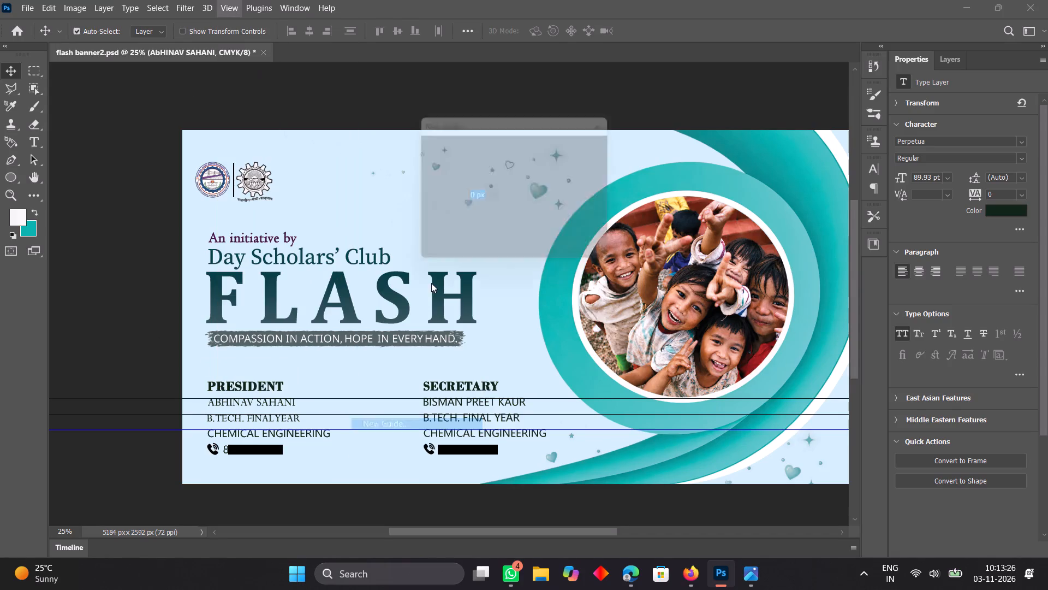
click(579, 151)
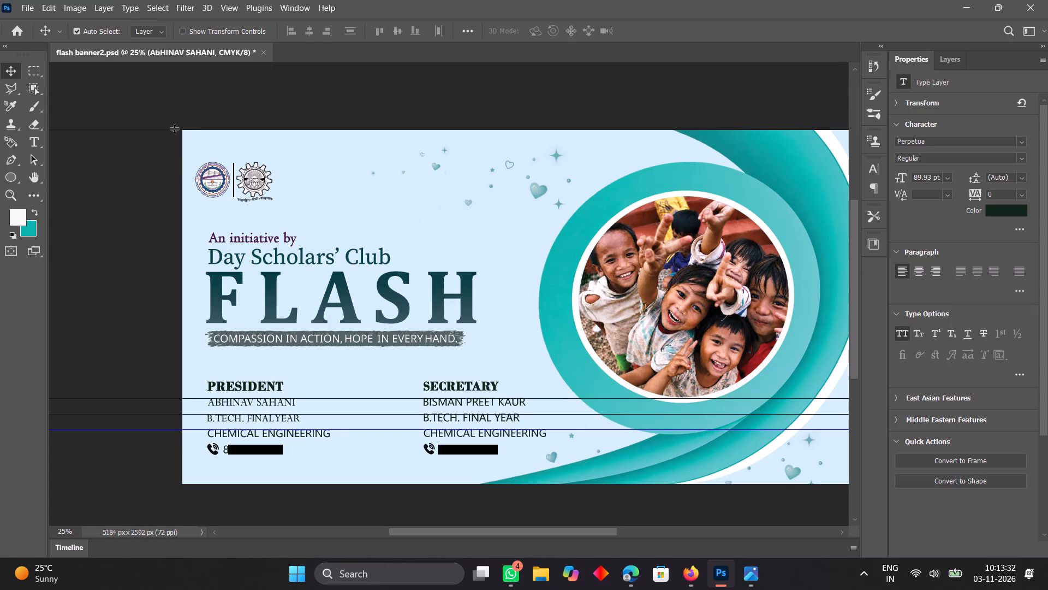
drag(174, 128, 174, 441)
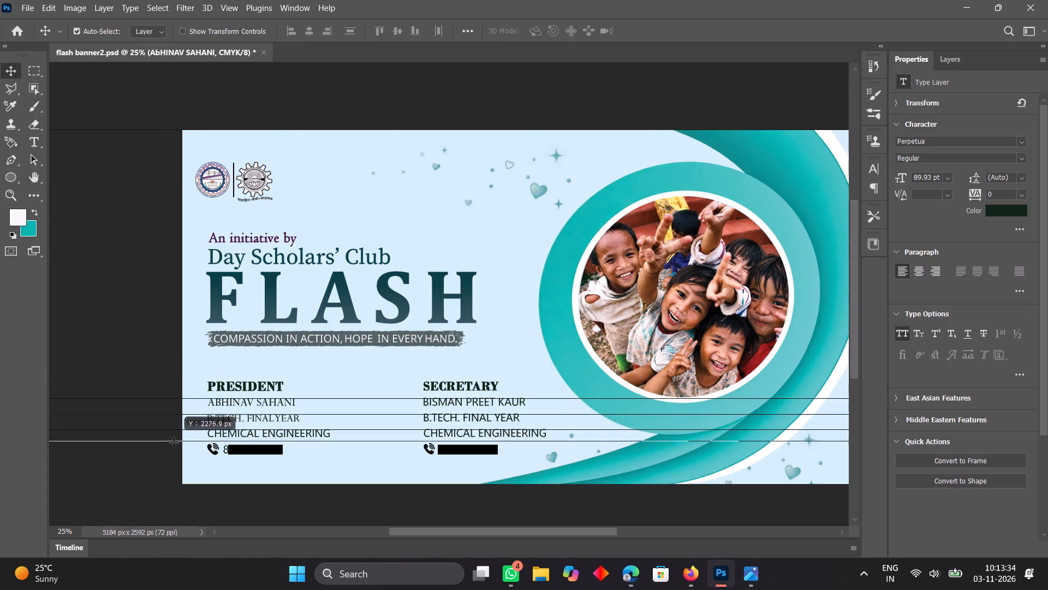
drag(174, 441, 174, 443)
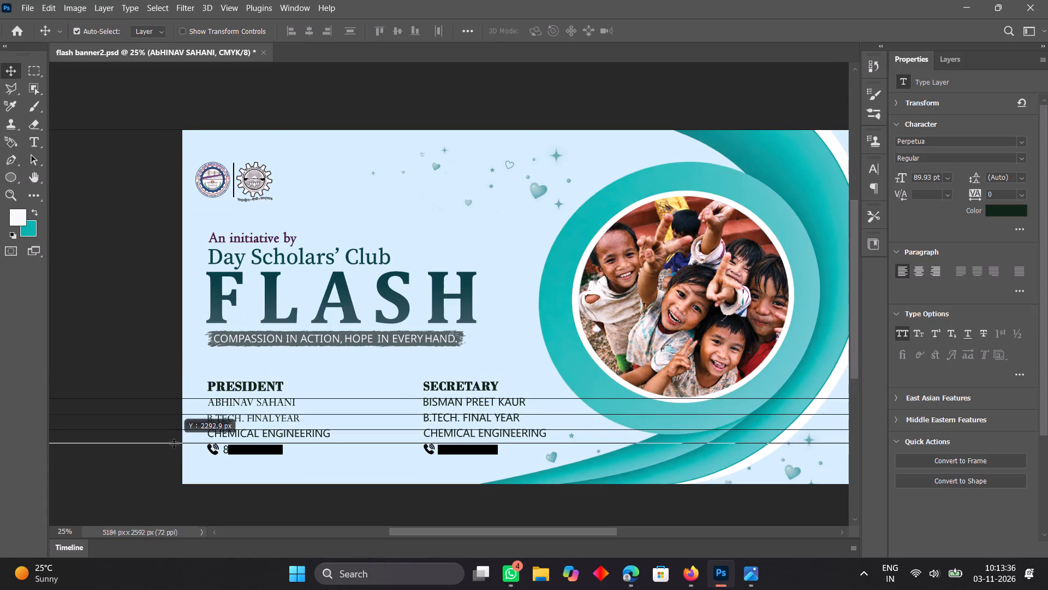
drag(174, 443, 176, 442)
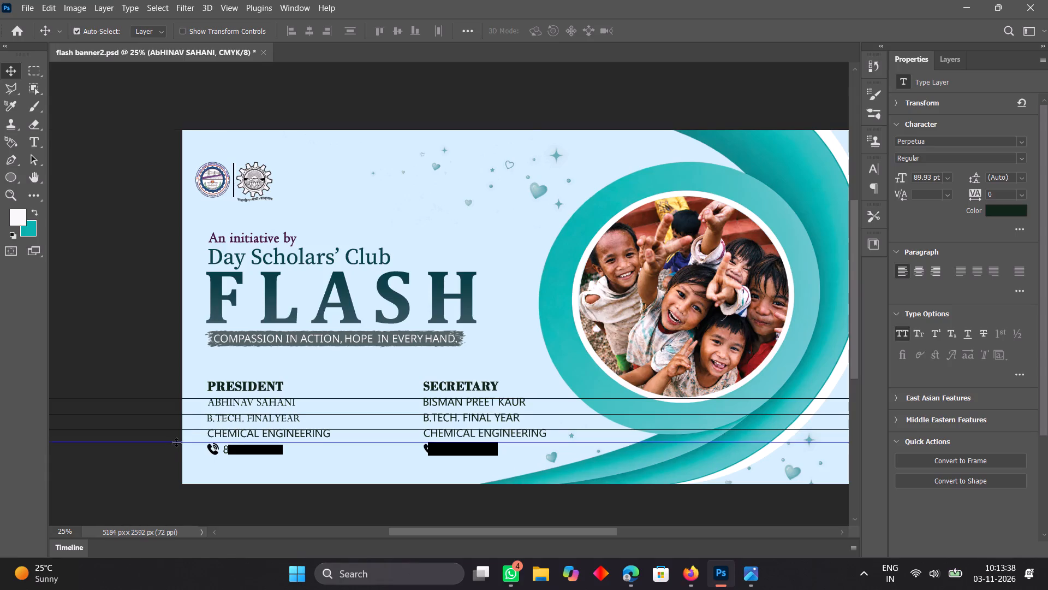
click(176, 442)
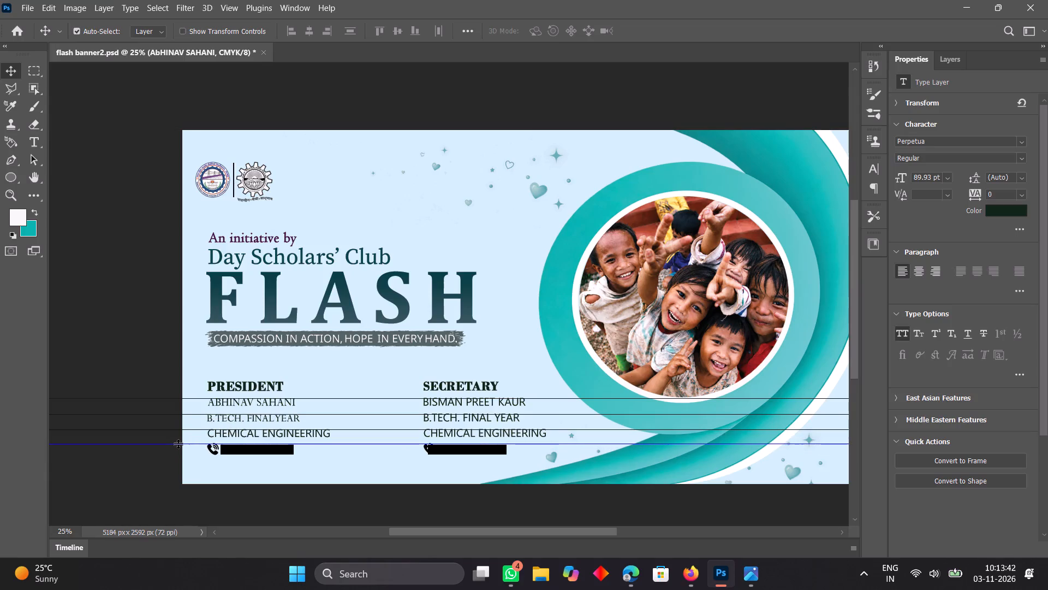
click(178, 444)
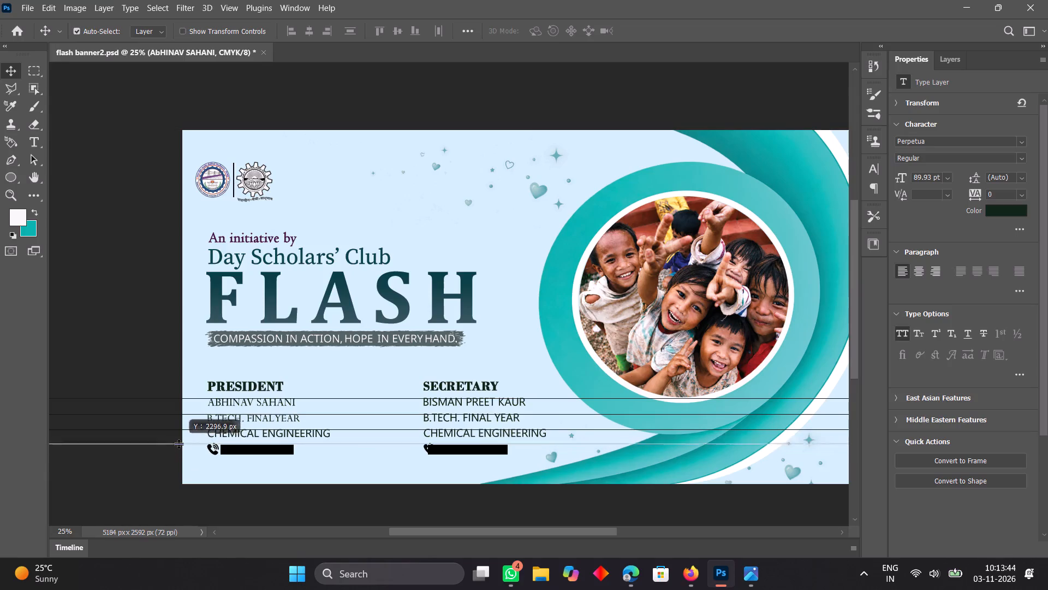
click(178, 444)
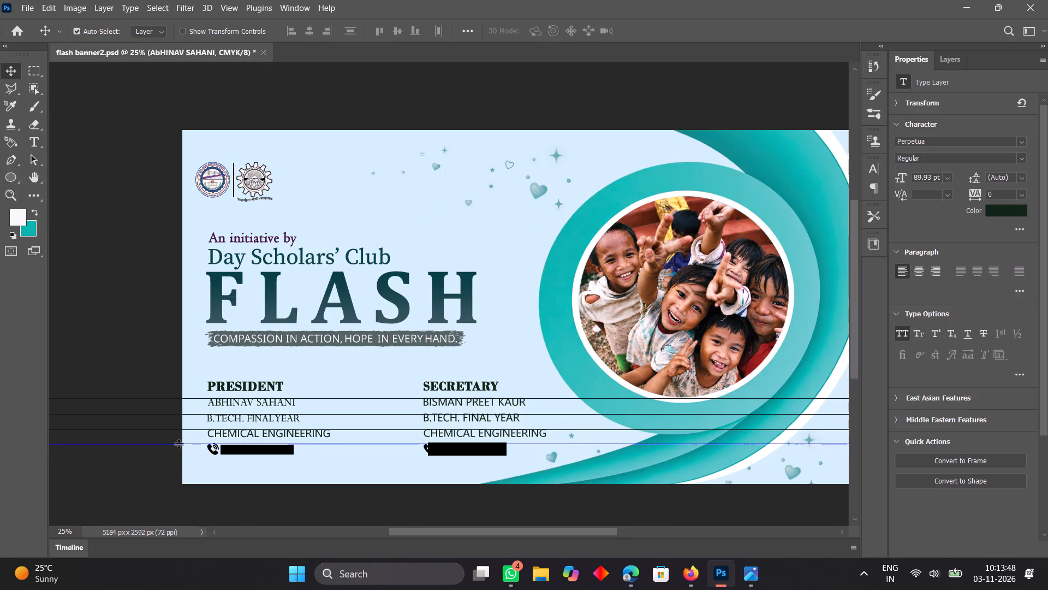
double_click(178, 444)
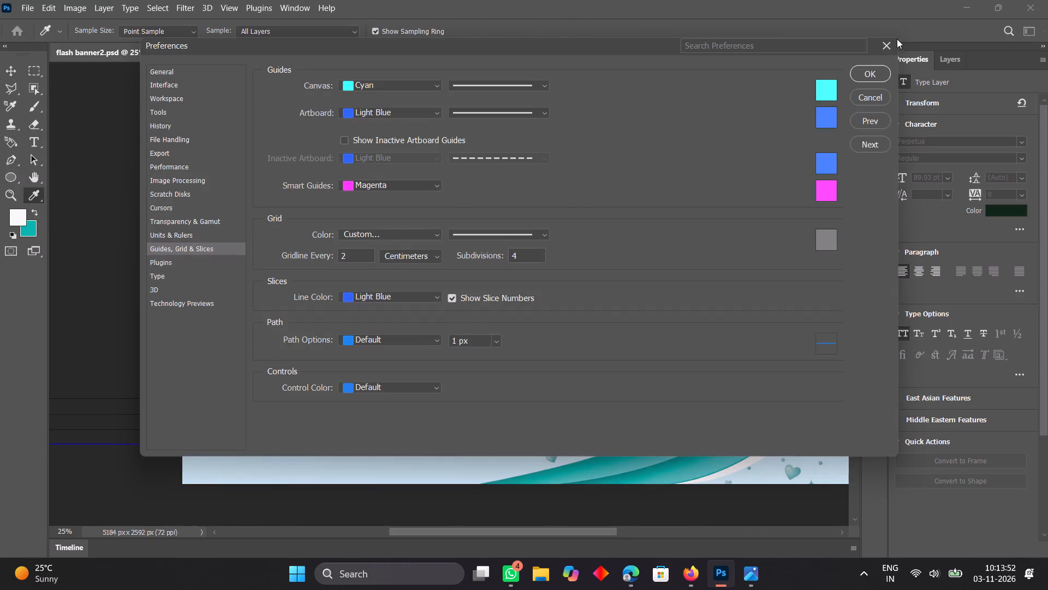
click(892, 42)
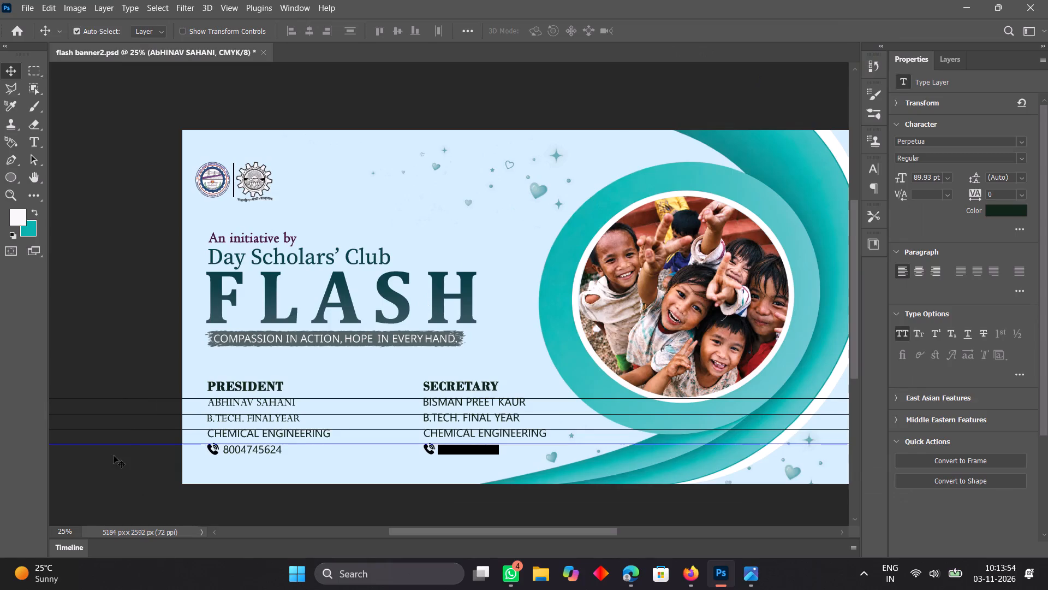
click(169, 442)
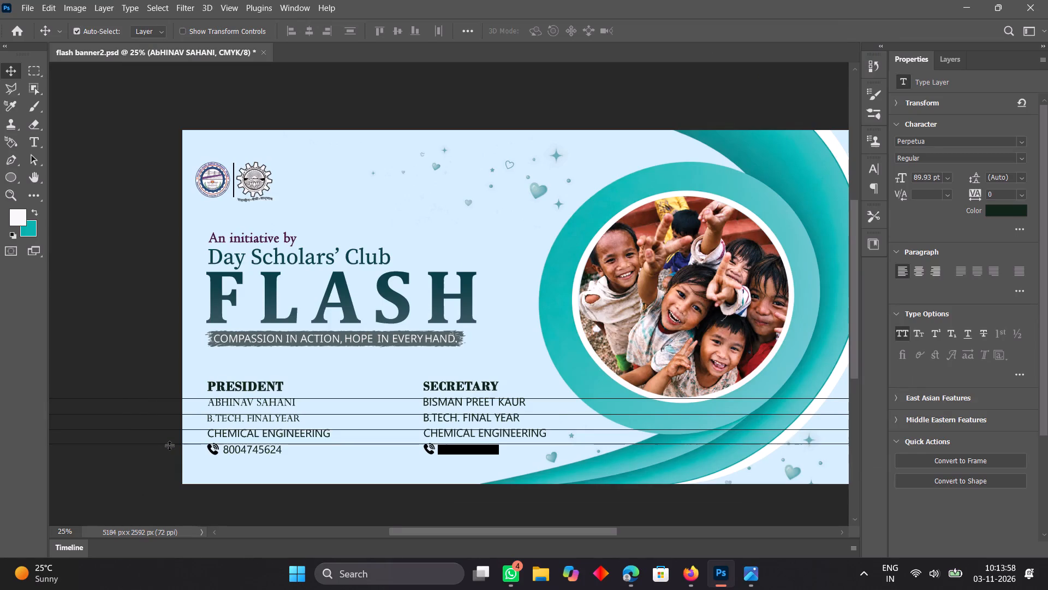
Add a vertical guide at 0 px and move it to the left edge of the President column's text.
key(ctrl+plus)
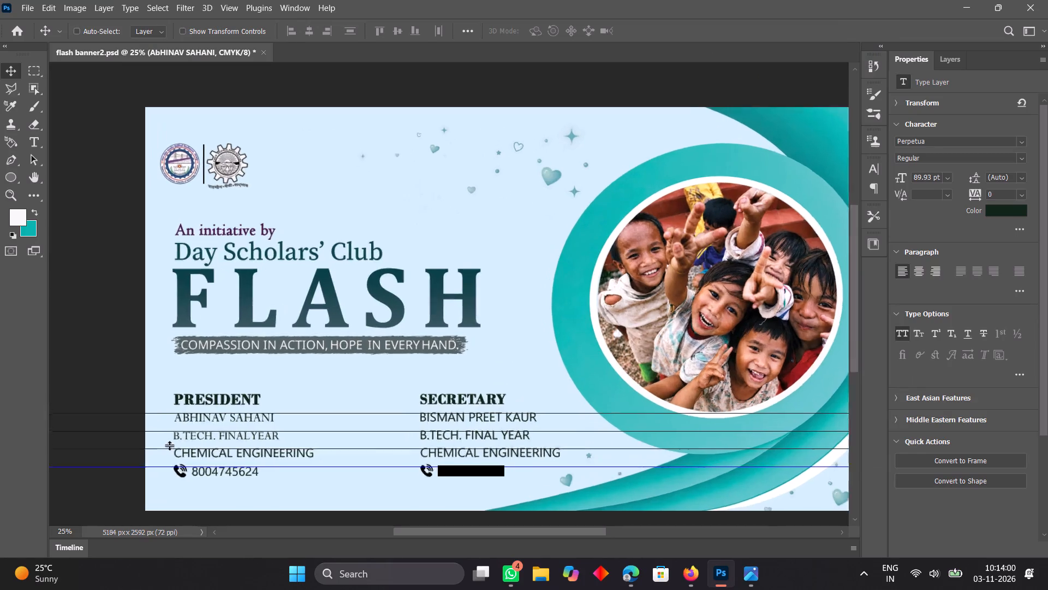
key(ctrl+plus)
scroll(169, 445, down, 2)
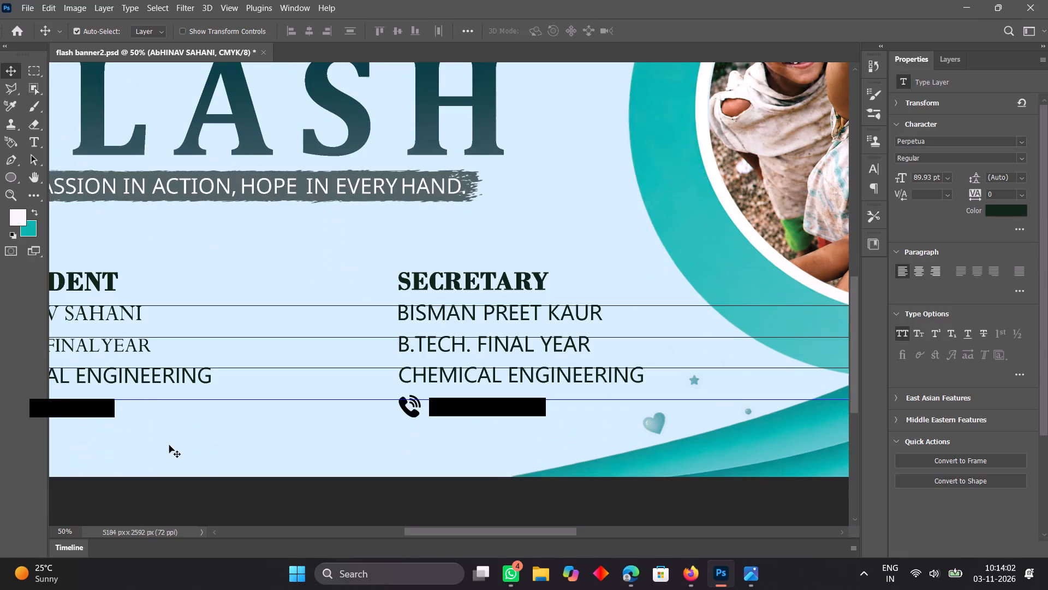
scroll(169, 445, left, 2)
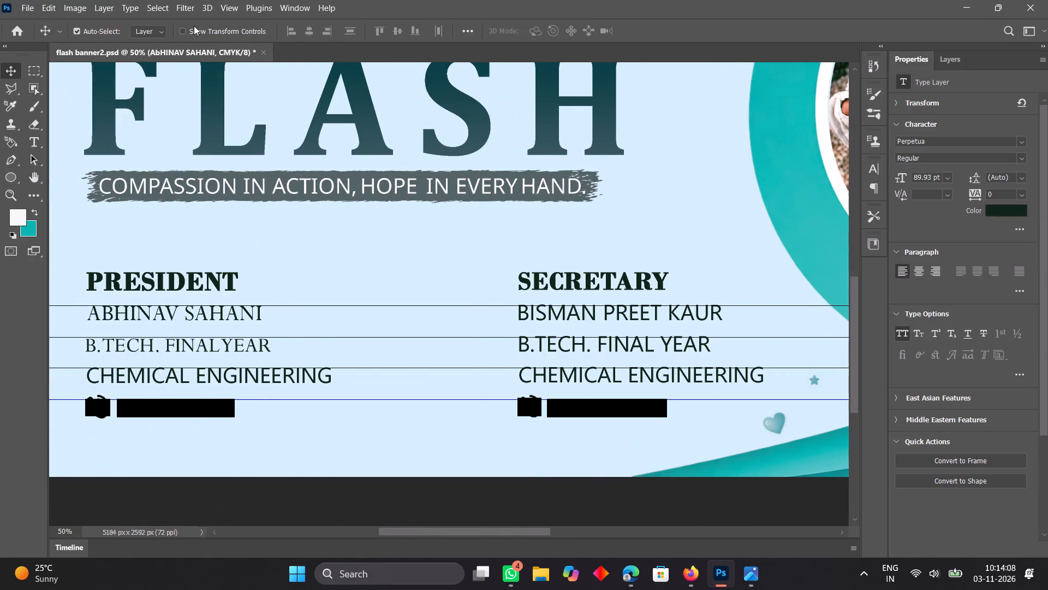
click(230, 8)
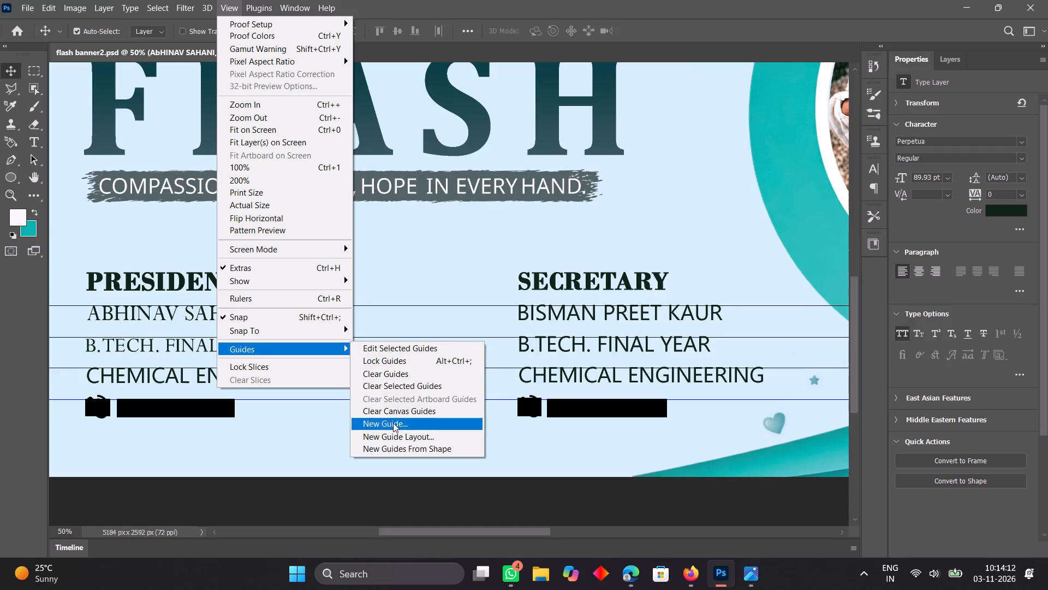
click(393, 423)
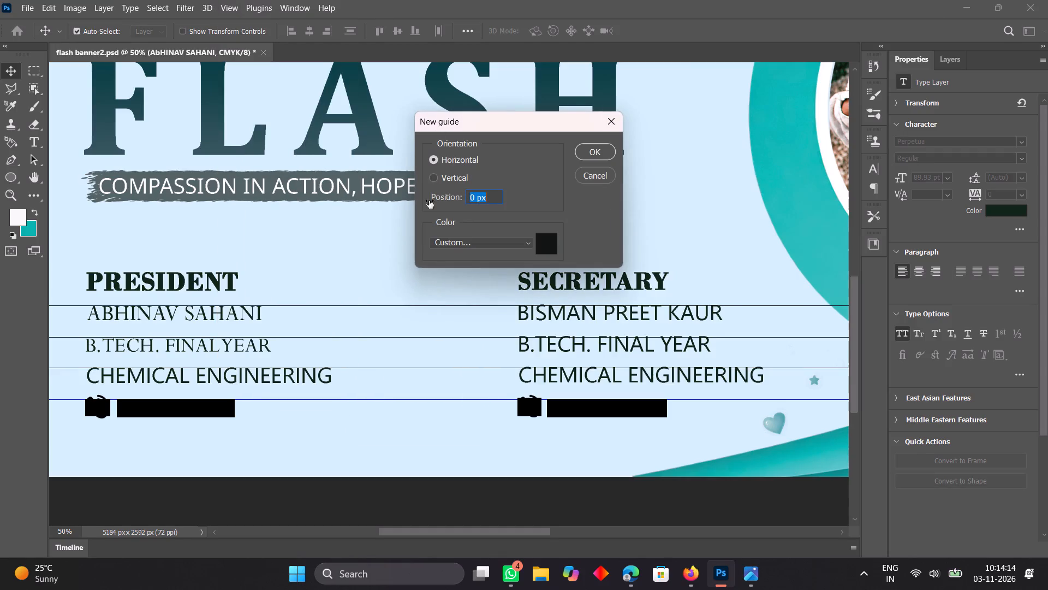
click(432, 177)
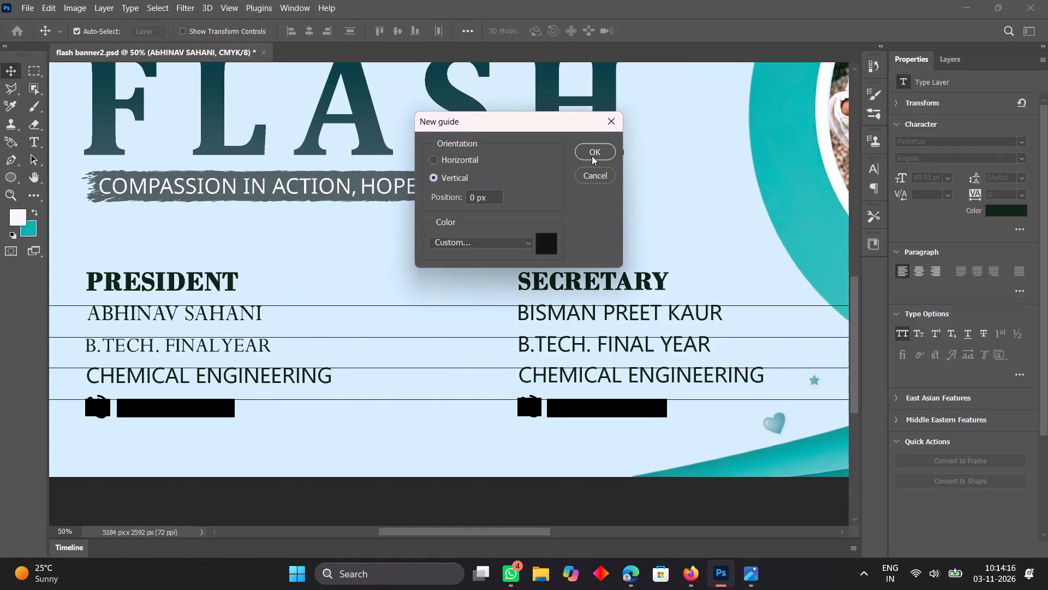
click(591, 151)
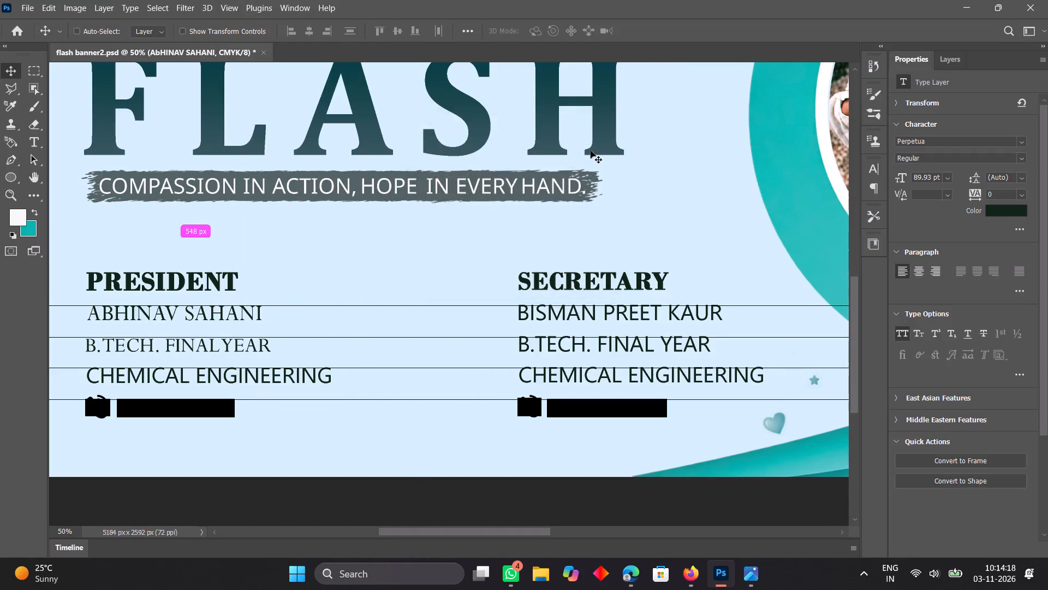
key(ctrl+minus)
scroll(591, 151, up, 2)
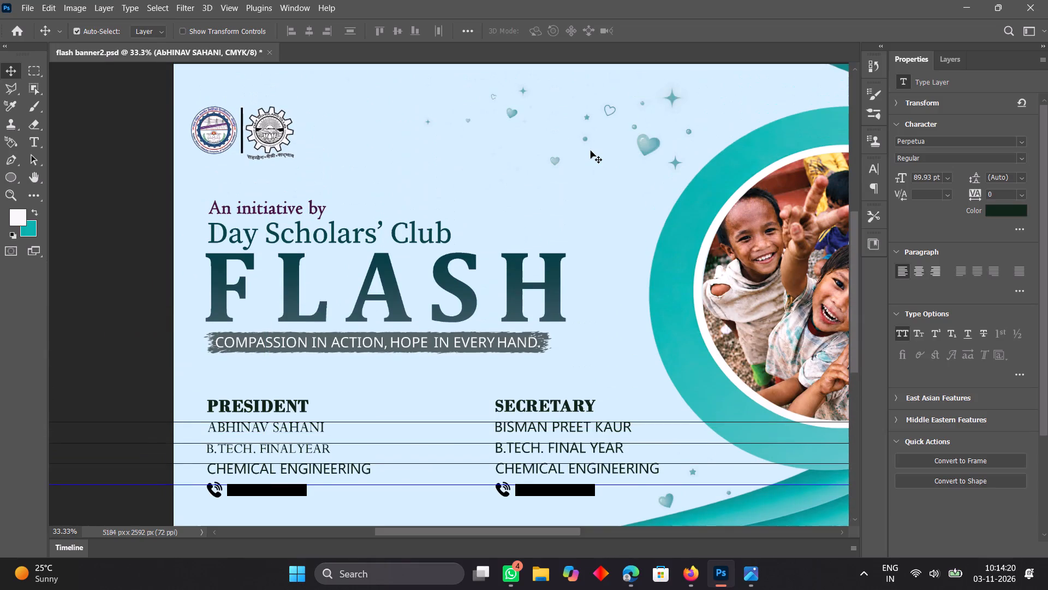
key(ctrl+minus)
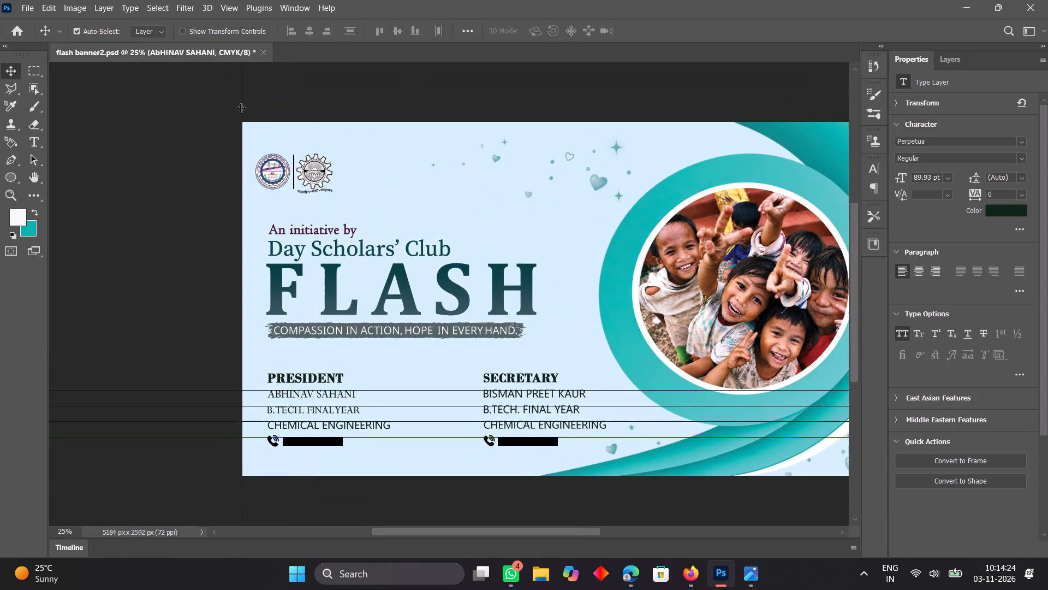
drag(241, 108, 270, 112)
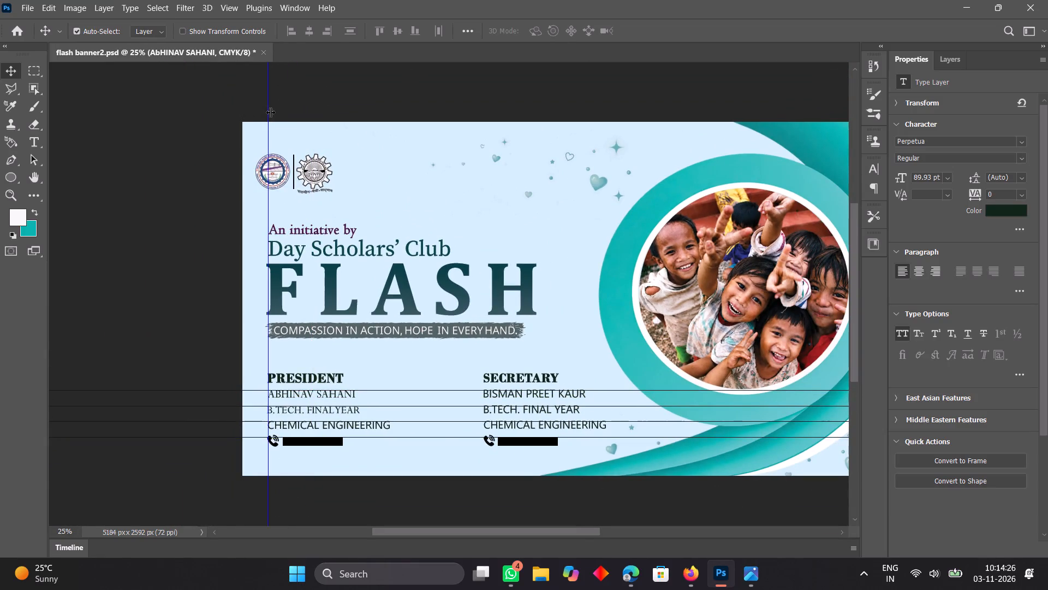
Add a second vertical guide at 0 px and move it to the left edge of the Secretary column's text.
click(230, 8)
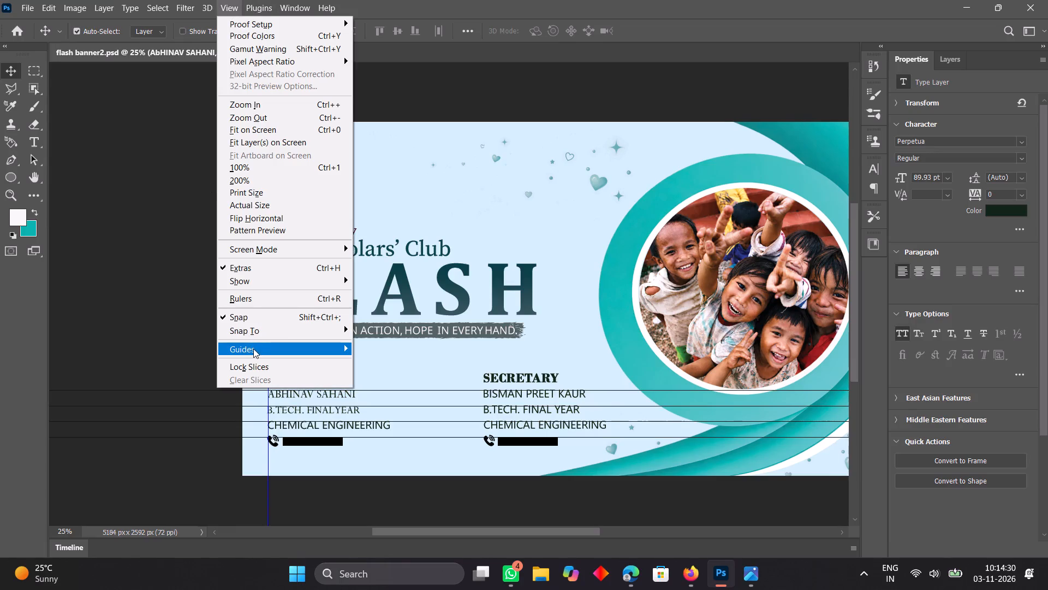
click(383, 426)
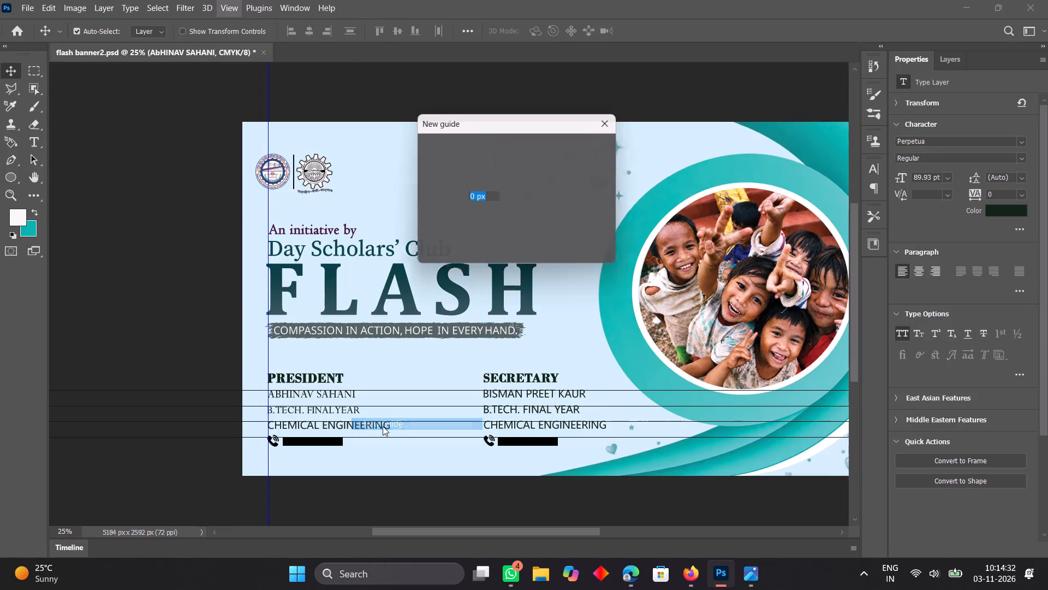
click(580, 146)
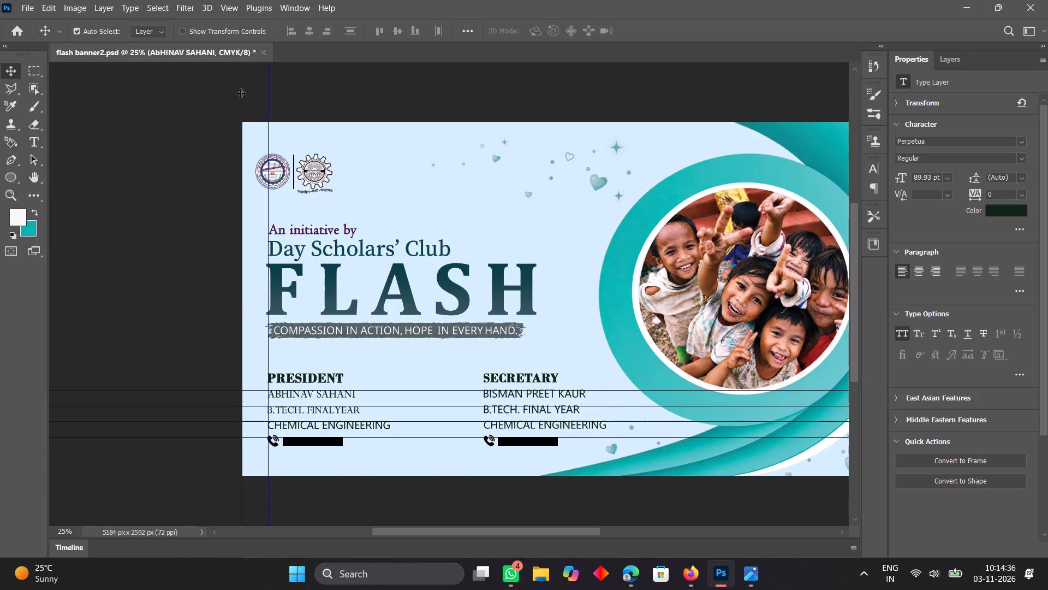
drag(242, 94, 317, 98)
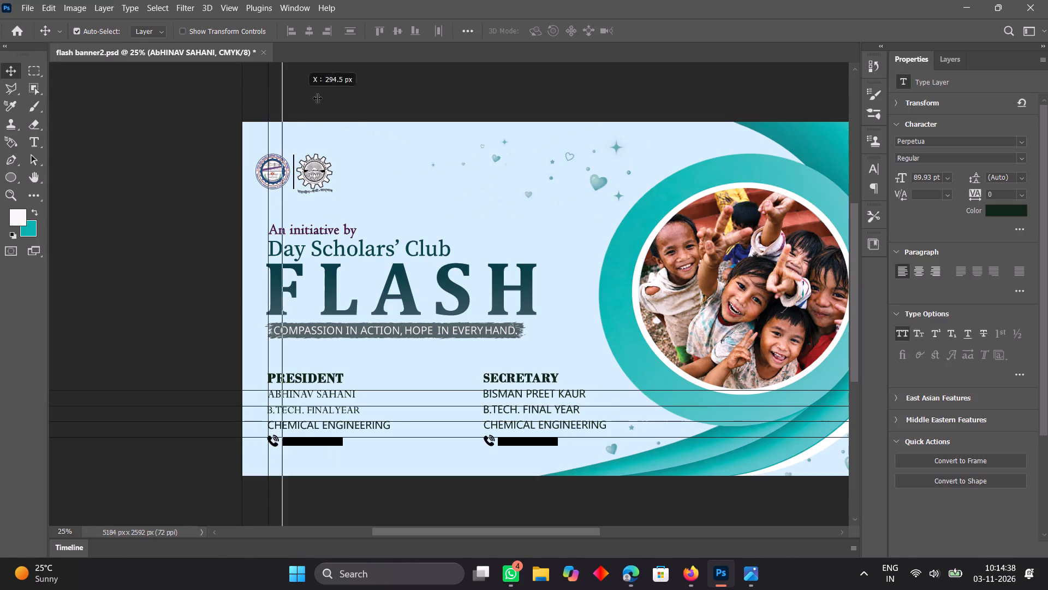
drag(317, 98, 482, 105)
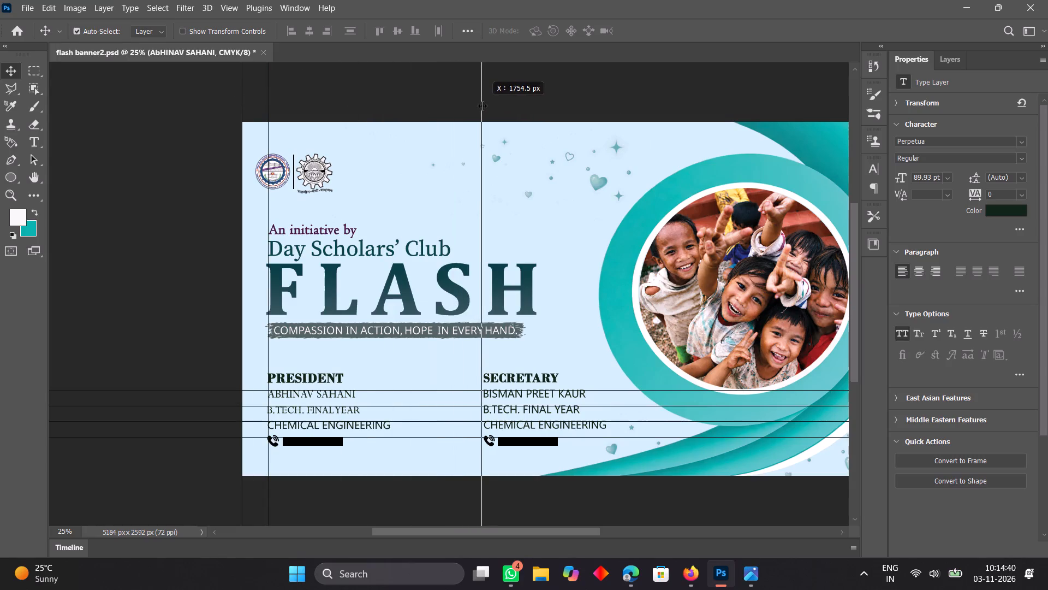
drag(482, 105, 483, 106)
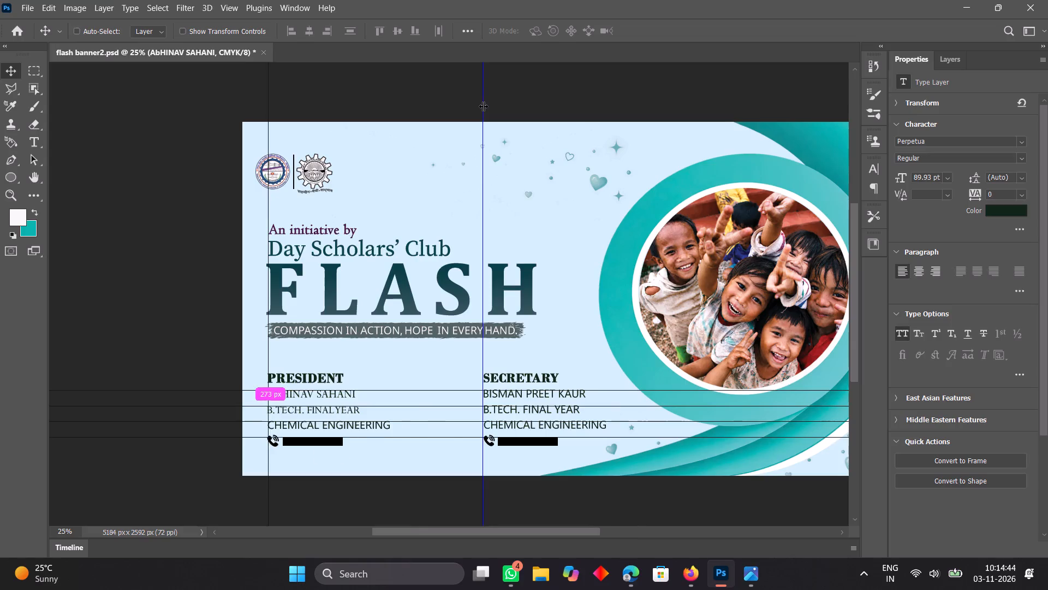
Select the President column's B.Tech. Final Year line and turn on transform controls for the Move tool.
key(ctrl+0)
key(ctrl+plus)
key(ctrl+plus)
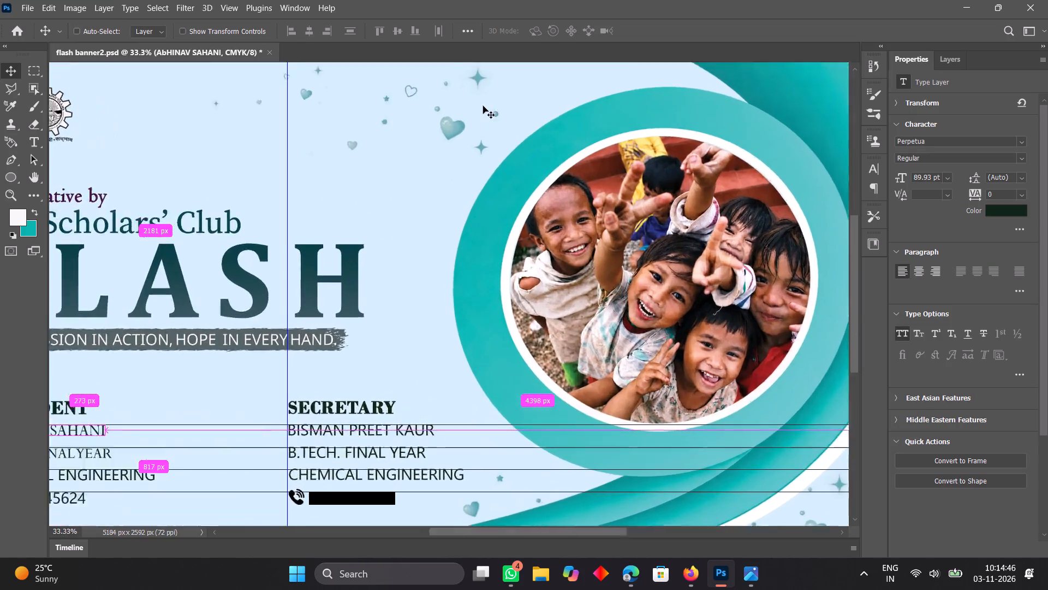
key(ctrl+plus)
scroll(483, 106, left, 6)
scroll(483, 106, down, 2)
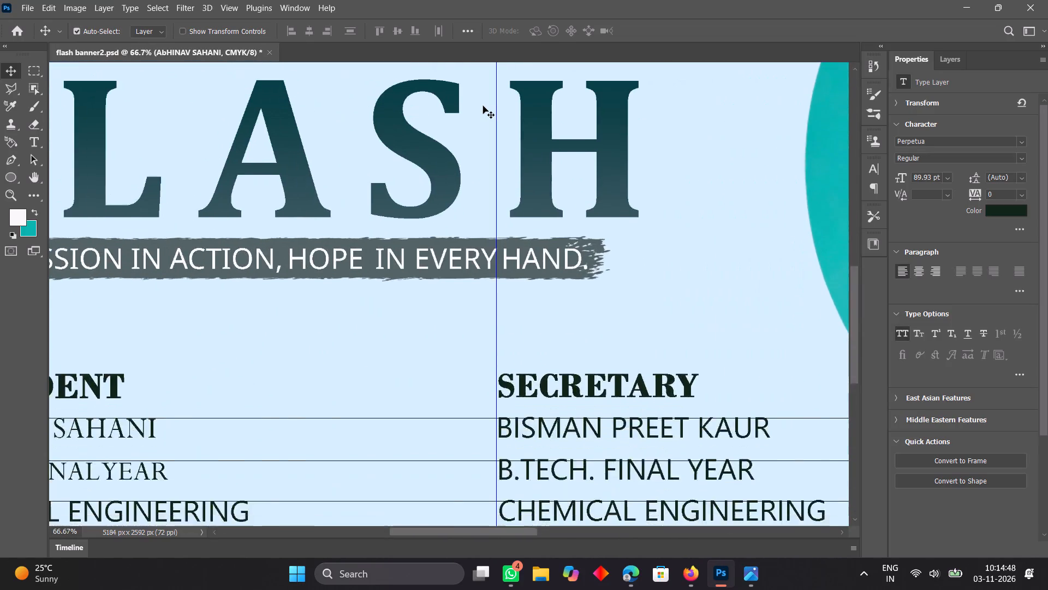
scroll(483, 106, left, 6)
scroll(483, 106, down, 2)
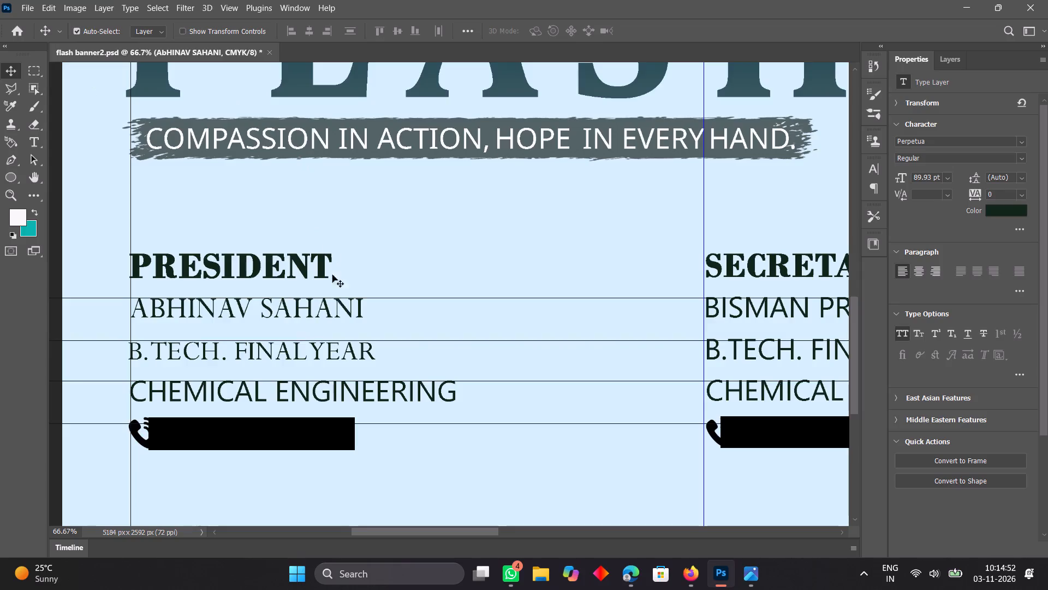
click(295, 350)
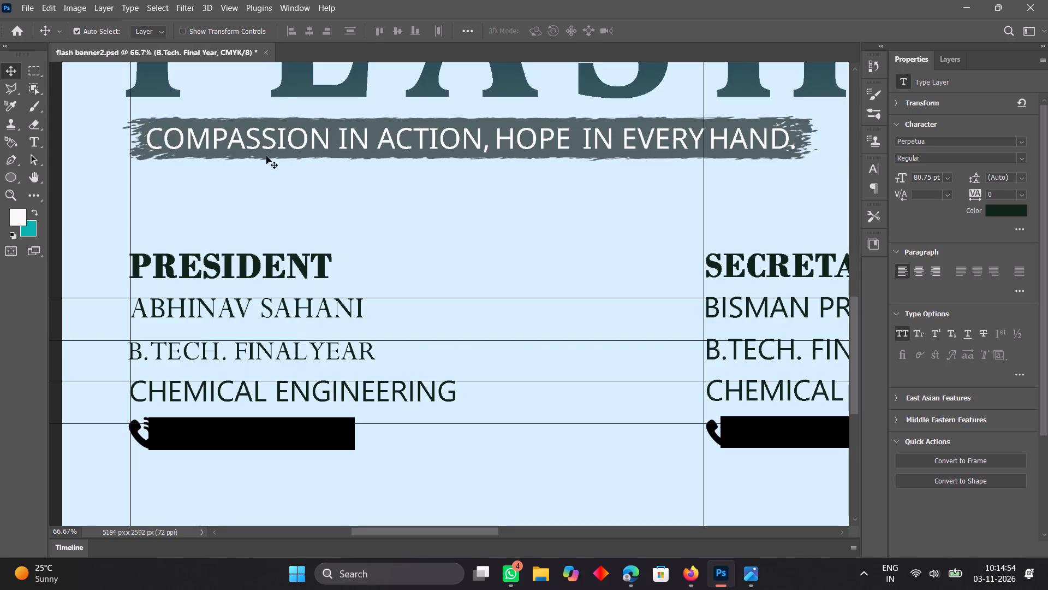
click(180, 29)
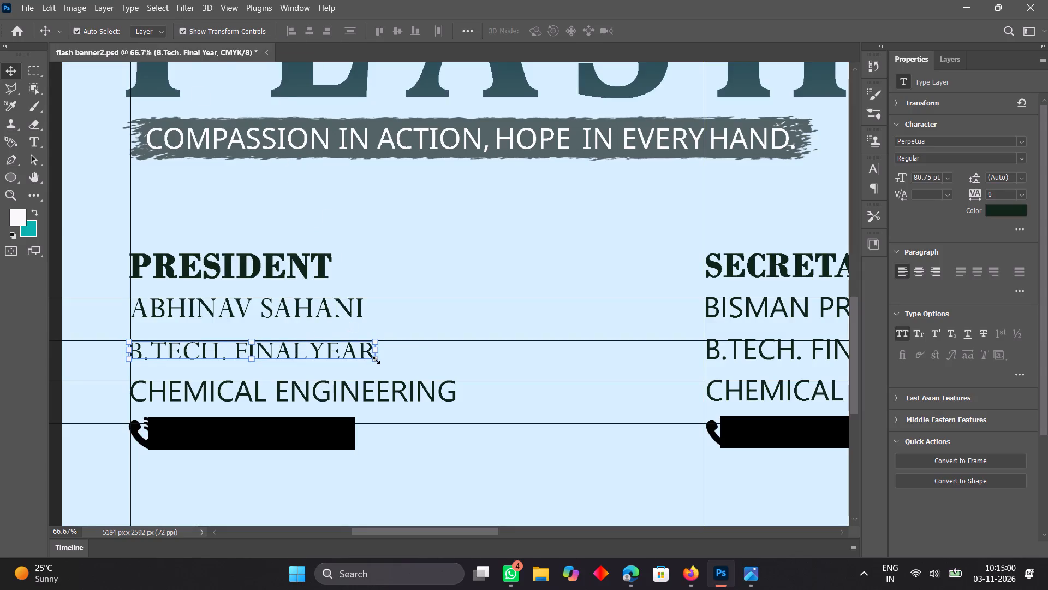
Scale the president's name line up slightly to about 101%, fitting it to the guides, and apply the transform.
click(358, 316)
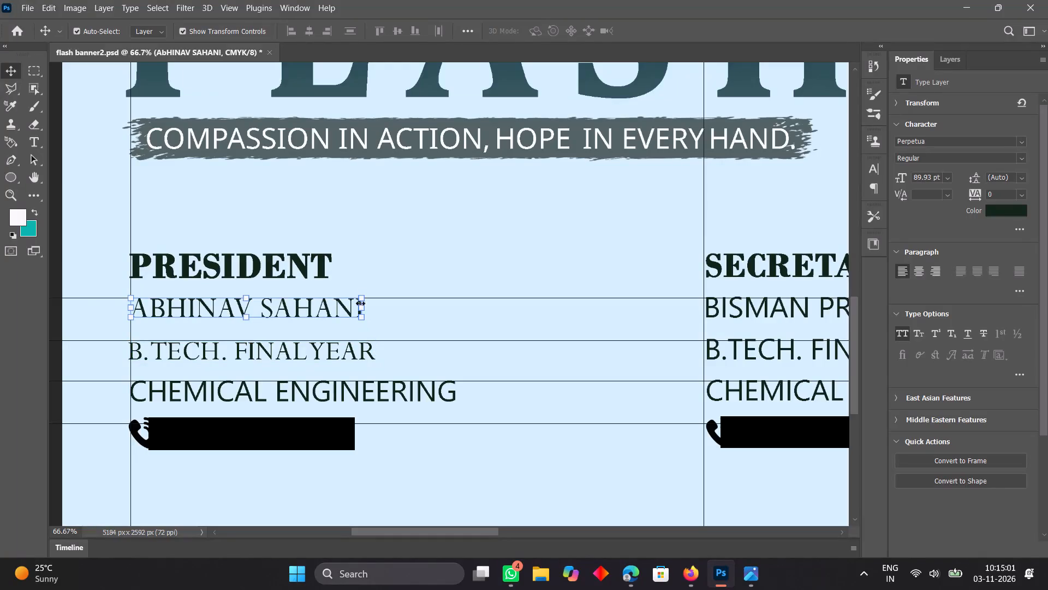
click(361, 296)
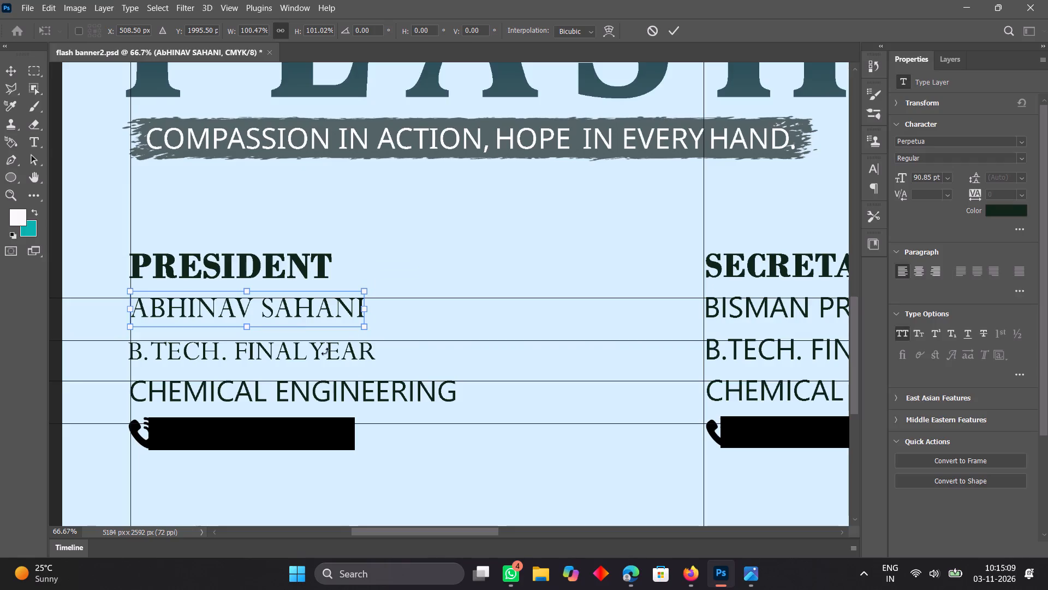
click(12, 63)
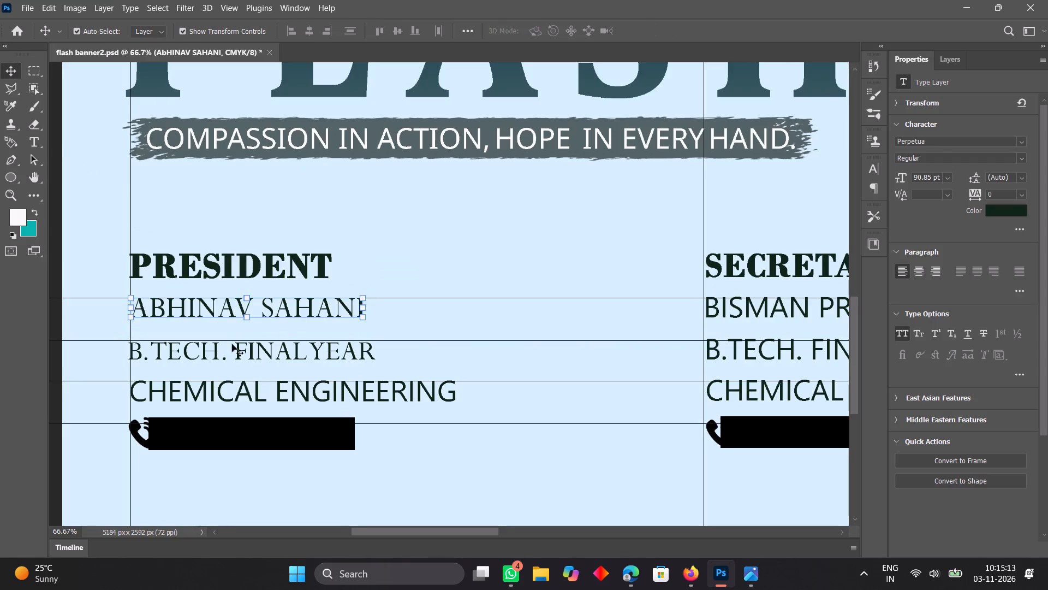
Scale the President column's B.Tech. Final Year line up to about 102% and apply the transform.
click(237, 351)
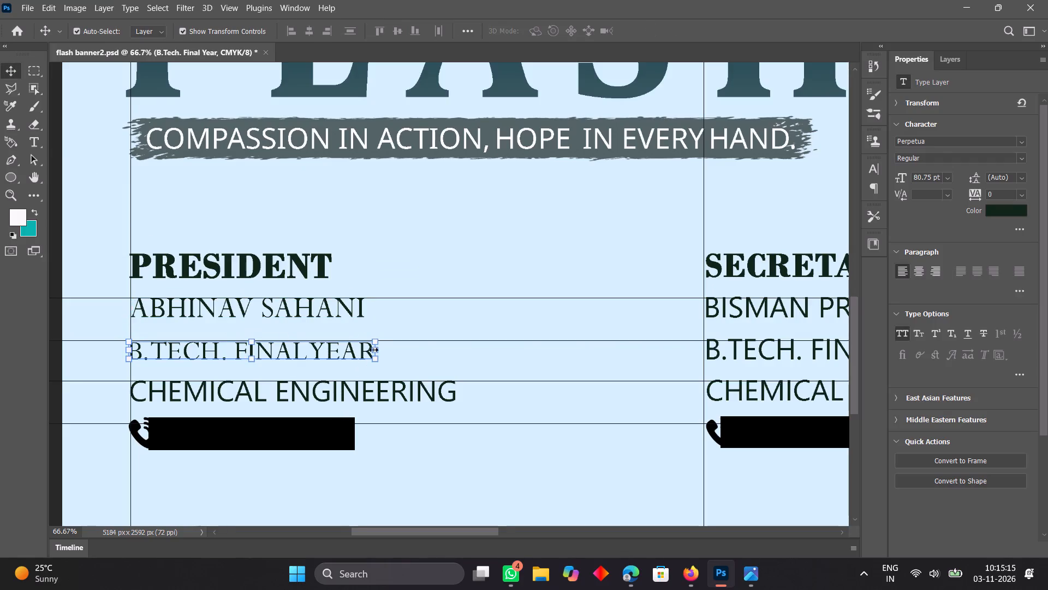
click(377, 340)
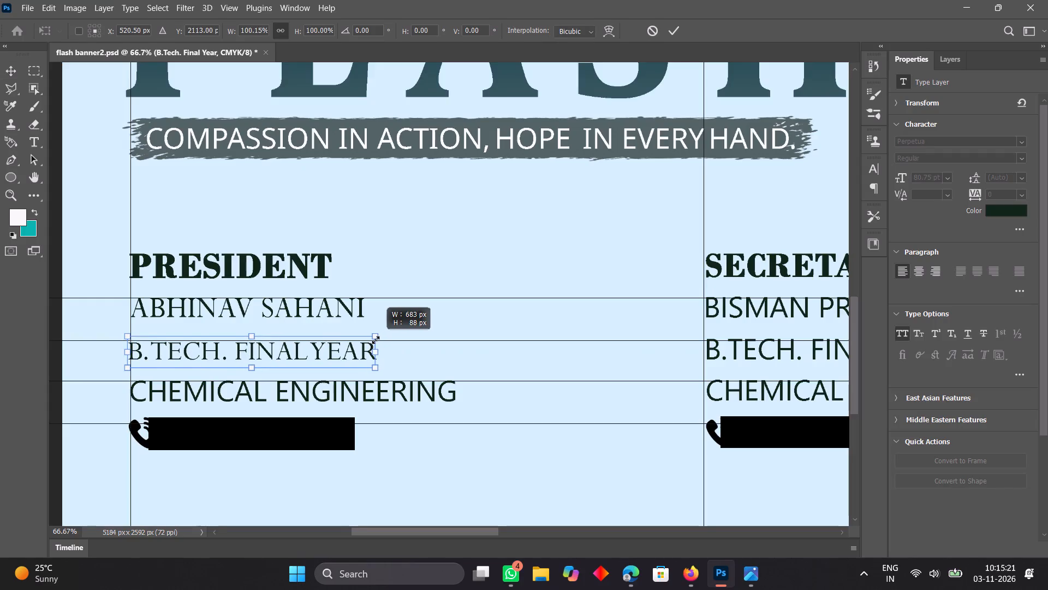
click(375, 370)
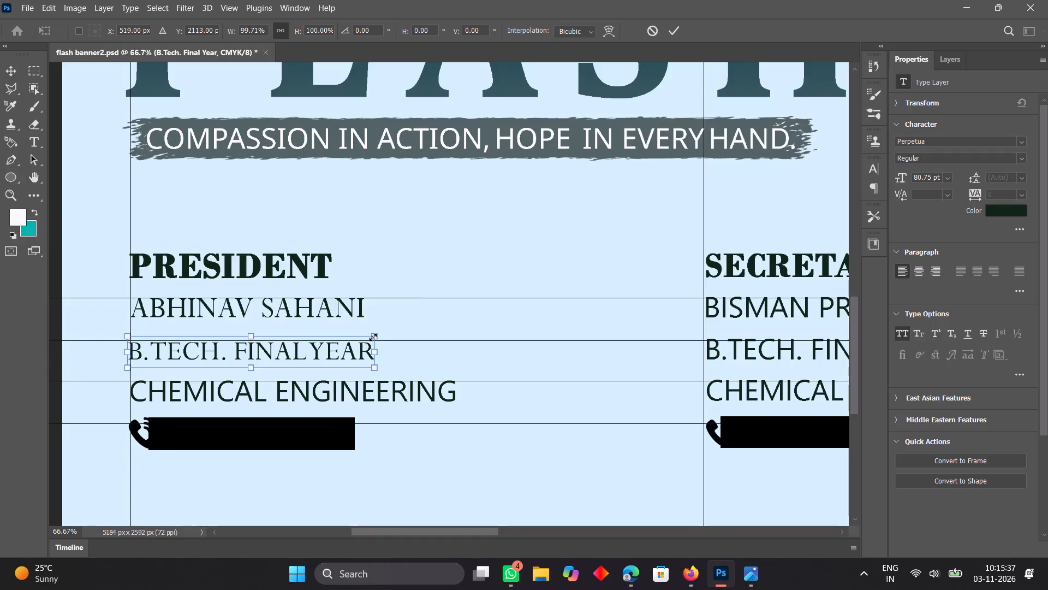
click(246, 31)
drag(376, 334, 380, 333)
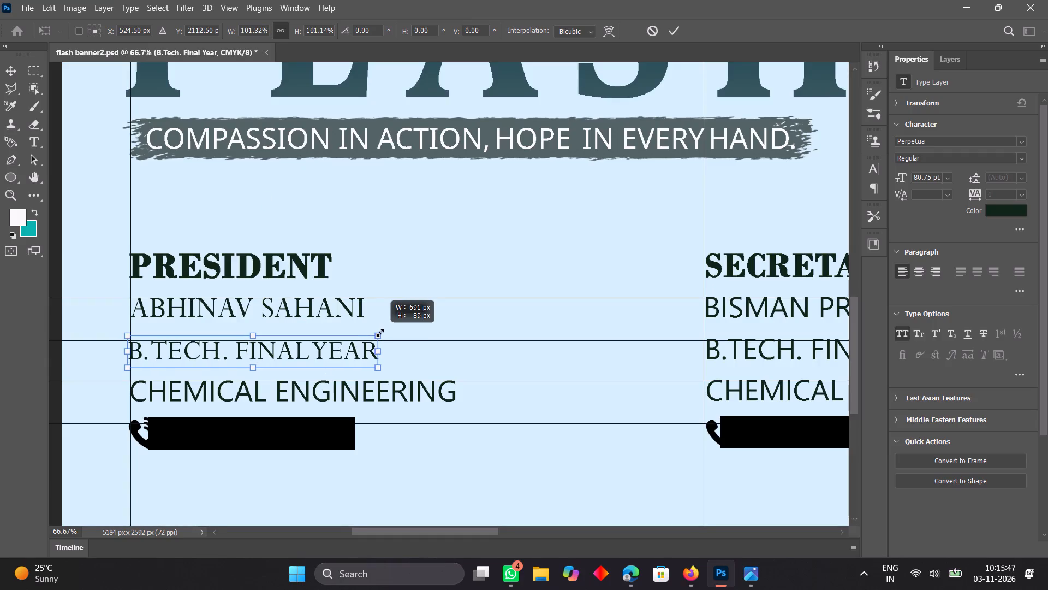
drag(380, 333, 378, 331)
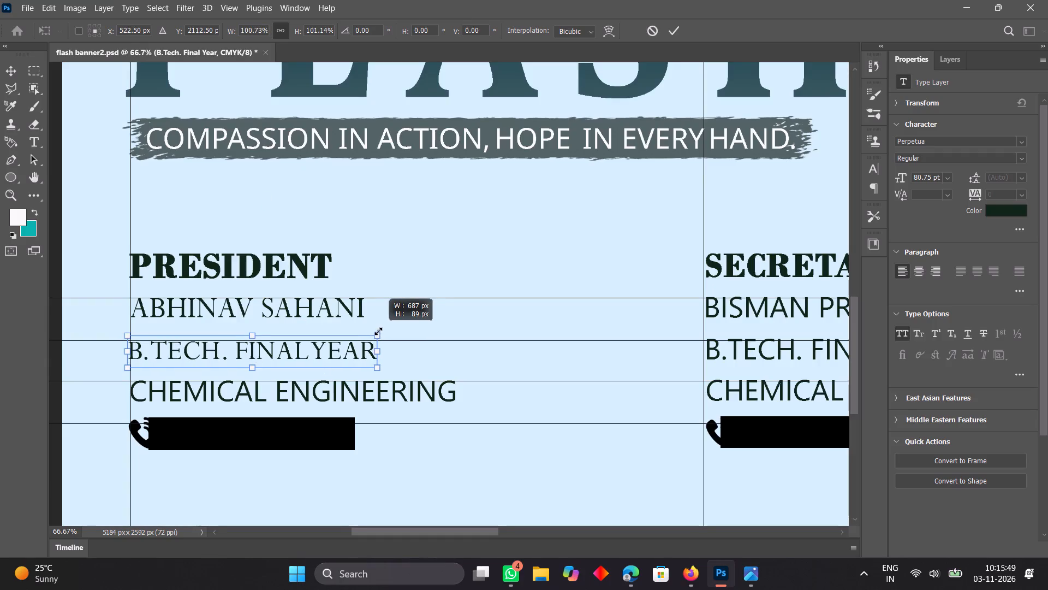
drag(378, 331, 374, 329)
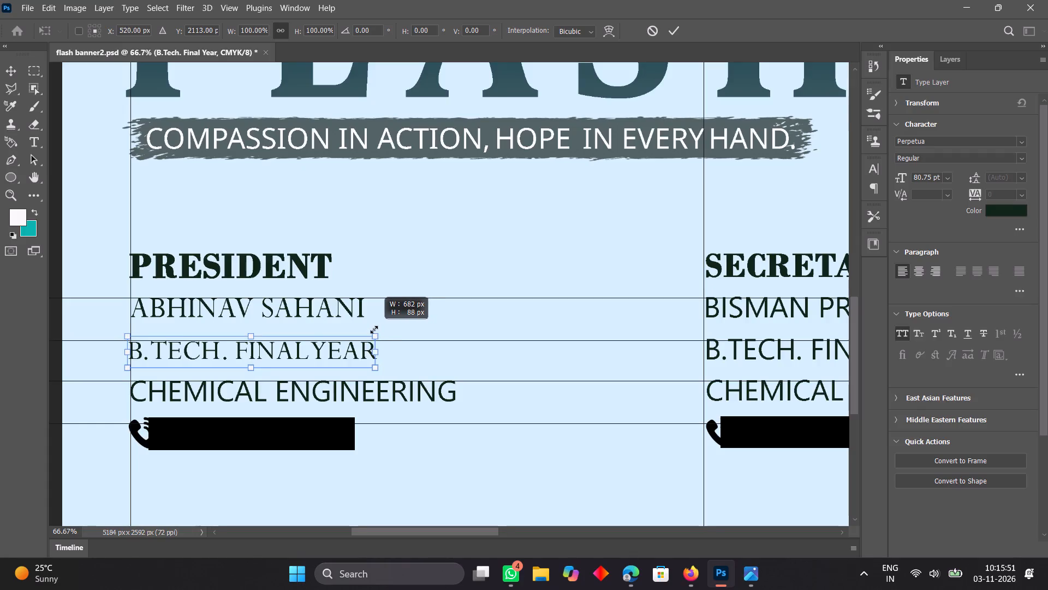
drag(374, 329, 371, 330)
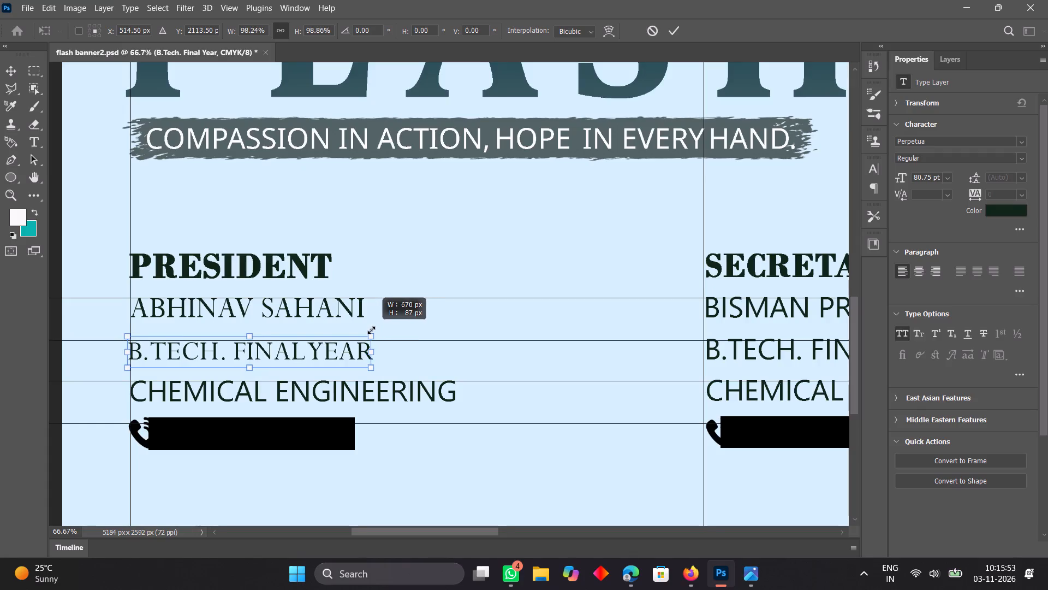
drag(371, 330, 368, 331)
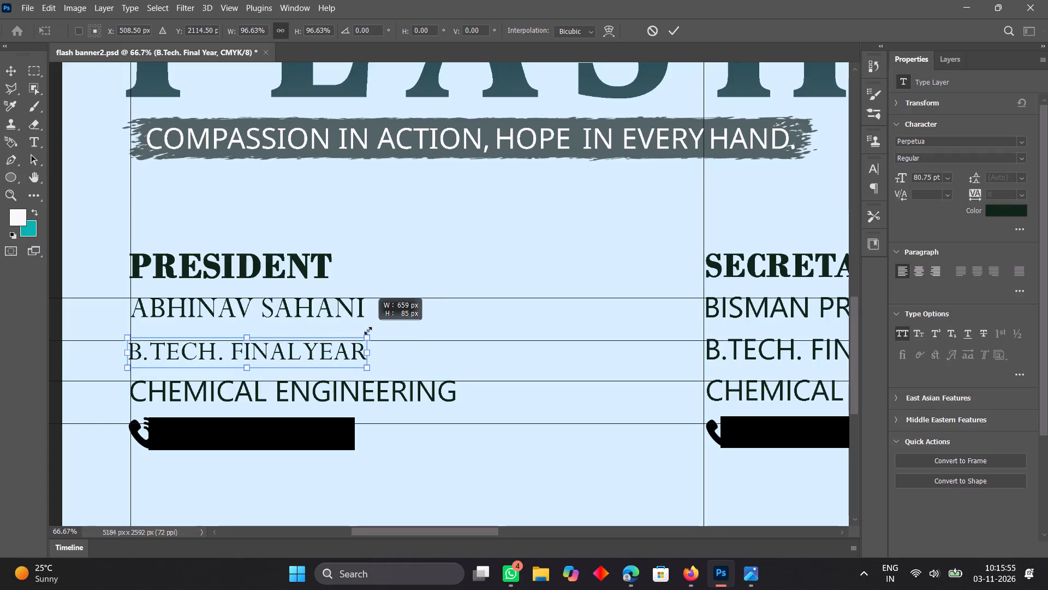
drag(368, 331, 375, 329)
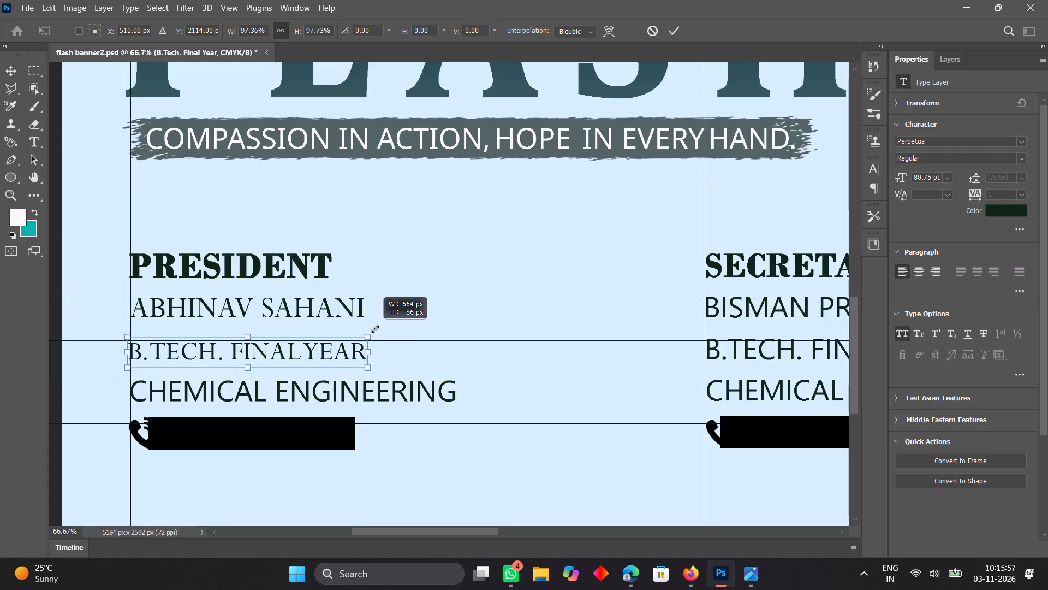
drag(375, 329, 384, 324)
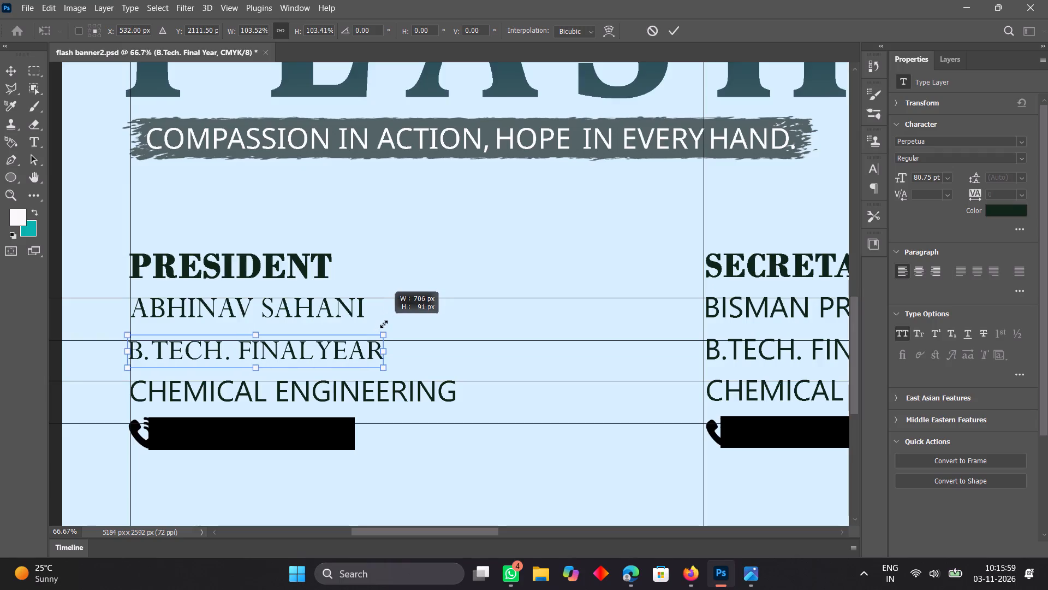
drag(384, 324, 382, 324)
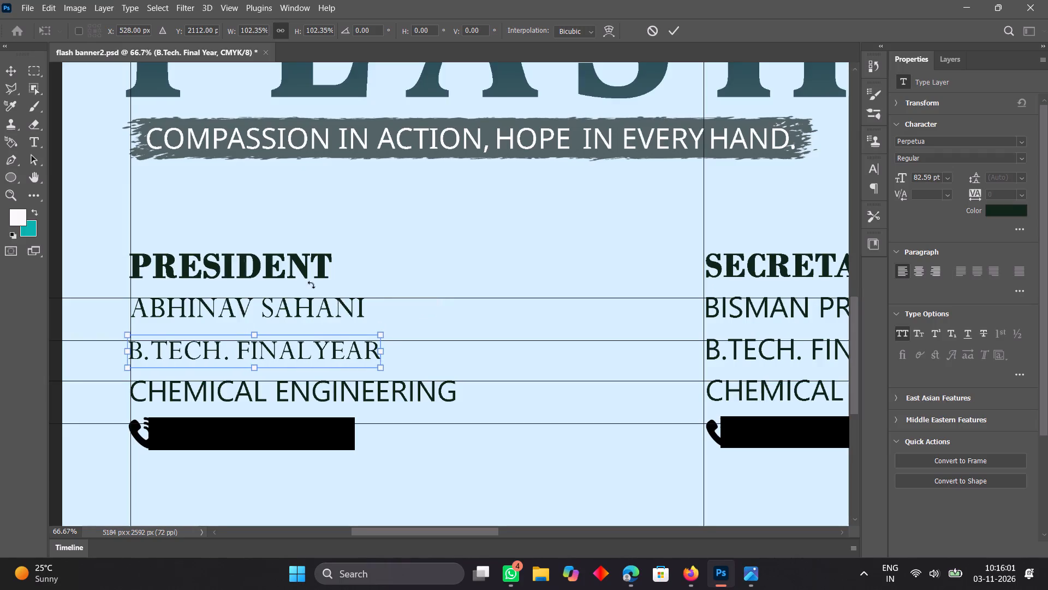
click(6, 69)
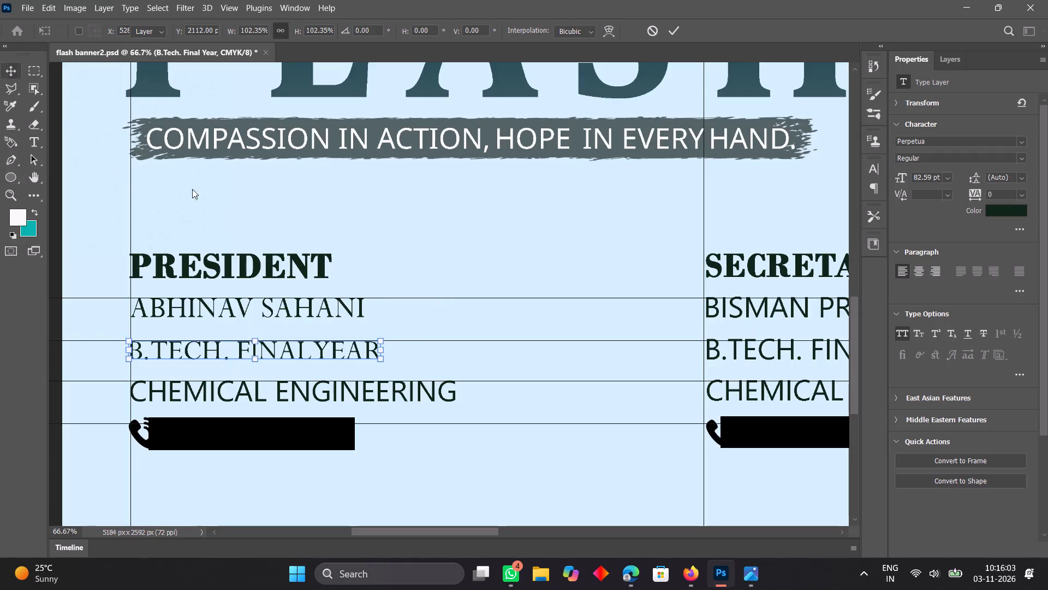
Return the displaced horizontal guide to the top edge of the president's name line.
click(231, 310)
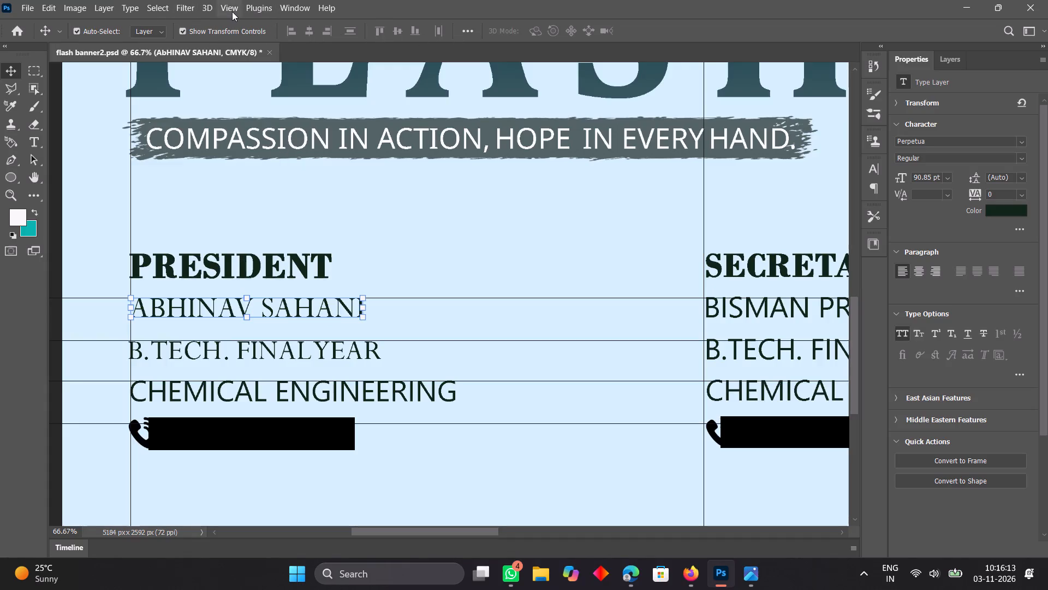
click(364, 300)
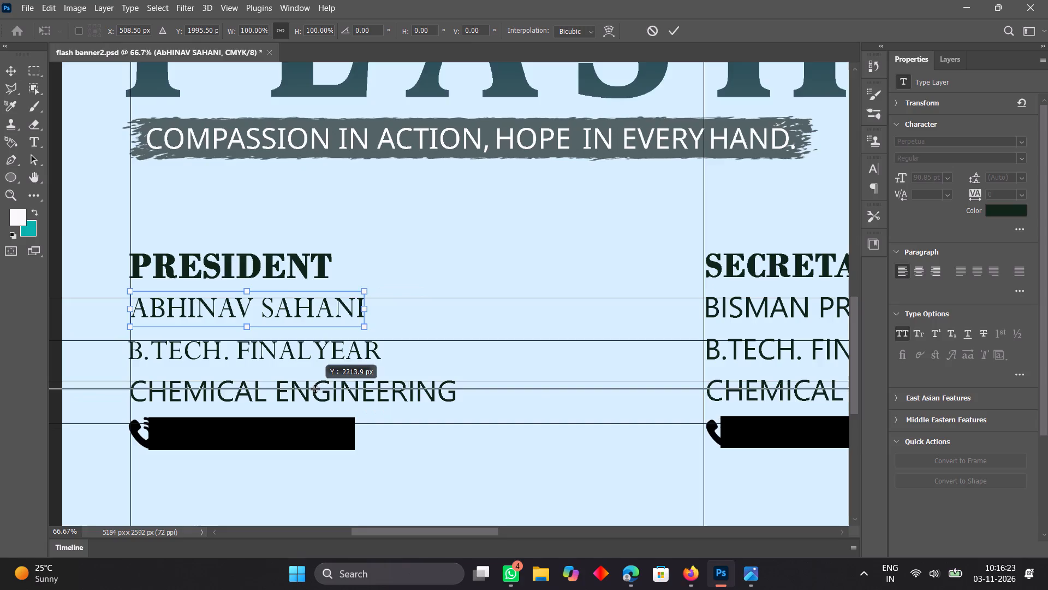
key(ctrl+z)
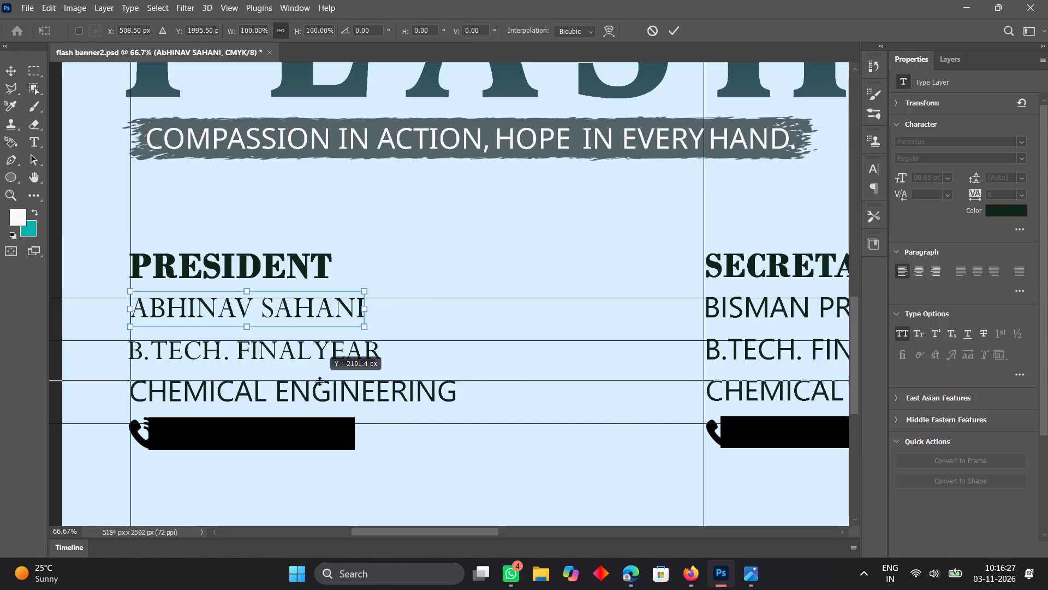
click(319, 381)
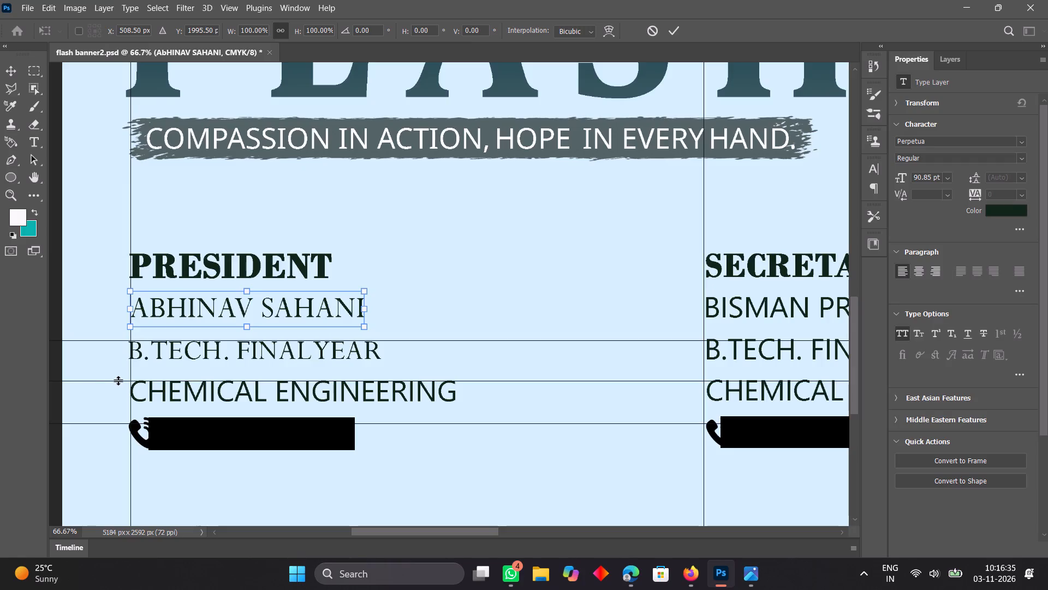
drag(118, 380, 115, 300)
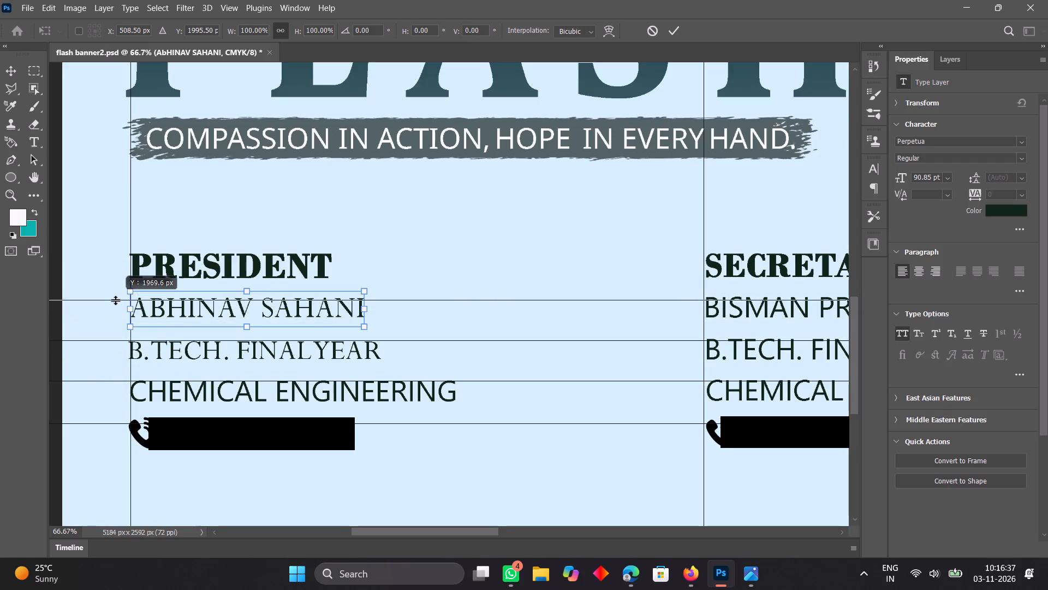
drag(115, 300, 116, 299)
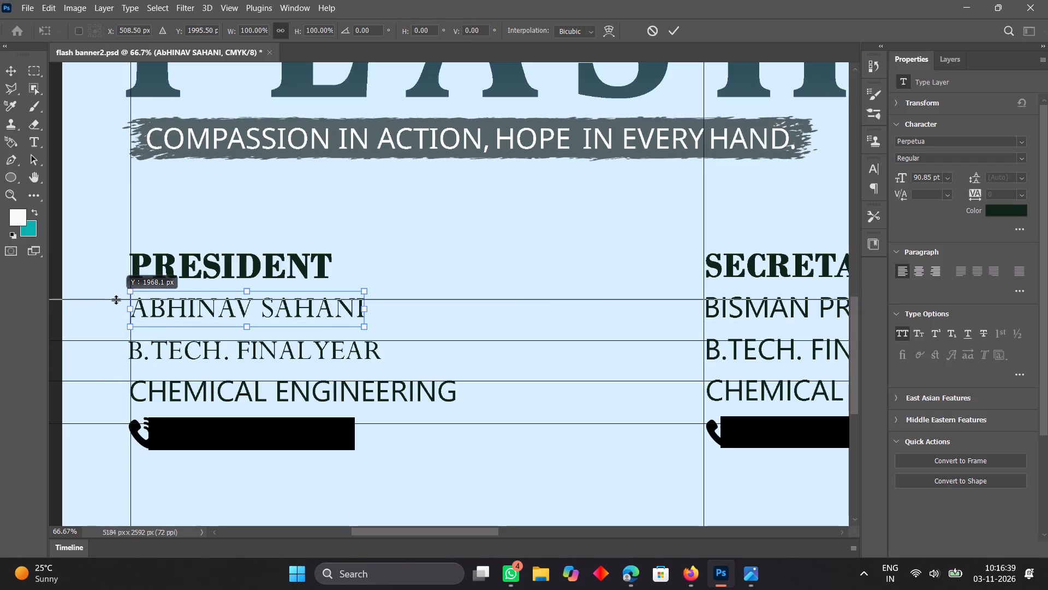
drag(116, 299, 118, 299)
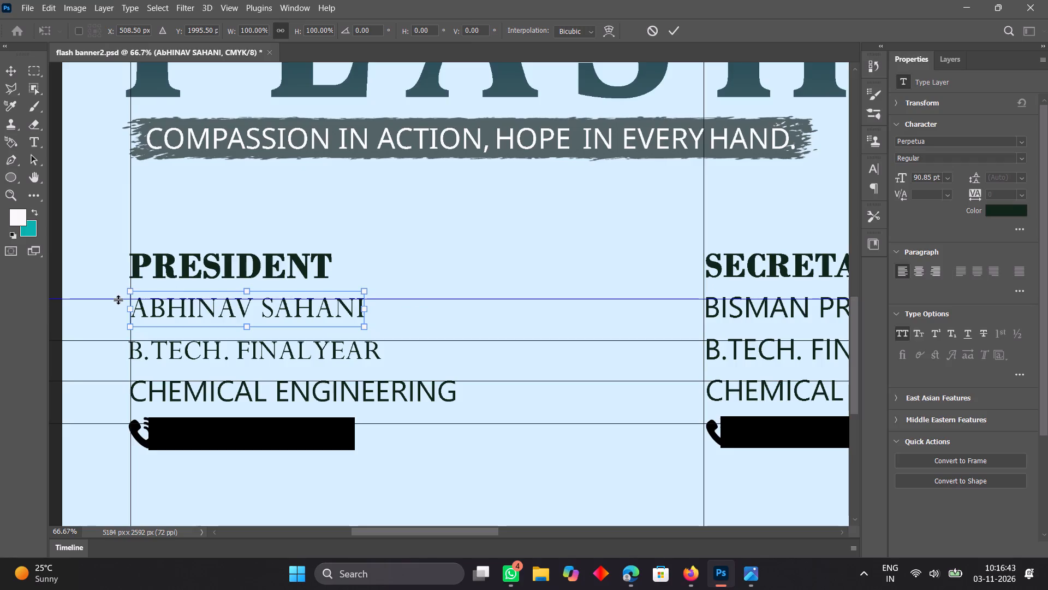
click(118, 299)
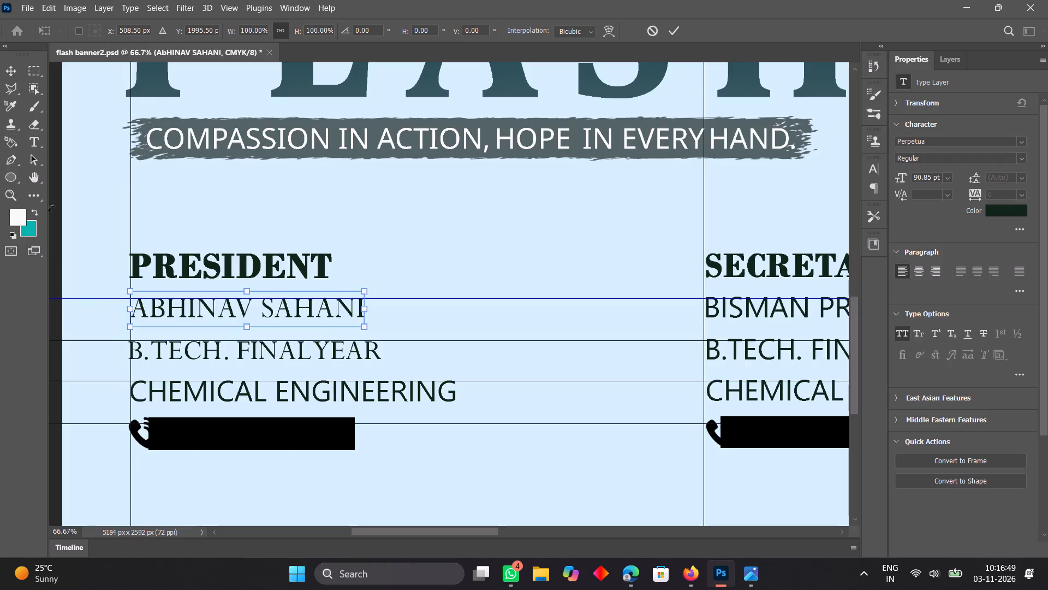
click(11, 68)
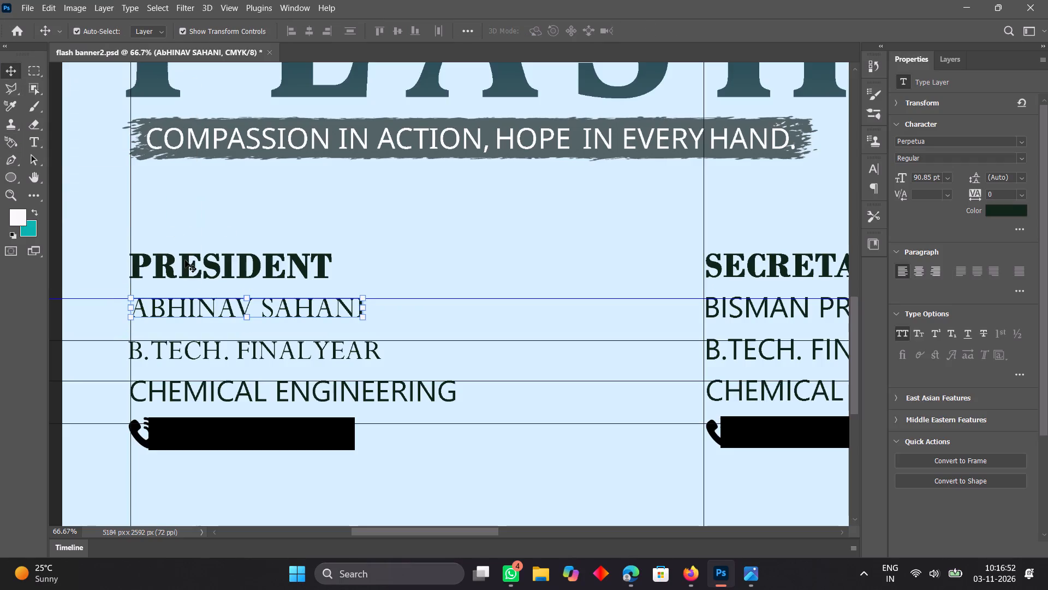
Shift the horizontal guide at the top of the president's name line slightly up to about 1964 px.
click(185, 259)
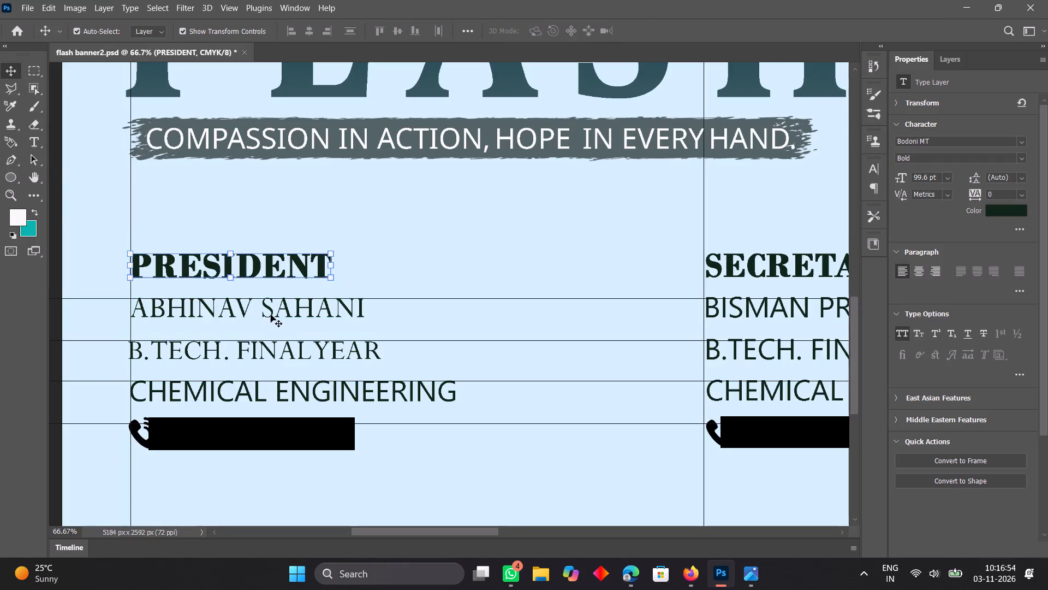
click(270, 315)
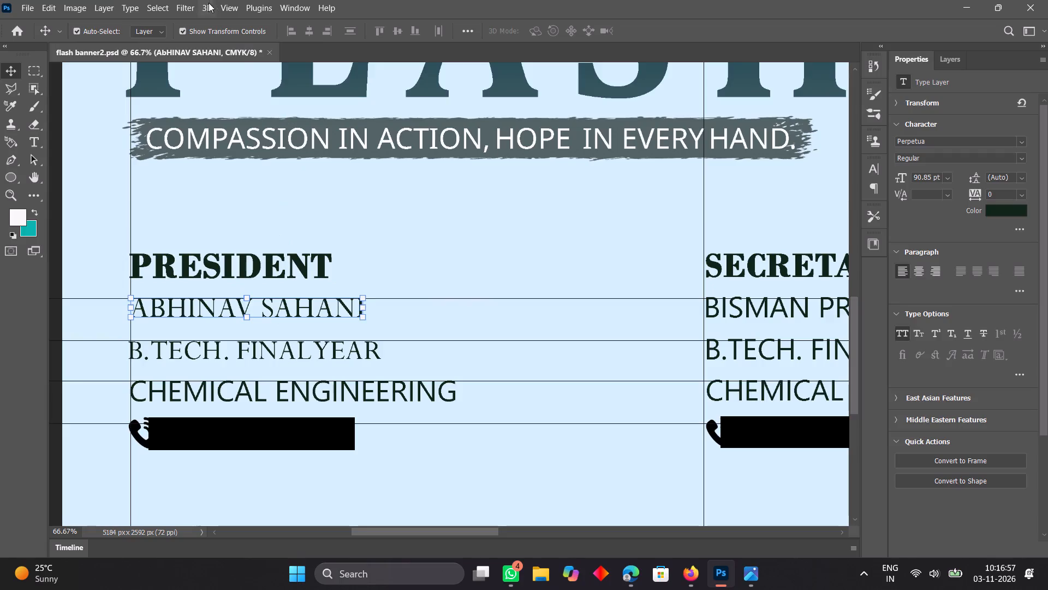
click(364, 300)
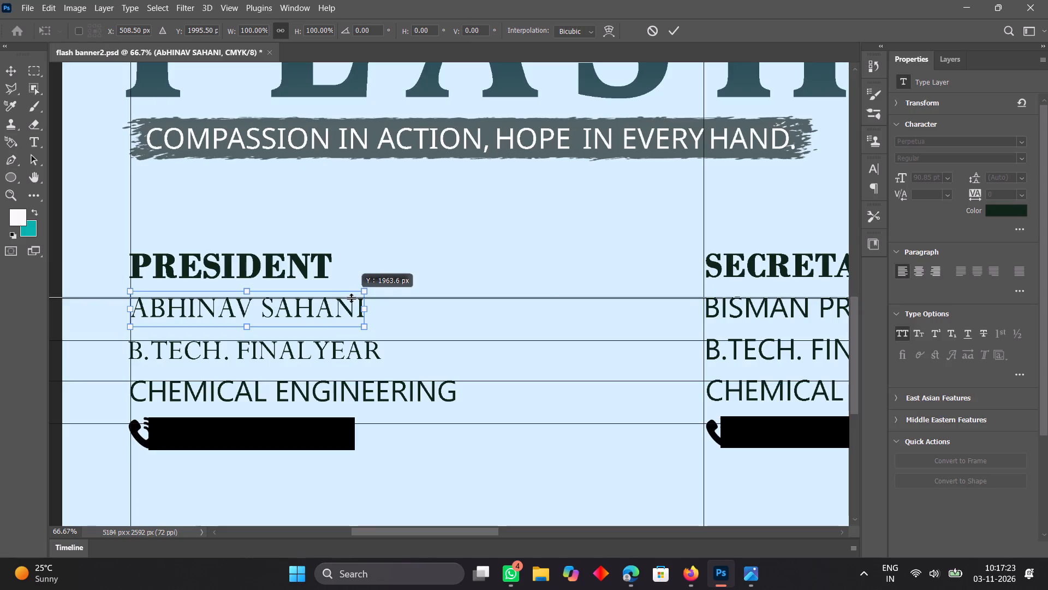
click(351, 298)
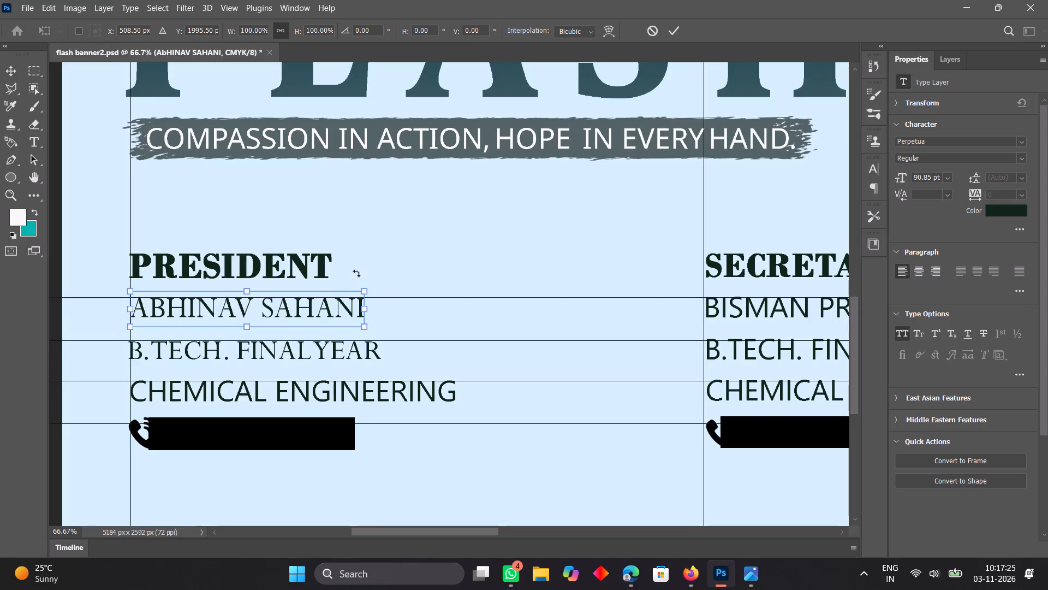
click(12, 68)
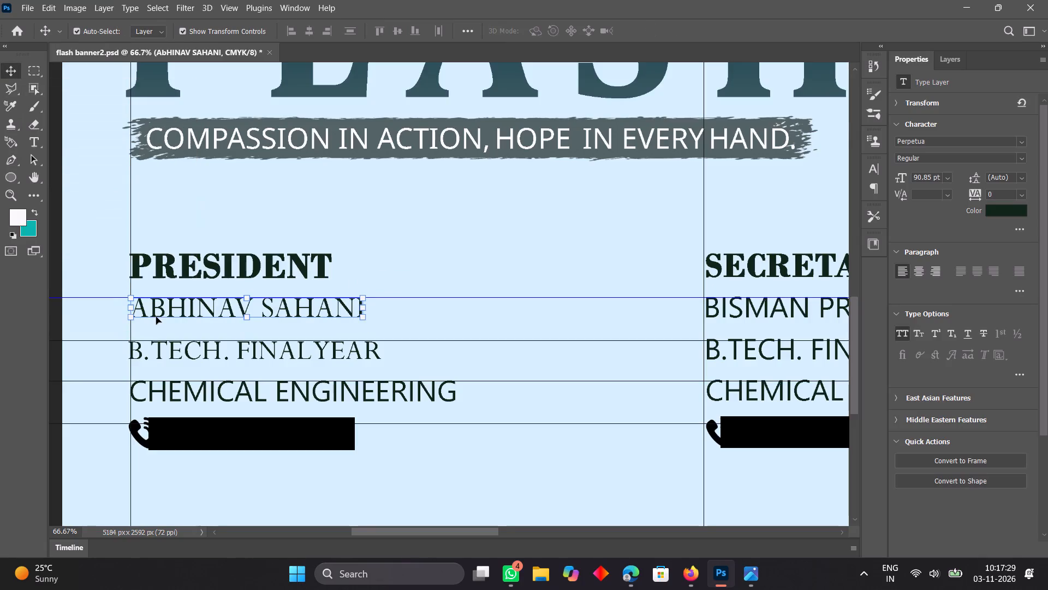
Nudge the president's name line up by a net 1 px to meet the guide.
key(Up)
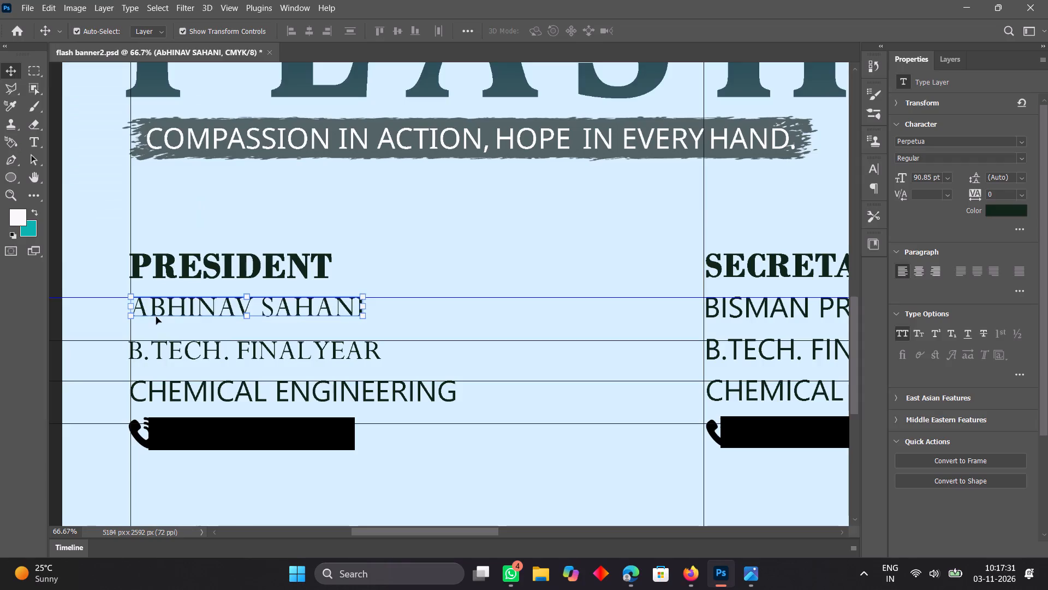
key(Down)
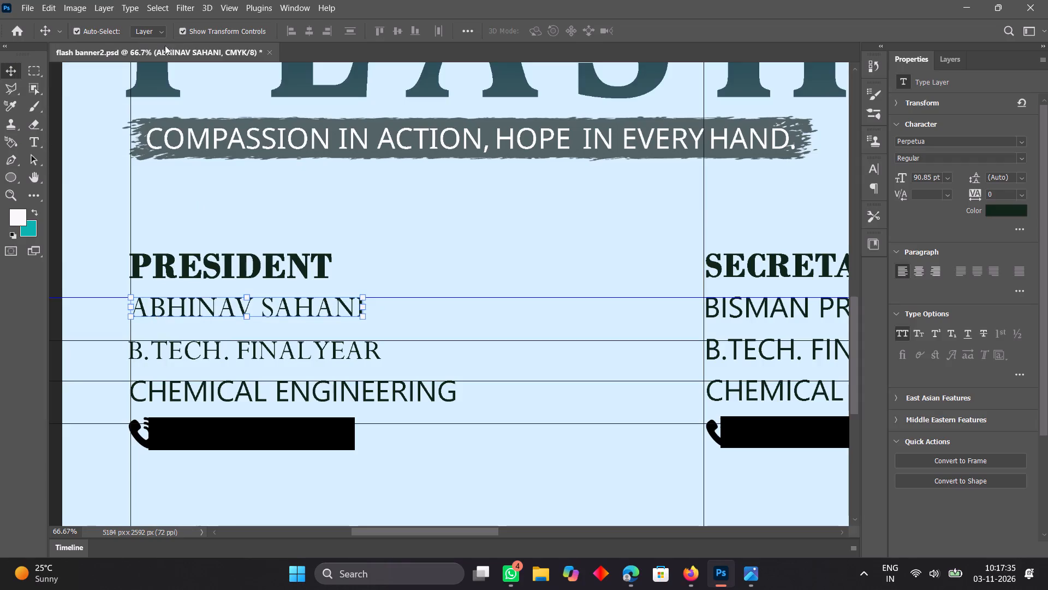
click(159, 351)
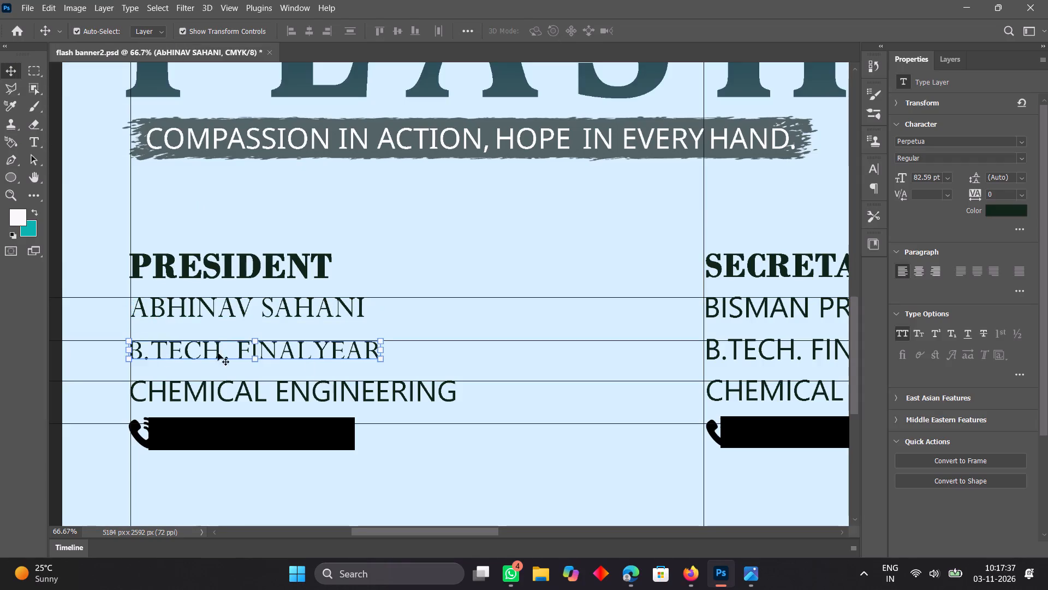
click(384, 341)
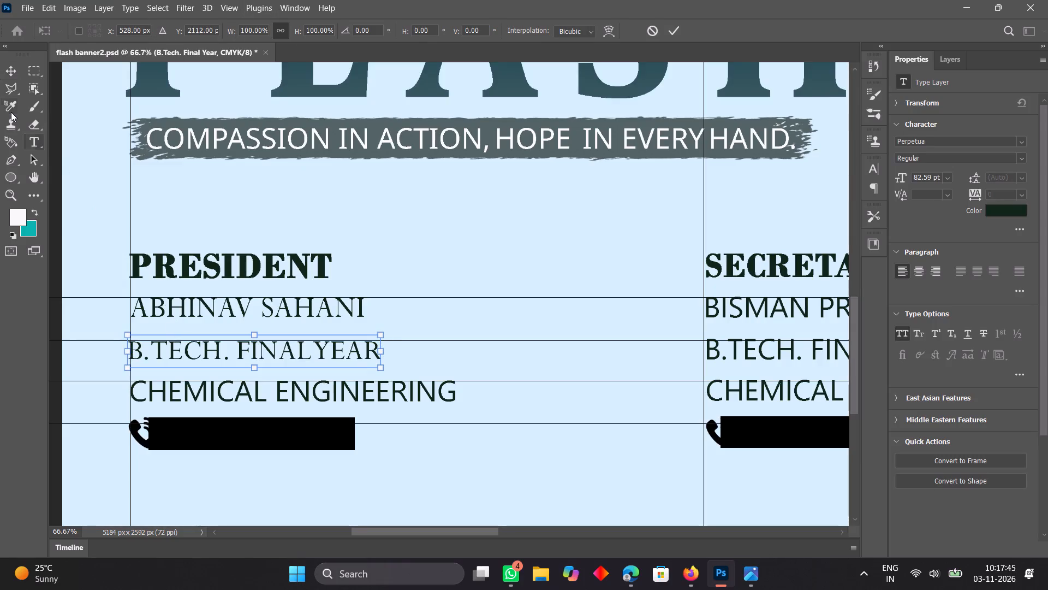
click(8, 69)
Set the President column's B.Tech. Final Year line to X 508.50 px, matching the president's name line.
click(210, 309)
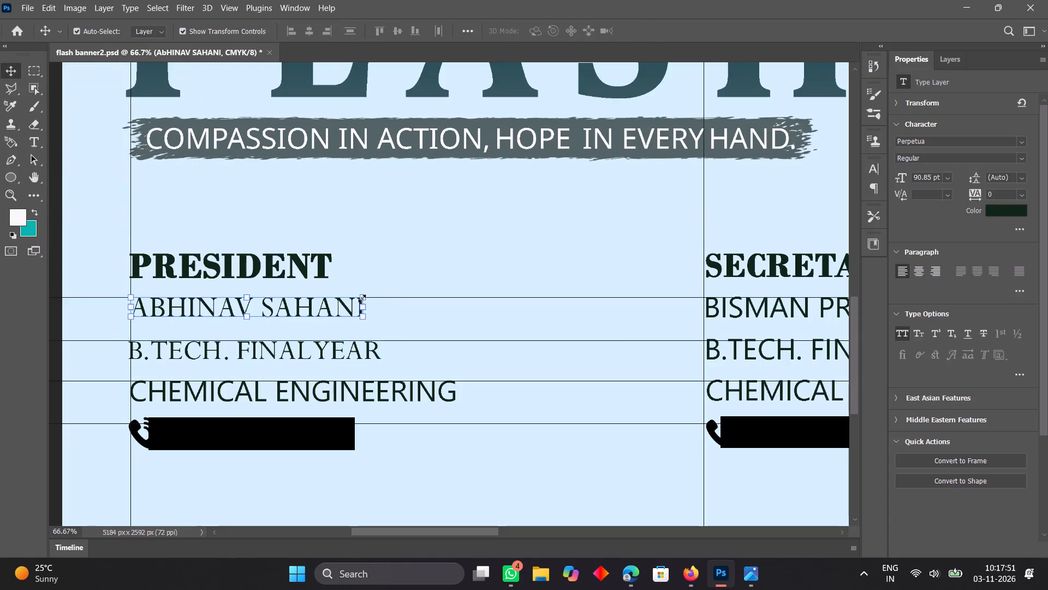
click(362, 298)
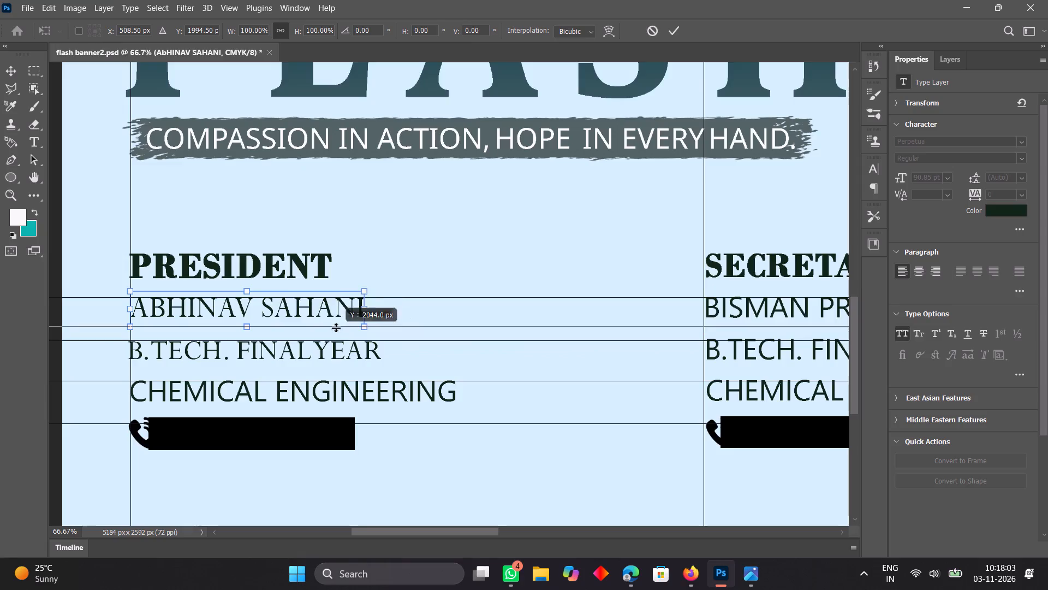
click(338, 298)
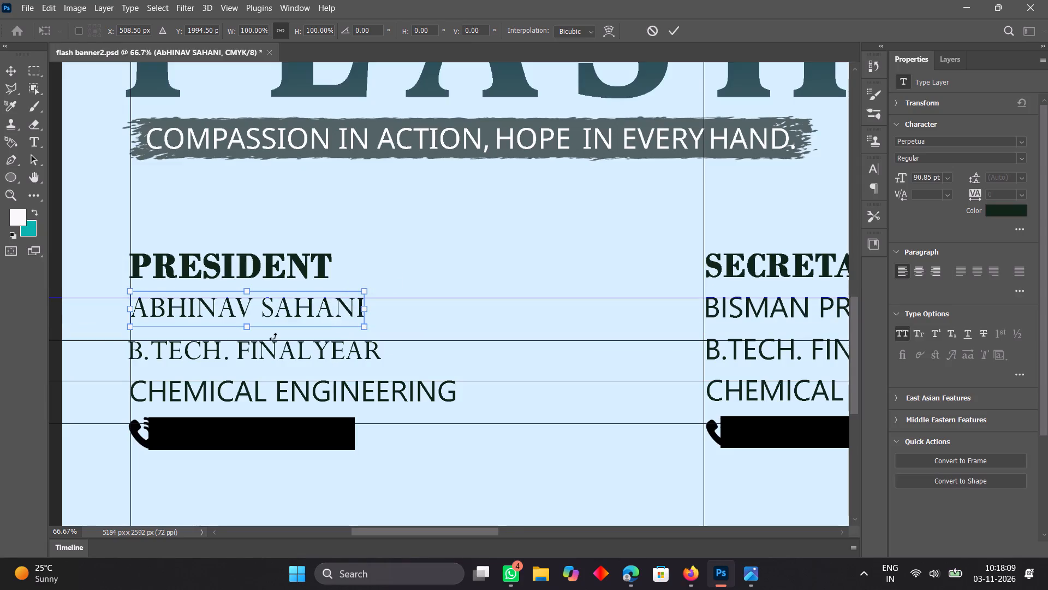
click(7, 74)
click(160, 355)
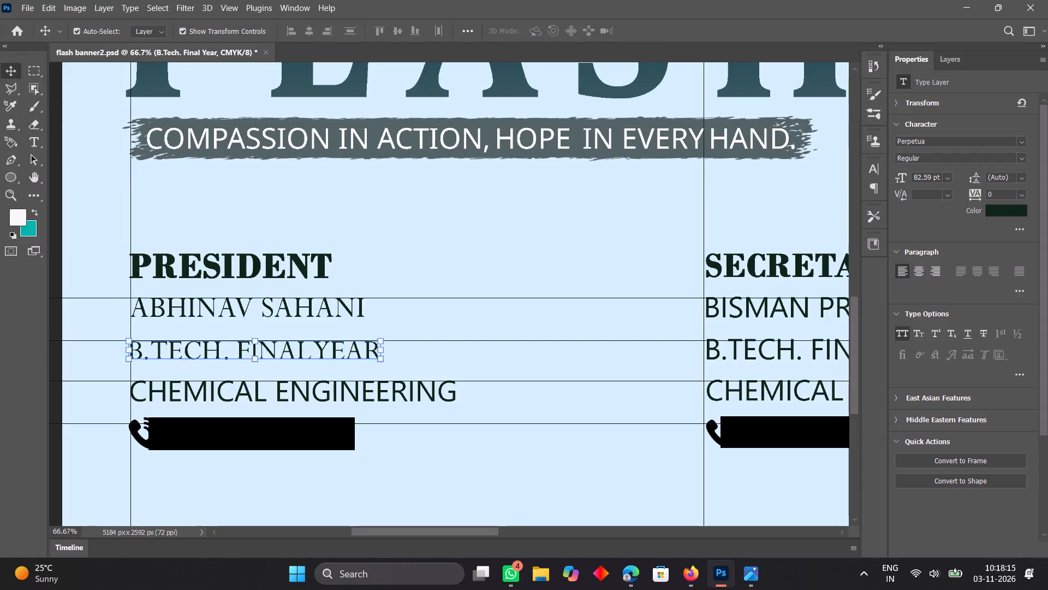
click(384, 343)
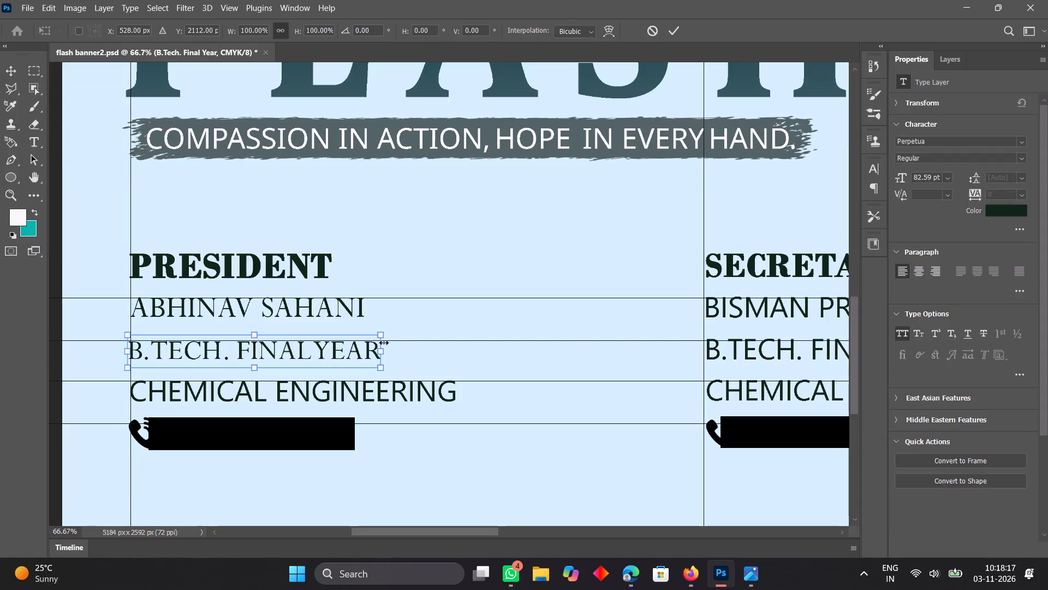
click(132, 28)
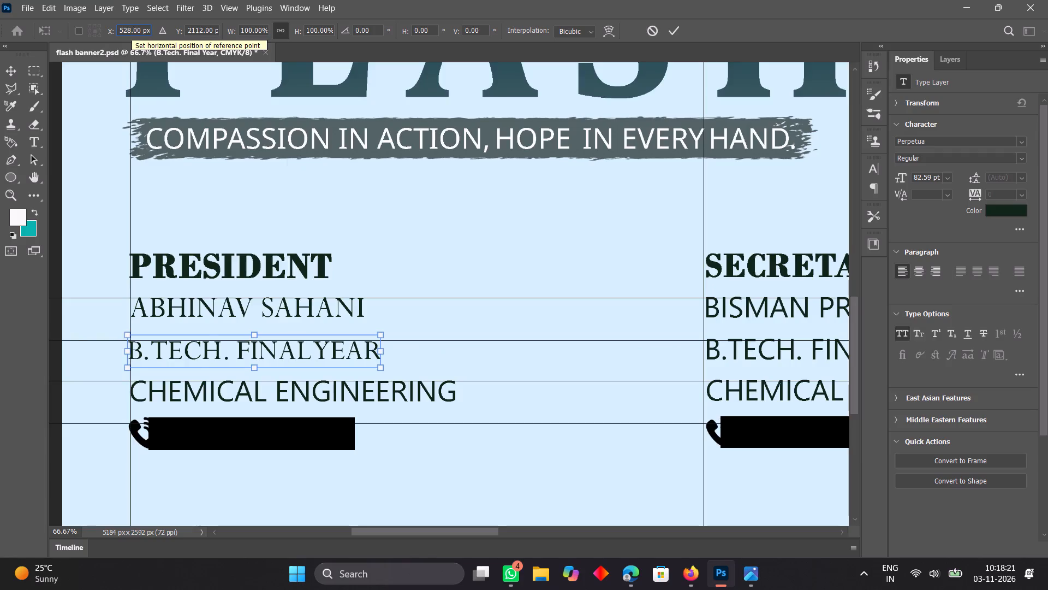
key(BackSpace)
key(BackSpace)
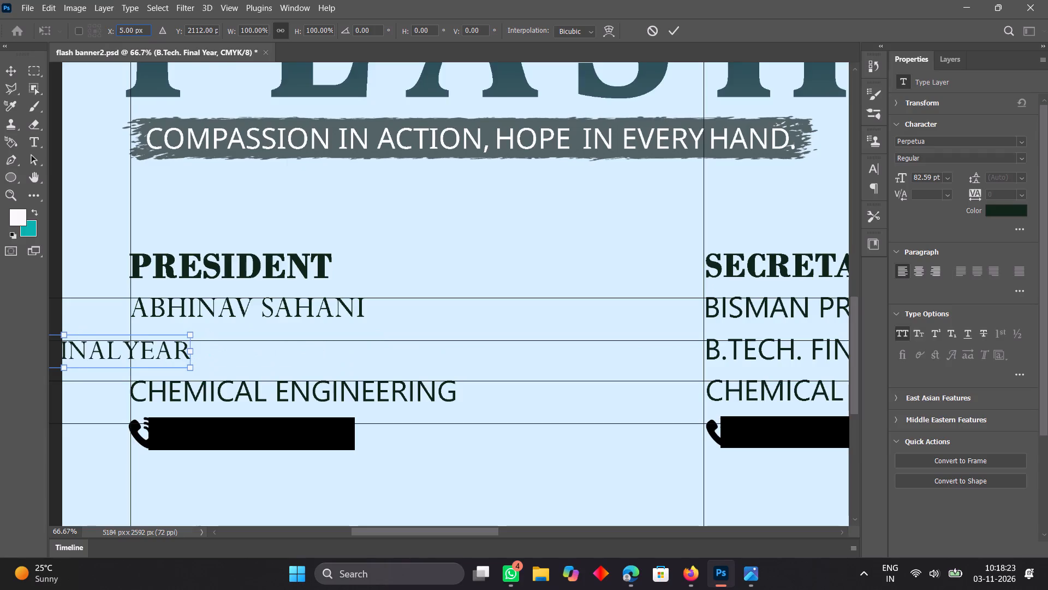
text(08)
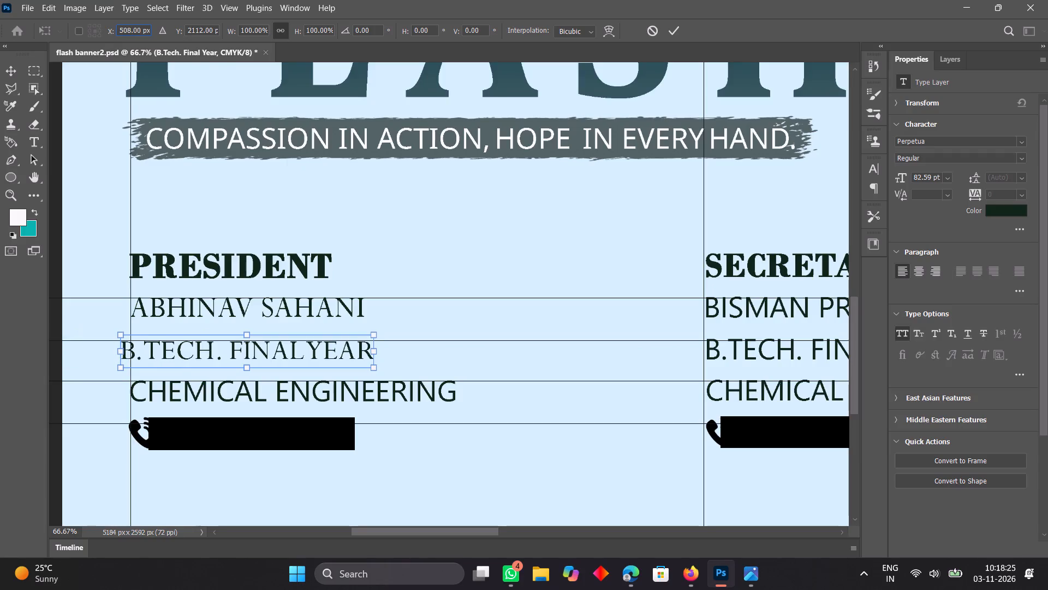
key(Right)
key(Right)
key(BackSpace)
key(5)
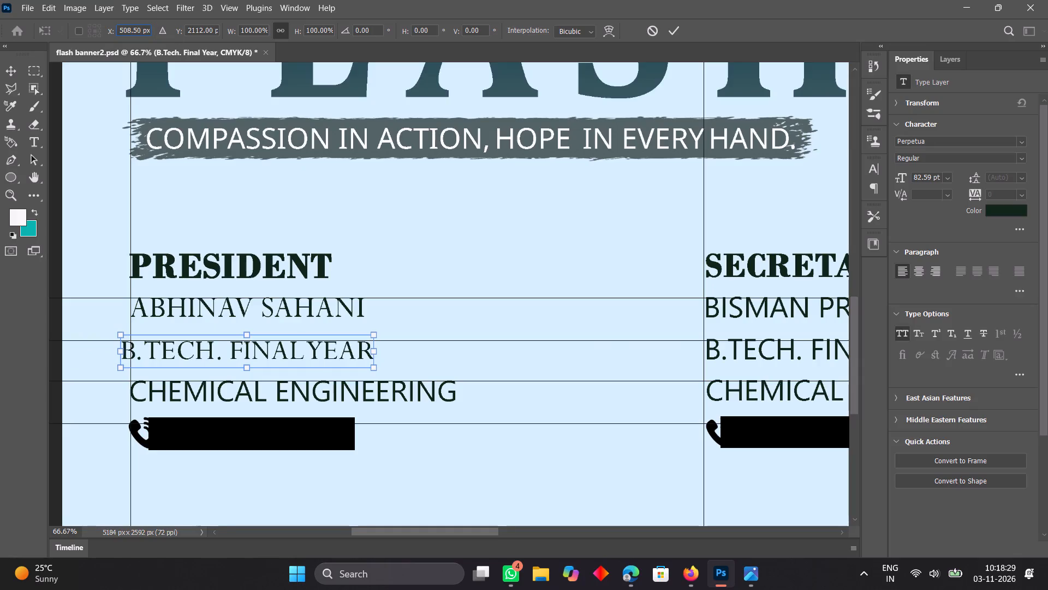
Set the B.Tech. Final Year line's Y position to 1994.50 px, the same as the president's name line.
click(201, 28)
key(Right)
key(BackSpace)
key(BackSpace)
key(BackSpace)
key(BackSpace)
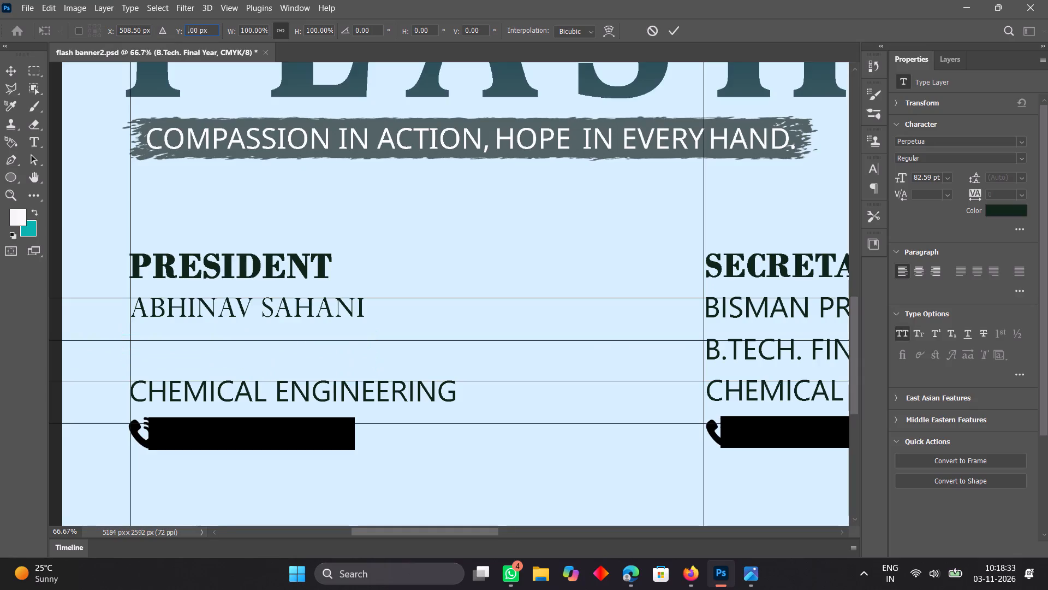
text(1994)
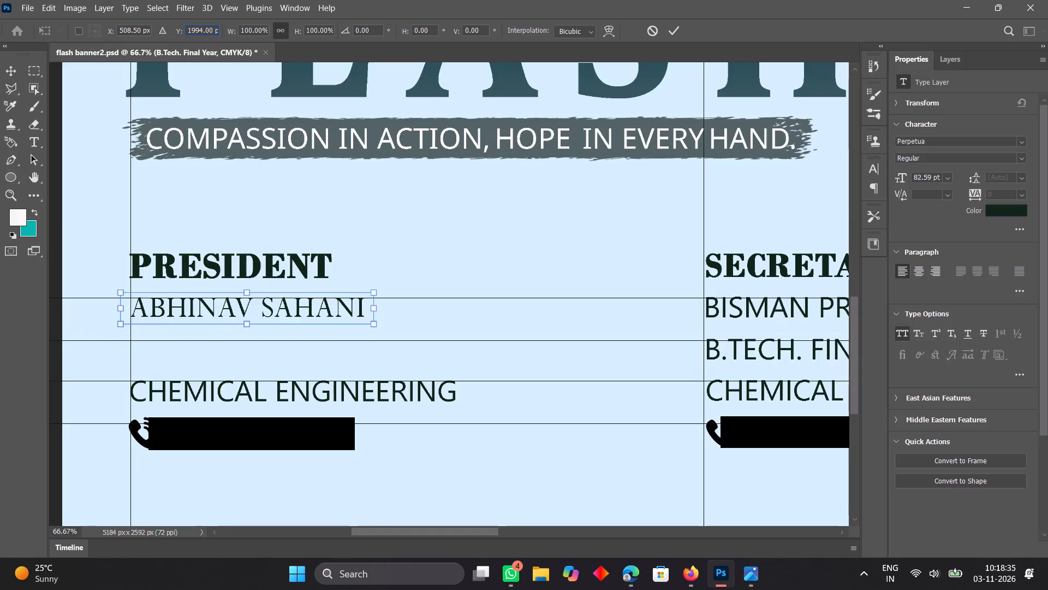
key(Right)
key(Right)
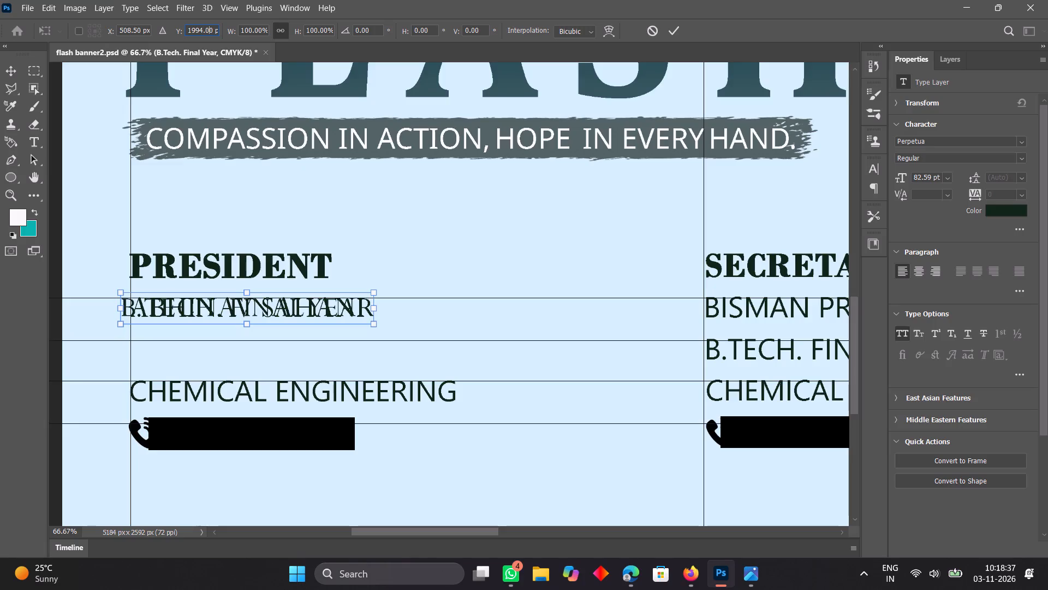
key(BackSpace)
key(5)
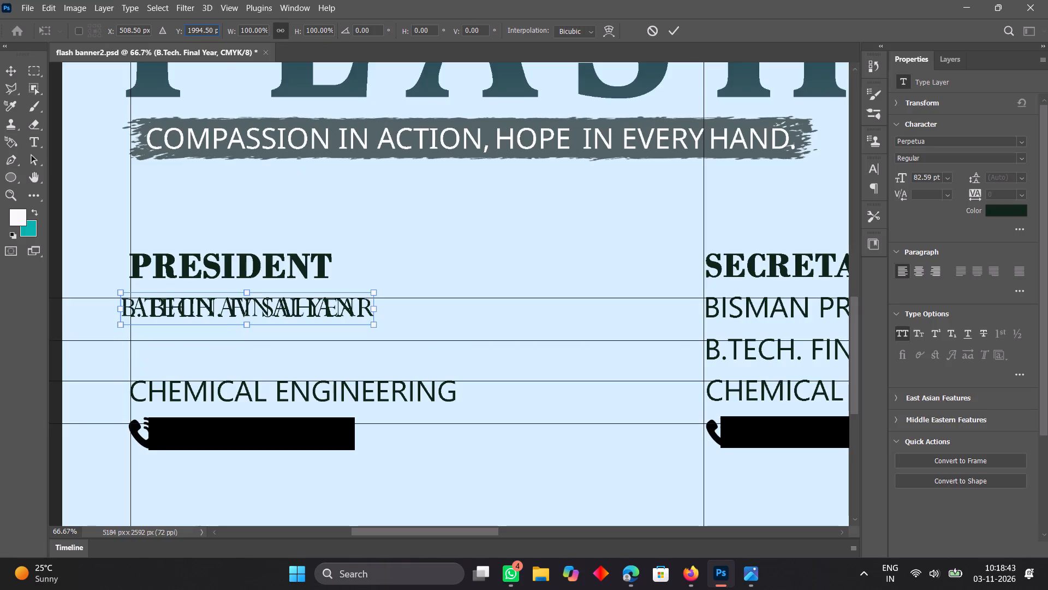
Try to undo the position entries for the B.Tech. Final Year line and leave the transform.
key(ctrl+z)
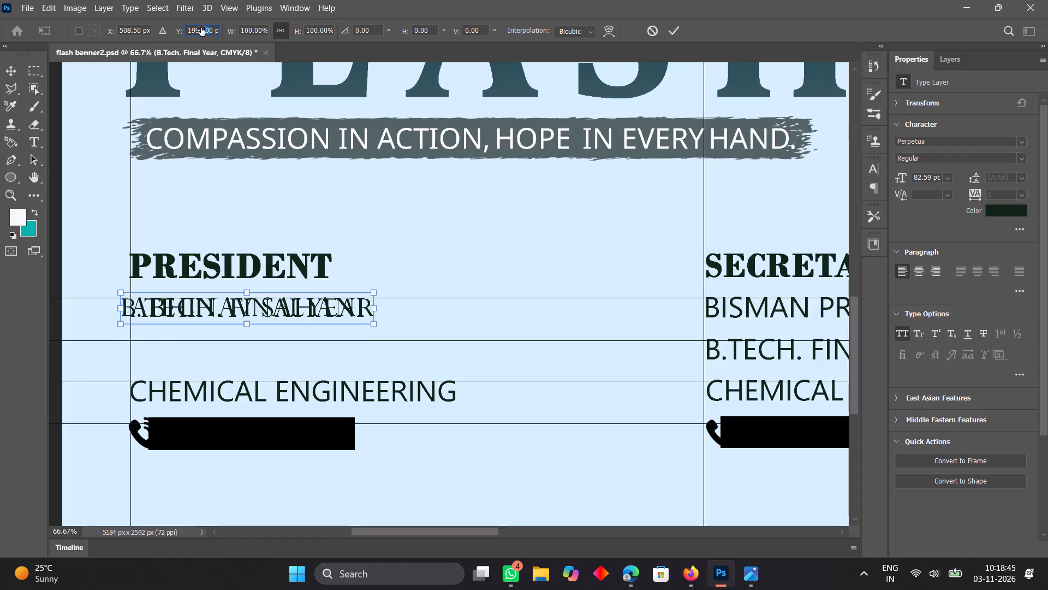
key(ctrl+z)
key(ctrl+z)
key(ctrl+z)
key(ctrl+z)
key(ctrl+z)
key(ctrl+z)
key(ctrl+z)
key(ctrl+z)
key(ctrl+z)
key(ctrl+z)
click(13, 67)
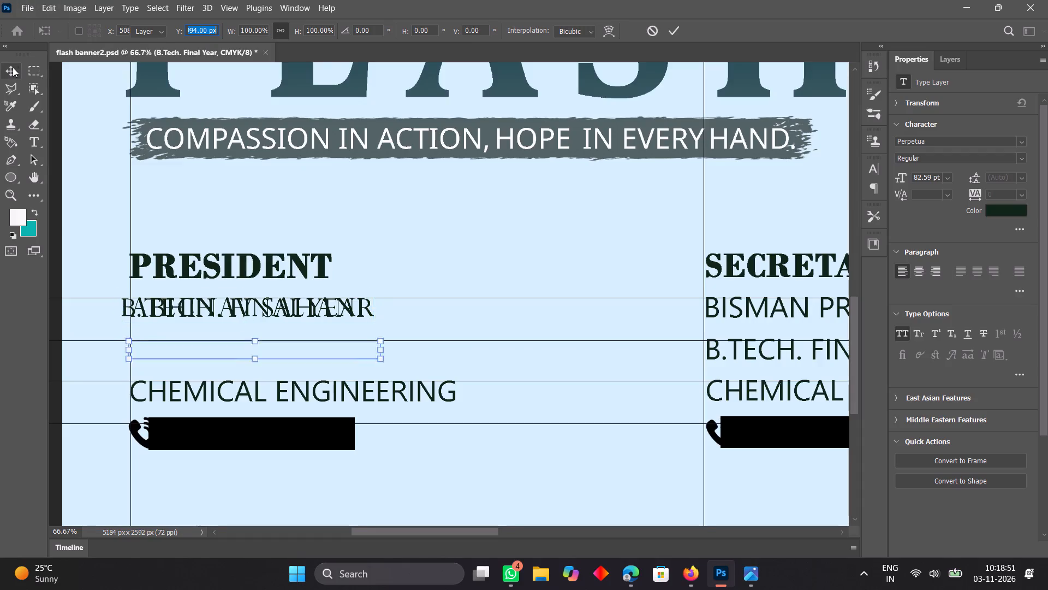
Move the B.Tech. Final Year line back down to its guide between the president's name and the Chemical Engineering line.
key(Down)
key(Down)
key(Down)
key(Down)
key(Down)
key(Down)
key(Down)
key(Down)
key(Down)
key(Down)
key(Down)
key(Down)
key(Down)
key(Down)
key(Down)
key(Down)
key(Down)
key(Down)
key(Down)
key(Down)
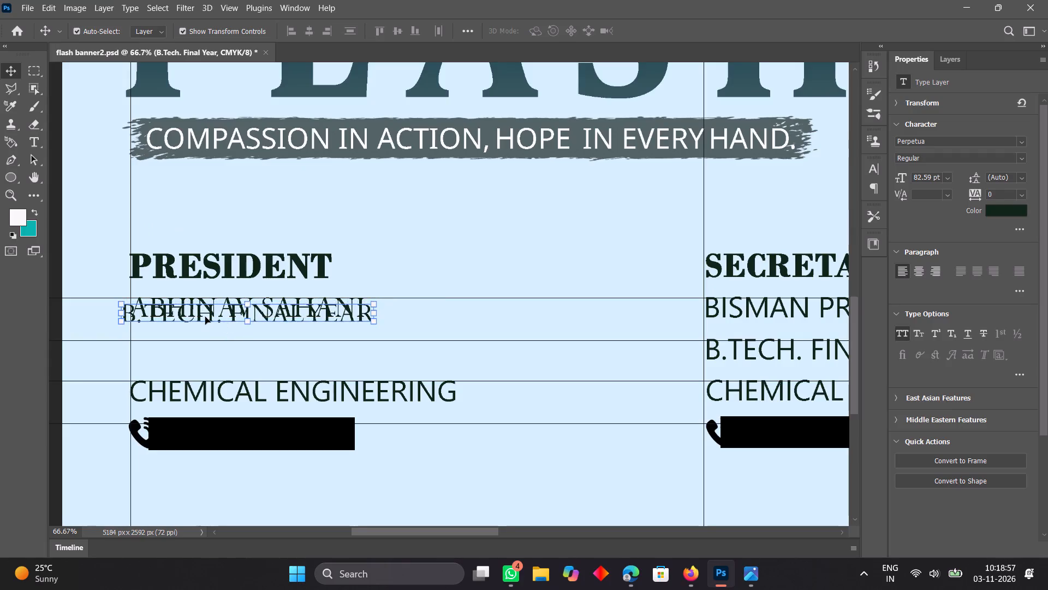
key(Down)
key(Down)
key(Down)
key(Down)
key(Down)
key(Down)
key(Down)
key(Down)
key(Down)
key(Down)
key(Down)
key(Down)
key(Down)
key(Down)
key(Down)
key(Down)
key(Down)
key(Down)
key(Down)
key(Down)
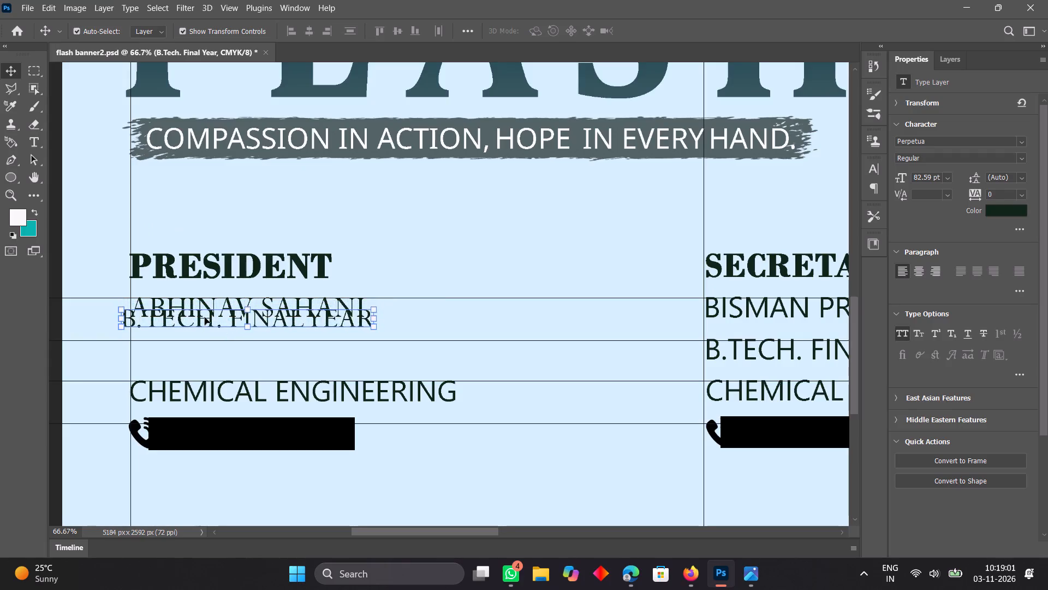
drag(210, 321, 218, 343)
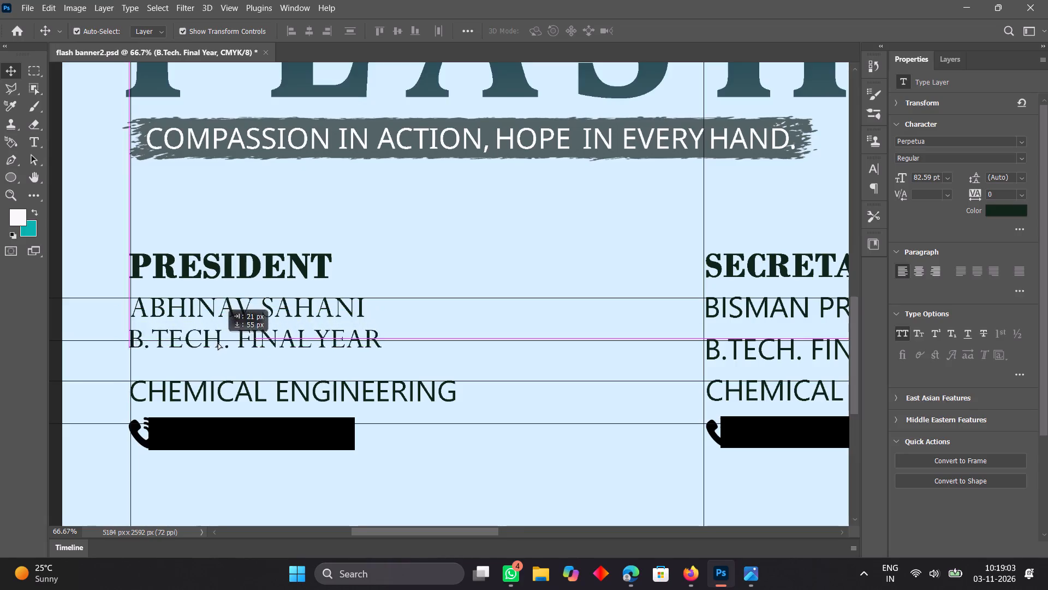
drag(218, 343, 219, 352)
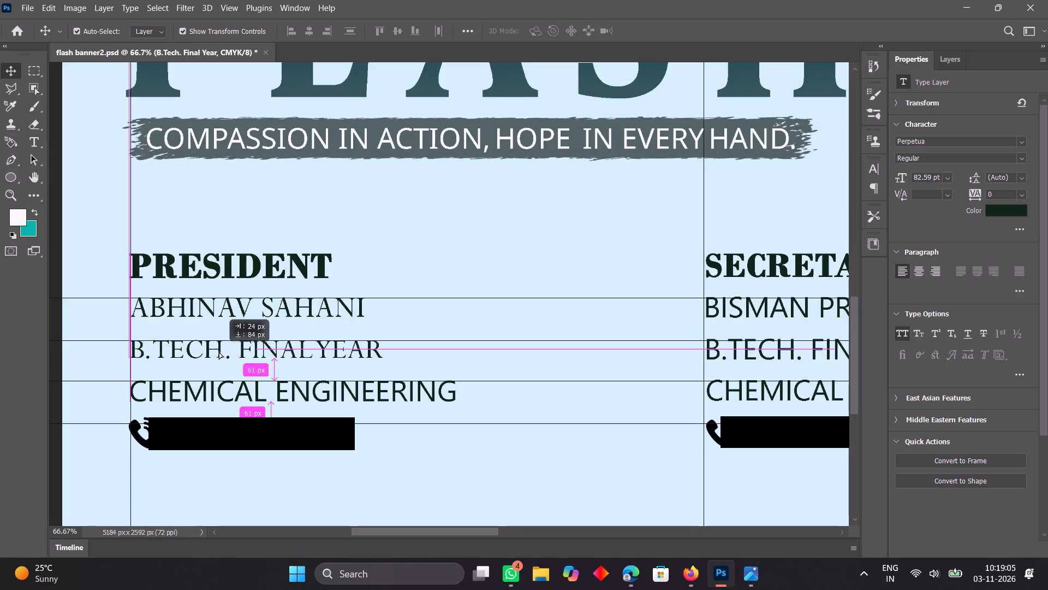
drag(219, 352, 222, 352)
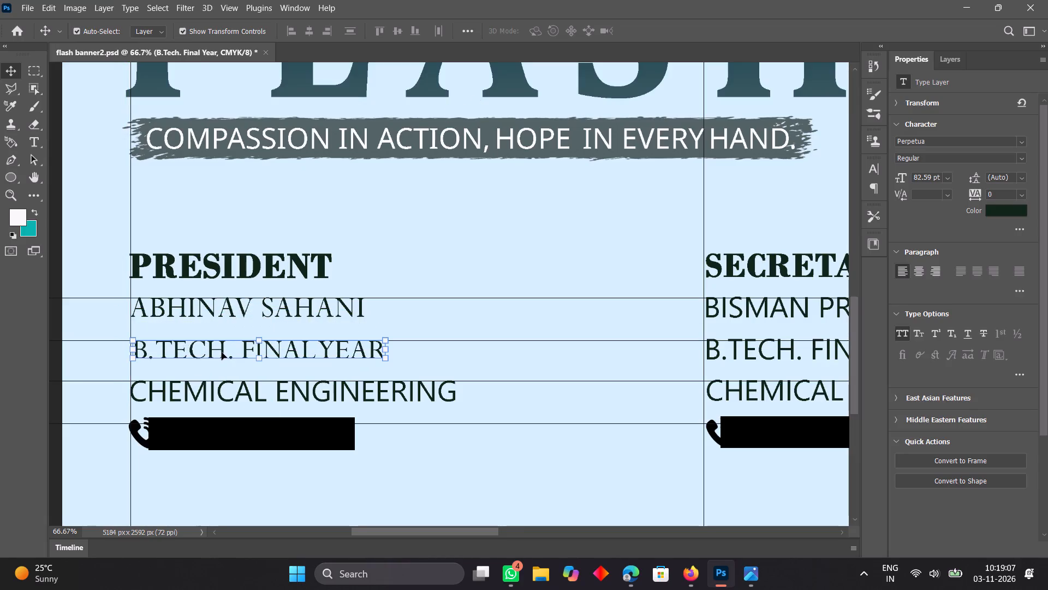
Hide the transform controls and nudge the B.Tech. Final Year line 3 px left to meet the vertical guide.
click(182, 28)
key(Left)
key(Left)
key(Left)
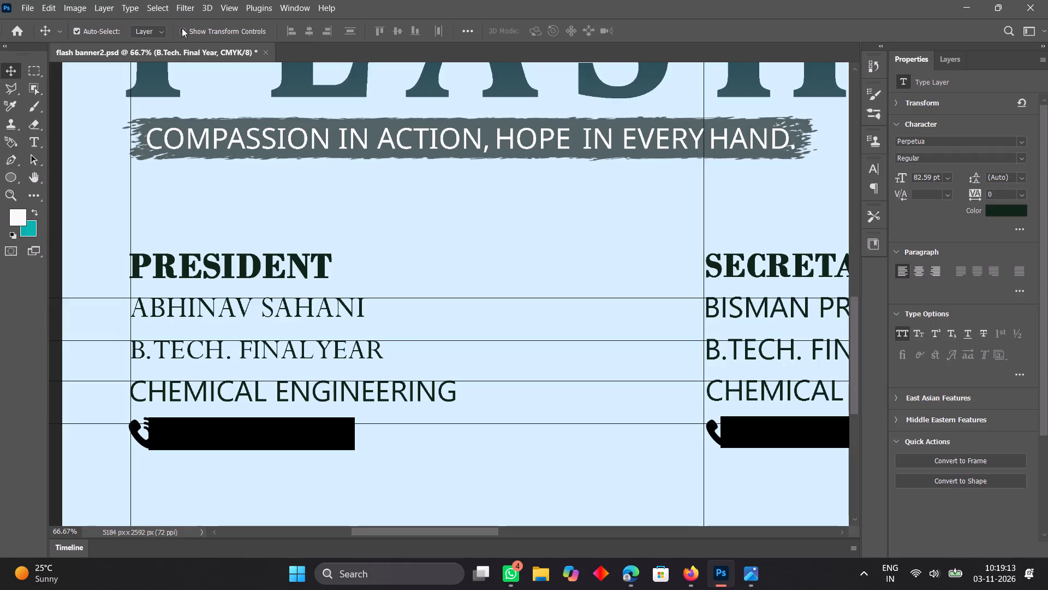
Change the President column's Chemical Engineering line to the Perpetua font.
click(177, 391)
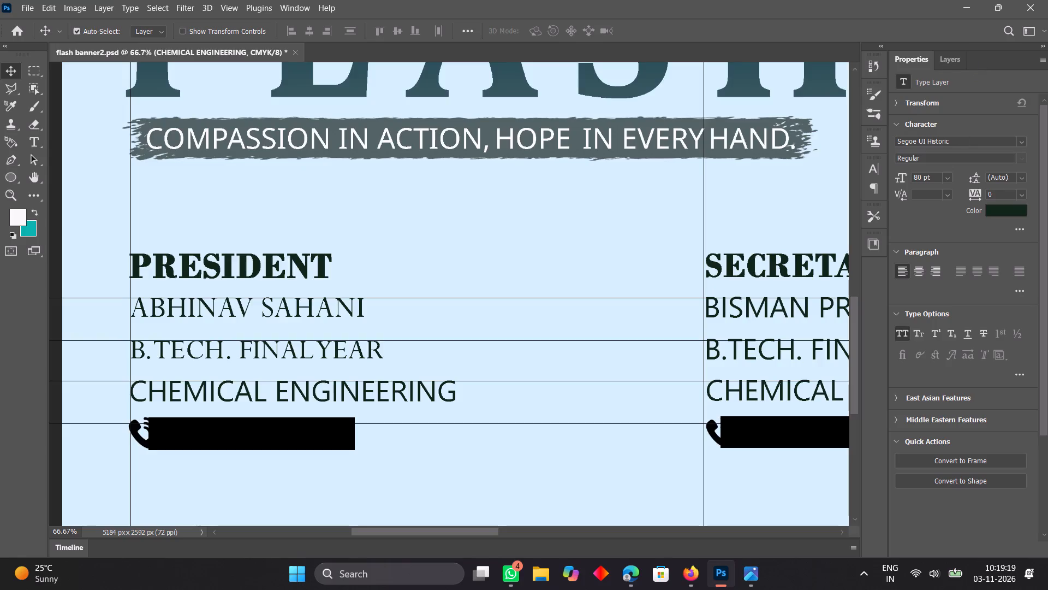
click(1023, 142)
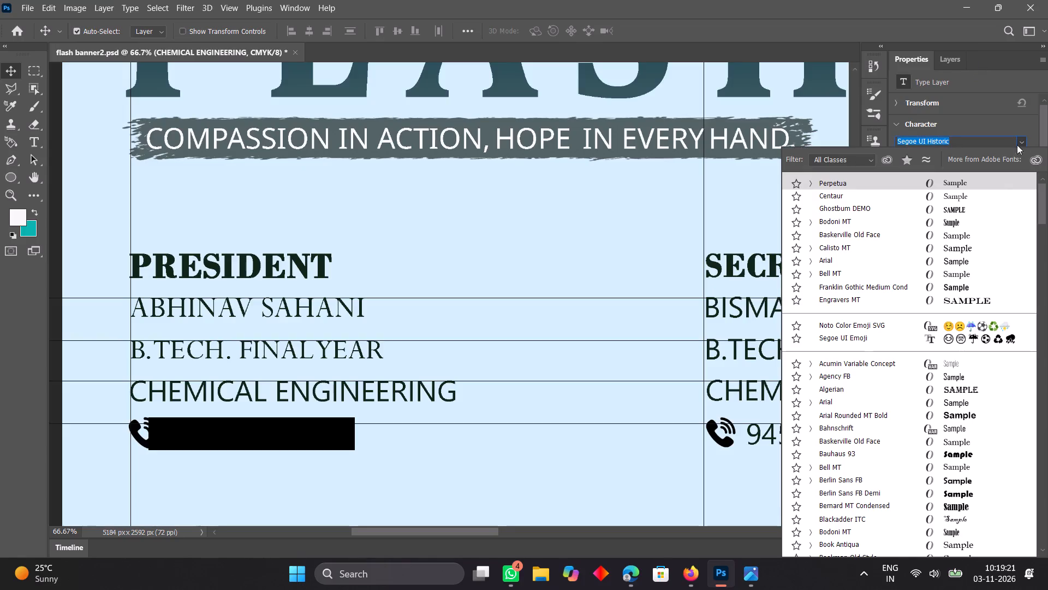
click(998, 181)
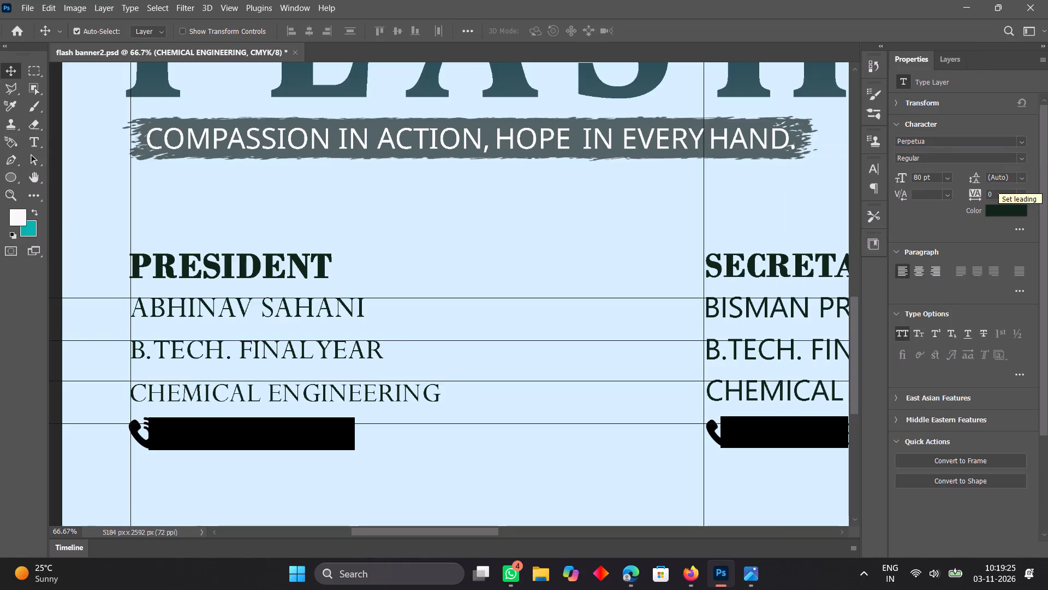
Nudge the President column's Chemical Engineering line about 7.5 px up and 1.5 px left to meet its guides.
click(181, 31)
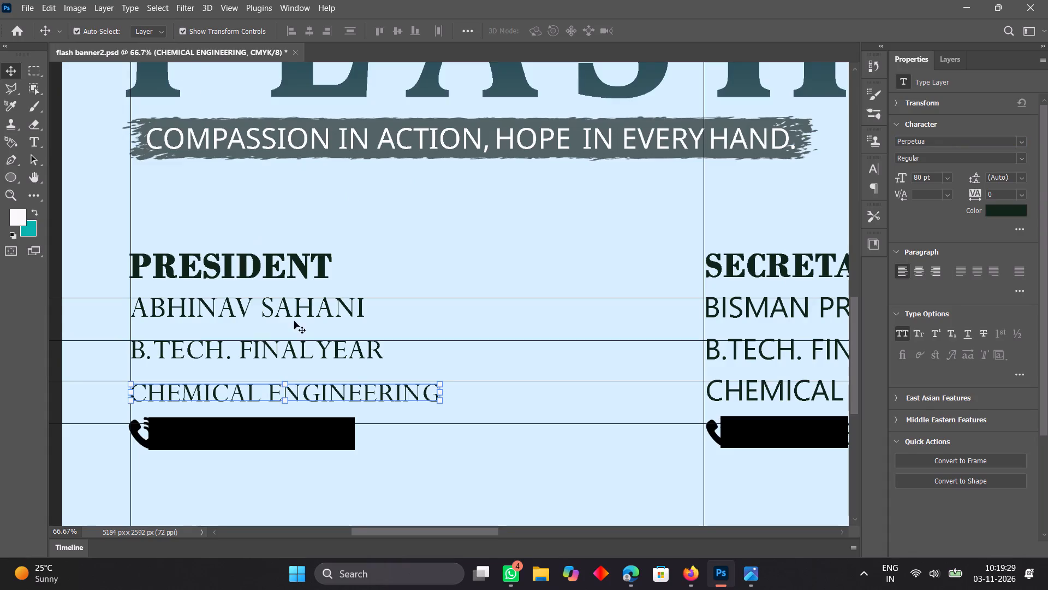
click(440, 385)
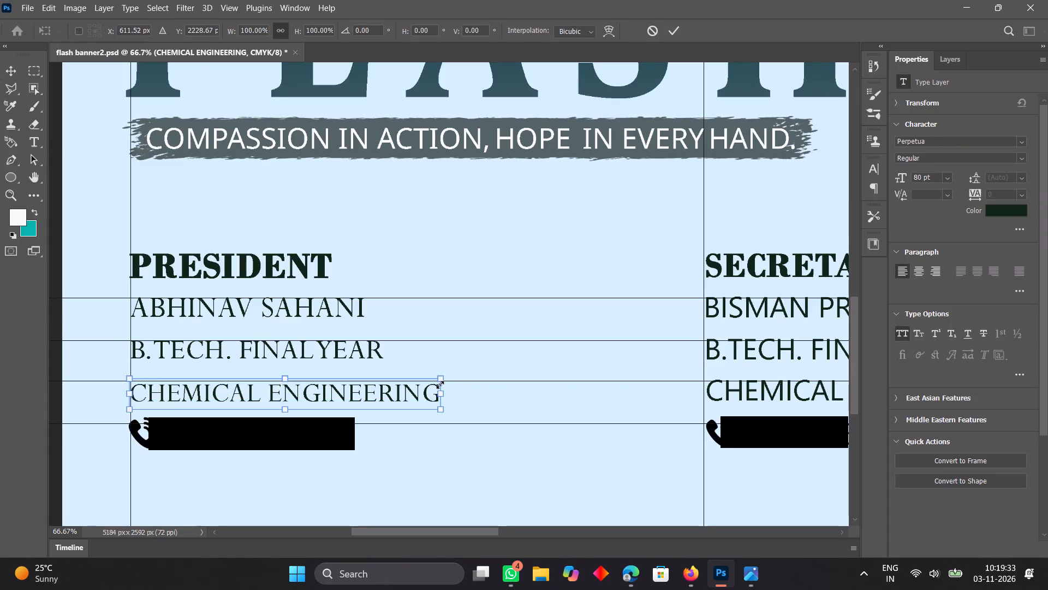
key(Up)
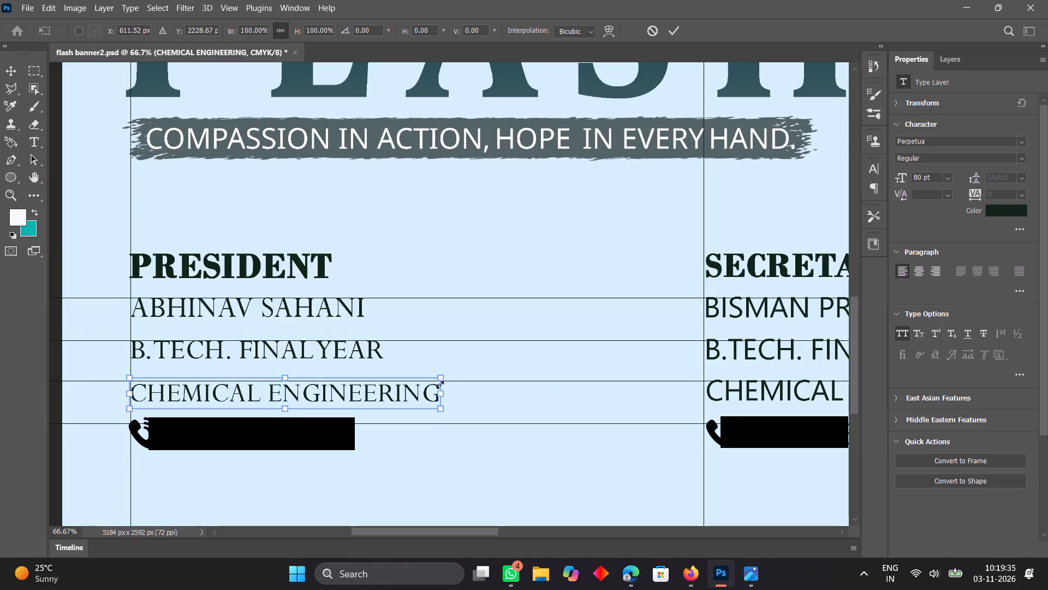
key(Up)
key(Up)
key(Up)
key(Up)
key(Up)
key(Up)
key(Up)
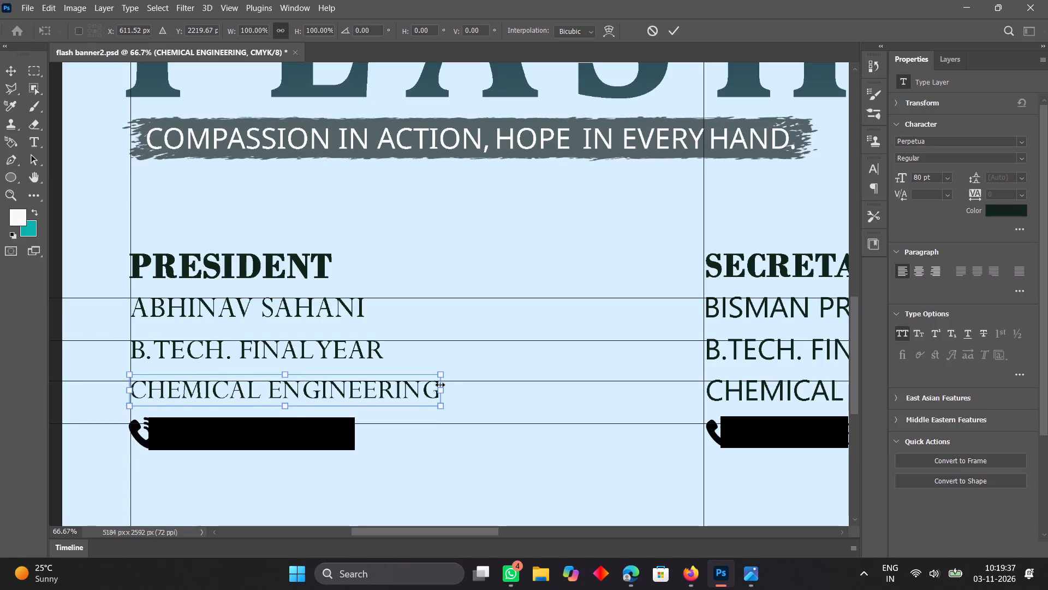
key(Down)
key(Down)
key(Down)
key(Down)
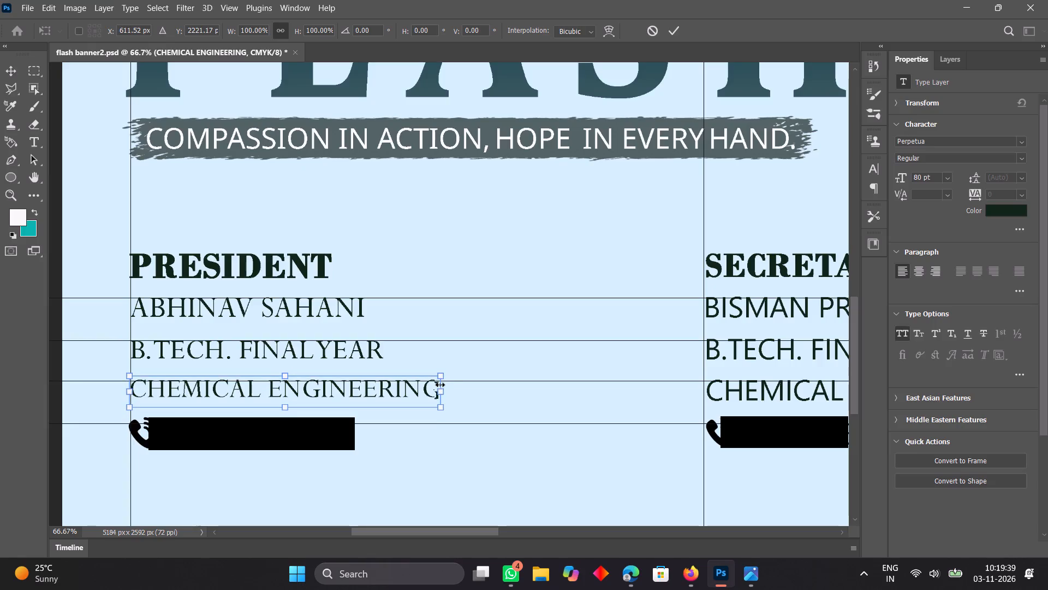
key(Down)
key(Down)
key(Up)
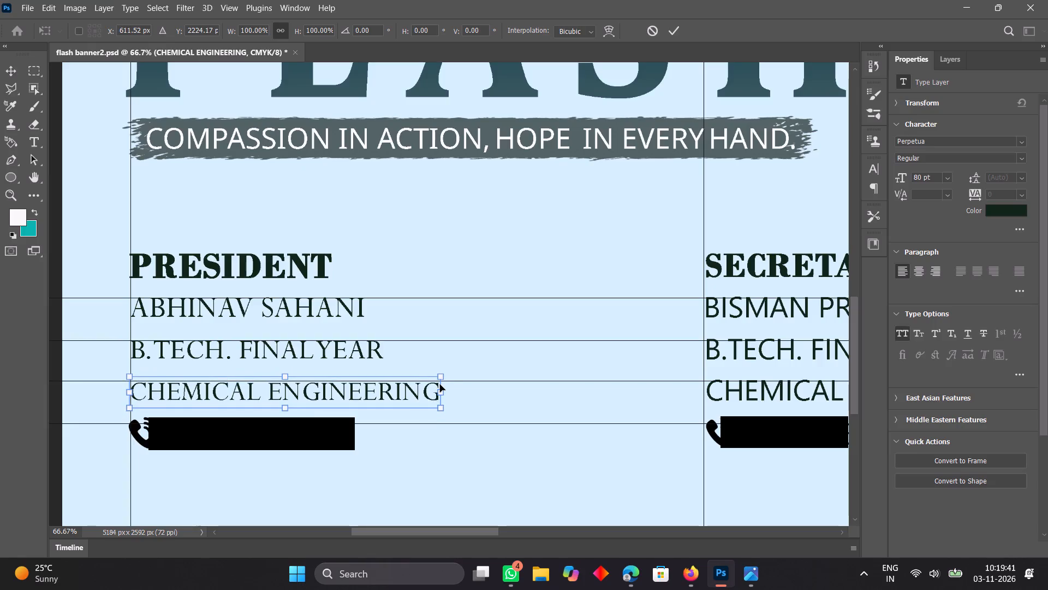
key(Up)
key(Up)
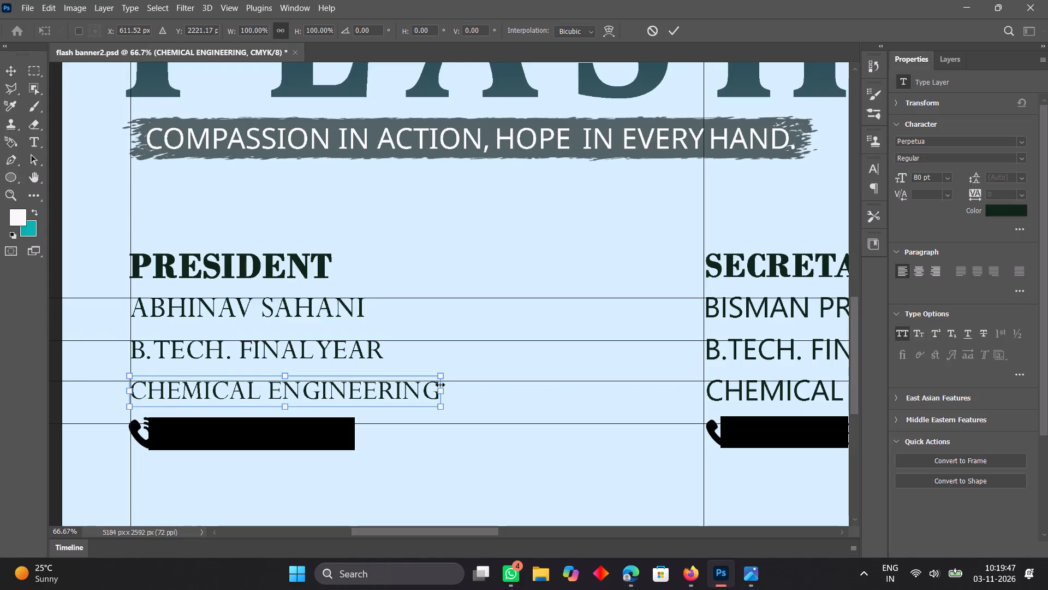
key(Up)
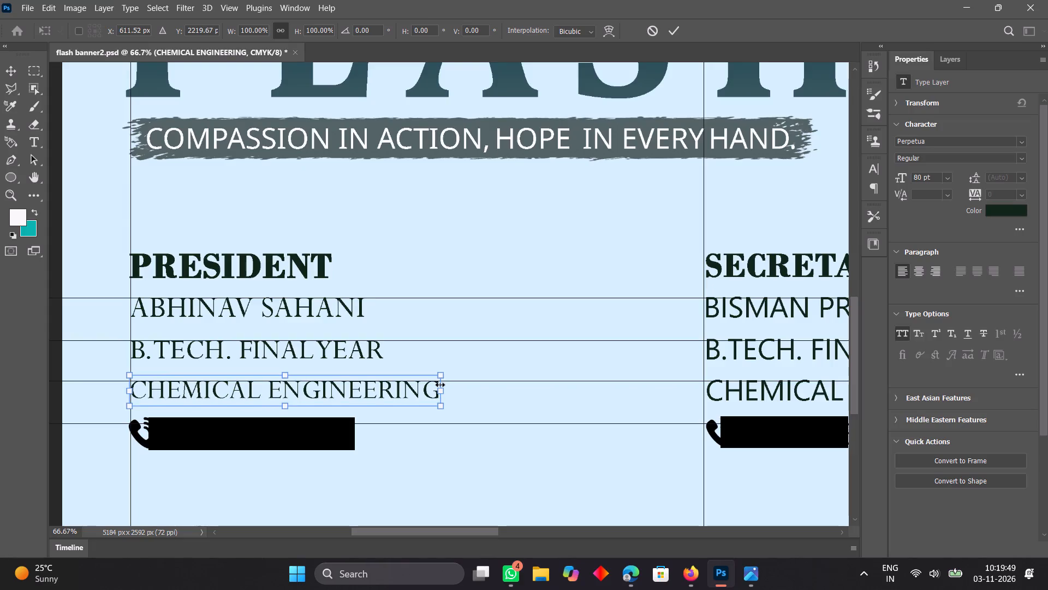
key(Down)
key(Left)
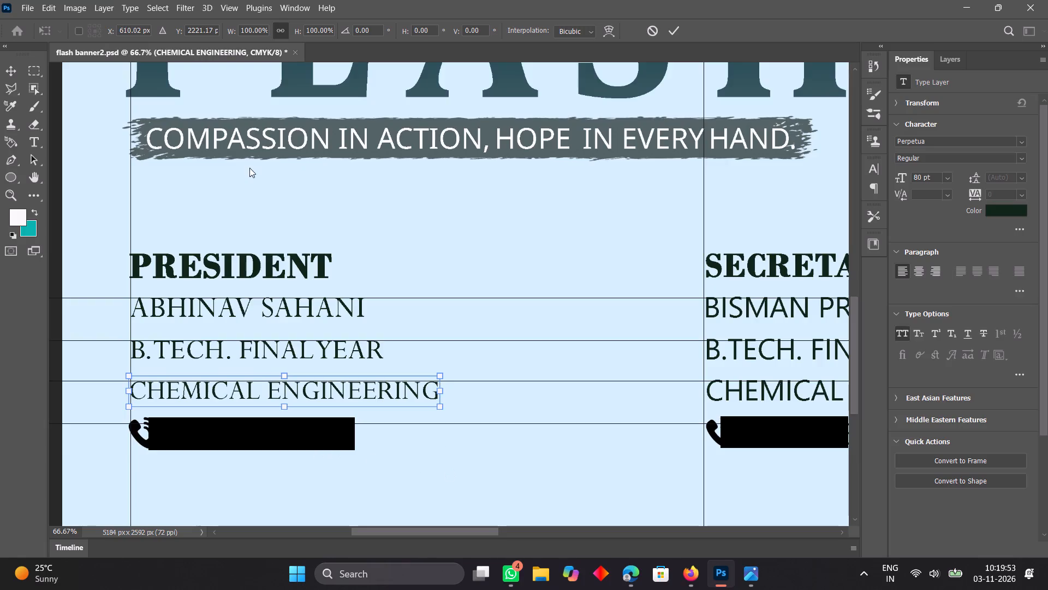
click(6, 69)
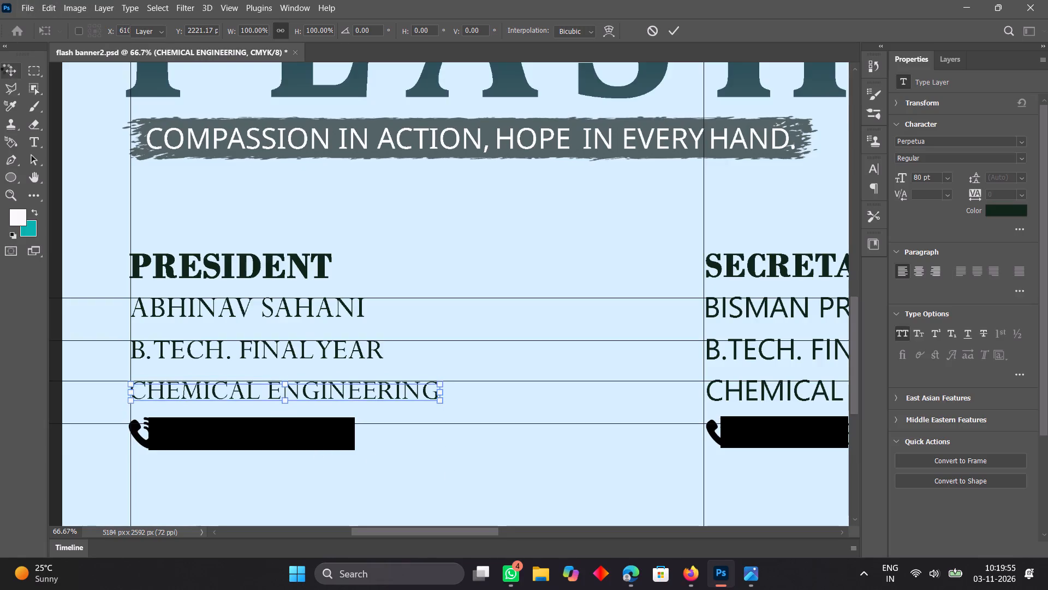
Change the president's phone number to the Perpetua font and nudge it slightly up beside the phone icon.
click(322, 436)
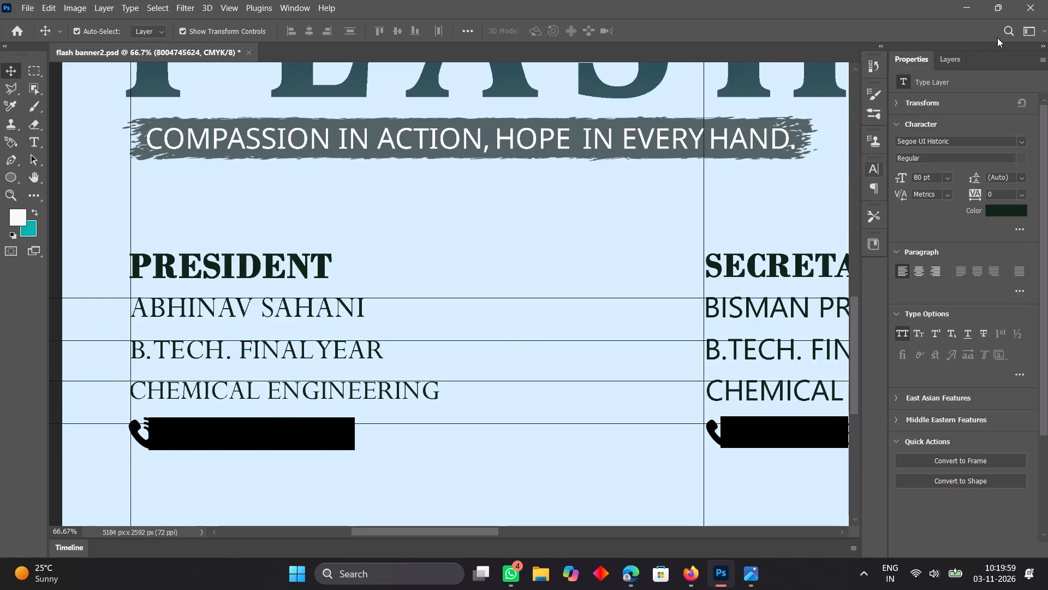
click(1022, 141)
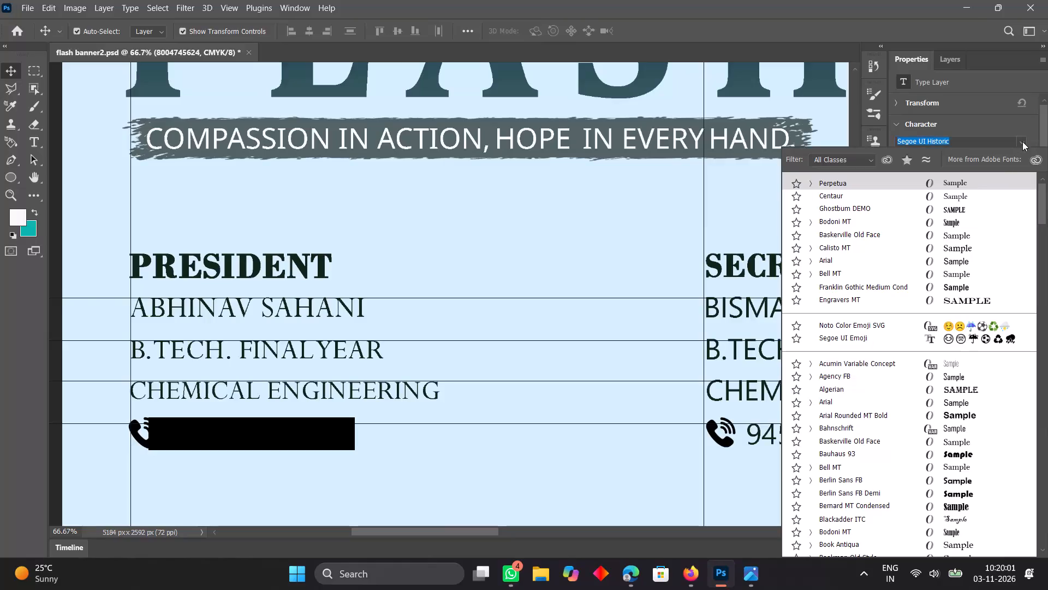
click(973, 179)
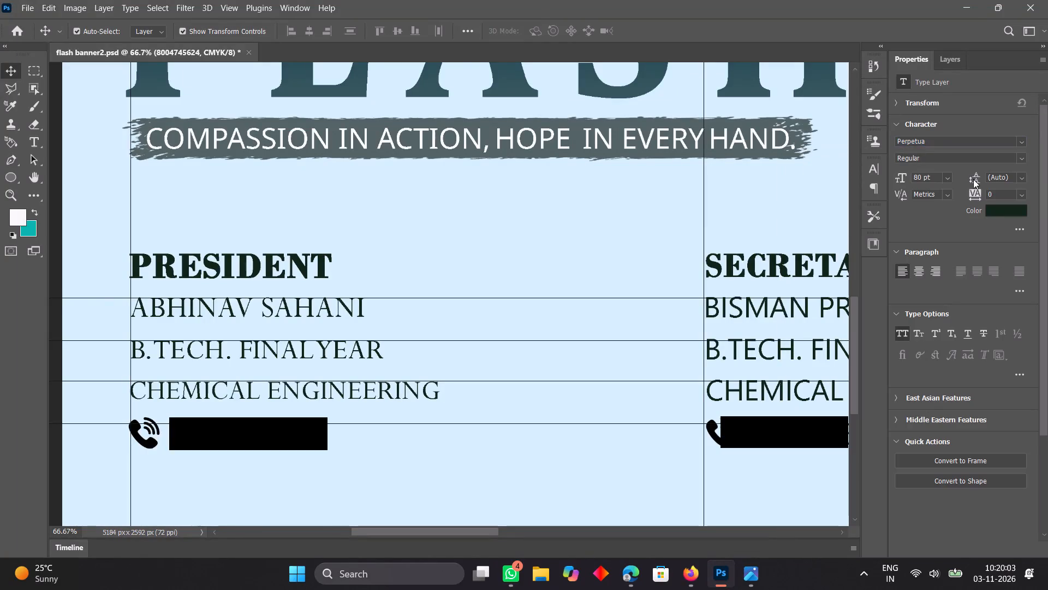
key(Up)
key(Up)
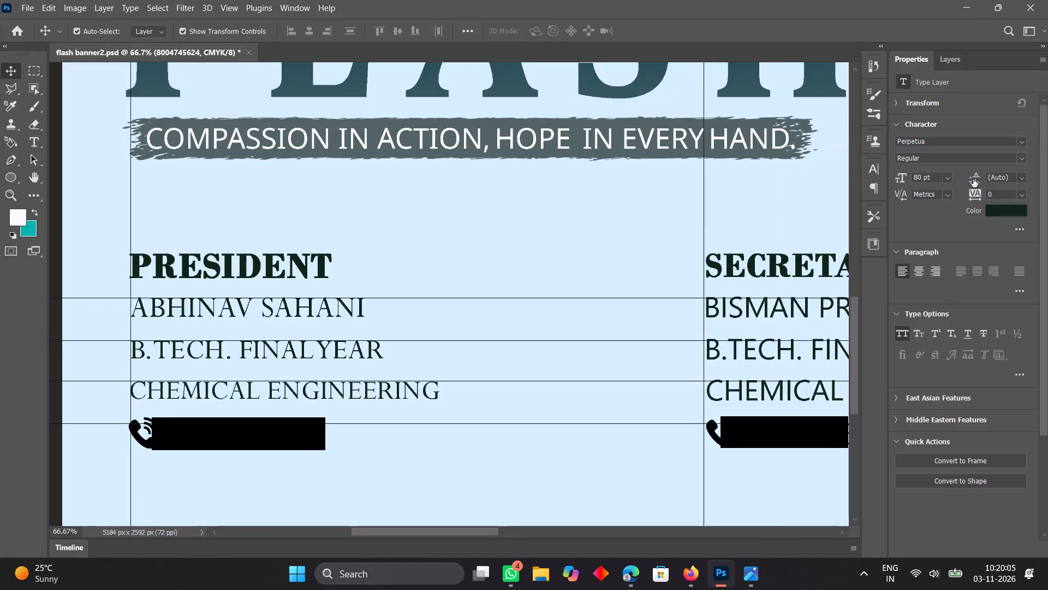
key(Up)
key(Up)
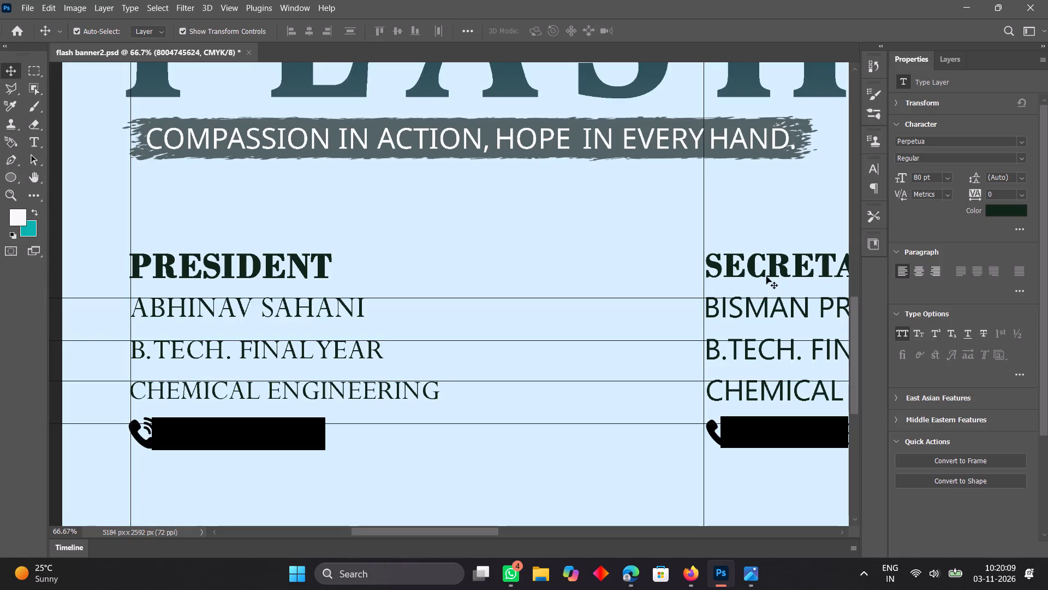
Check the PRESIDENT and SECRETARY headings' baseline alignment by bringing the lowest horizontal guide up to them.
click(320, 269)
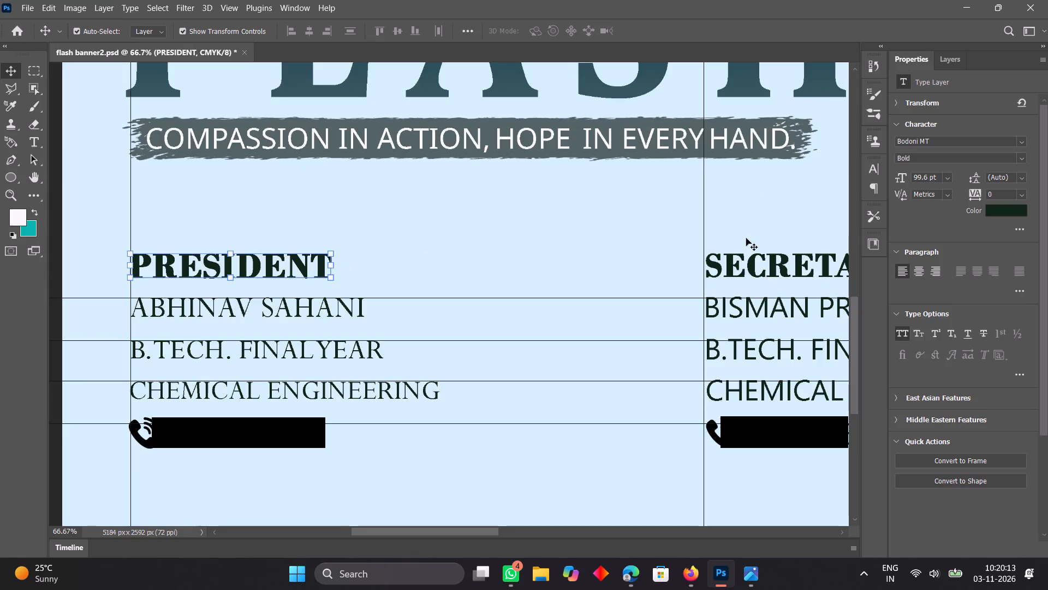
click(741, 257)
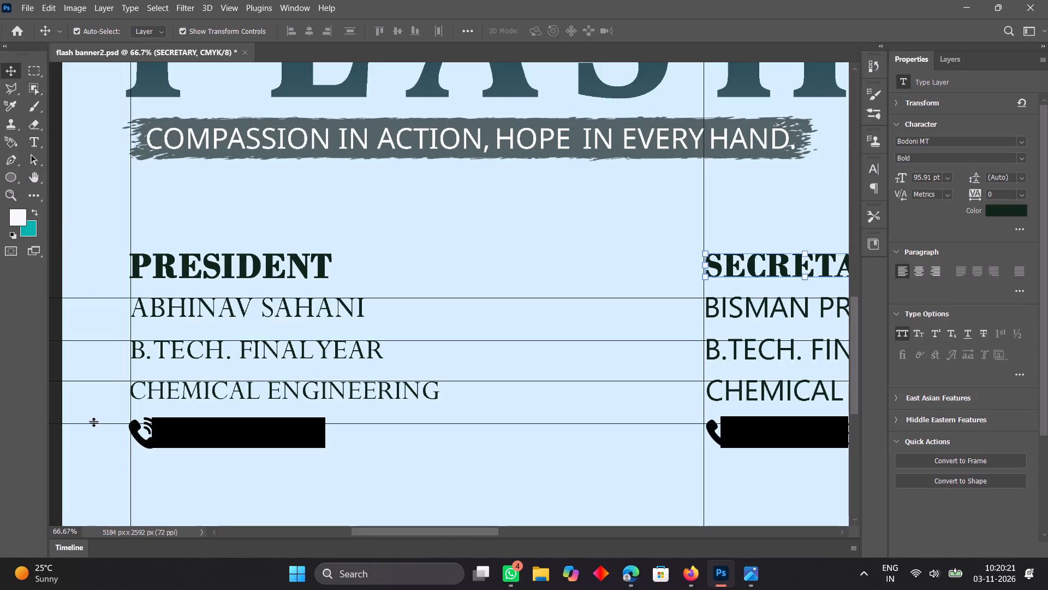
drag(93, 423, 89, 268)
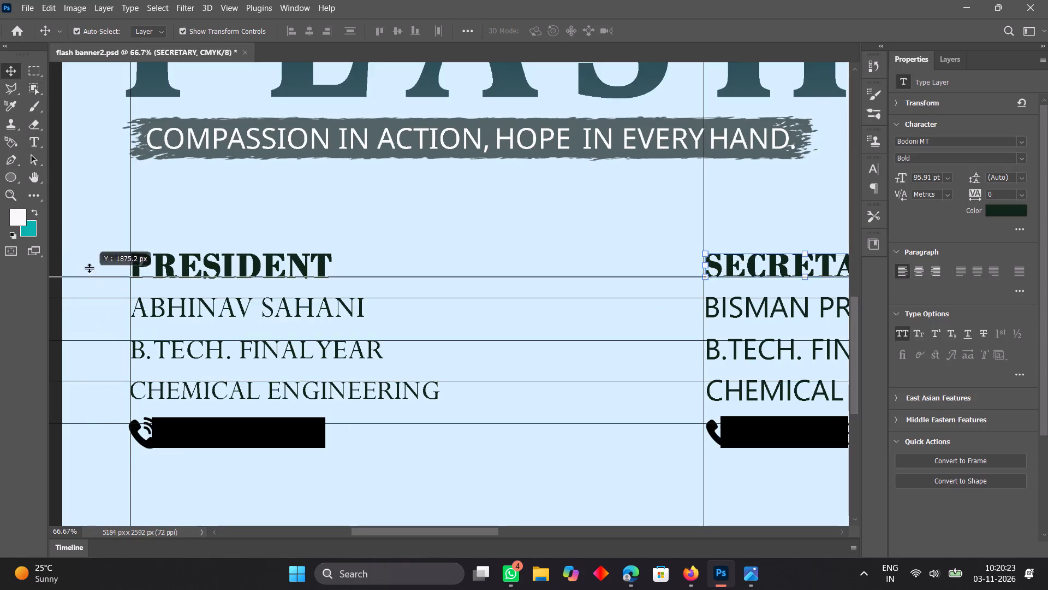
Place the horizontal guide back at the phone-number row, along the top of the president's digits.
drag(89, 268, 68, 432)
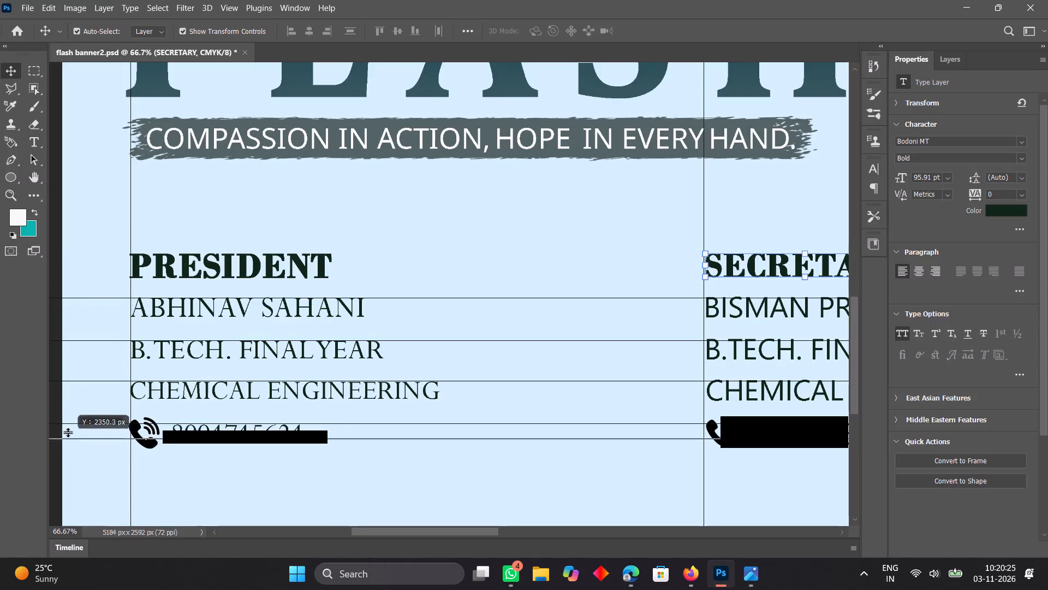
drag(68, 432, 68, 426)
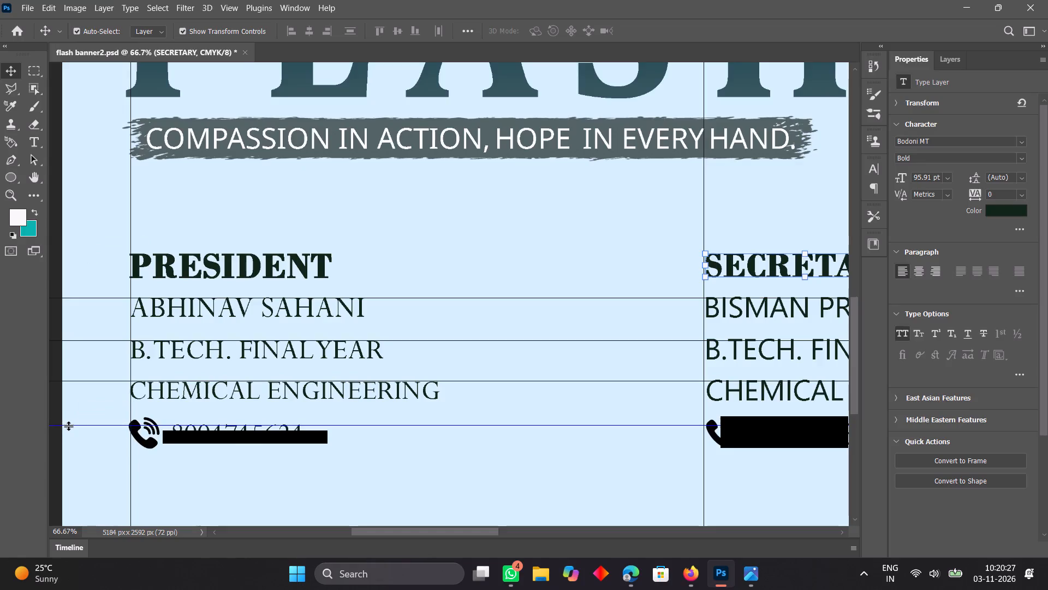
click(68, 426)
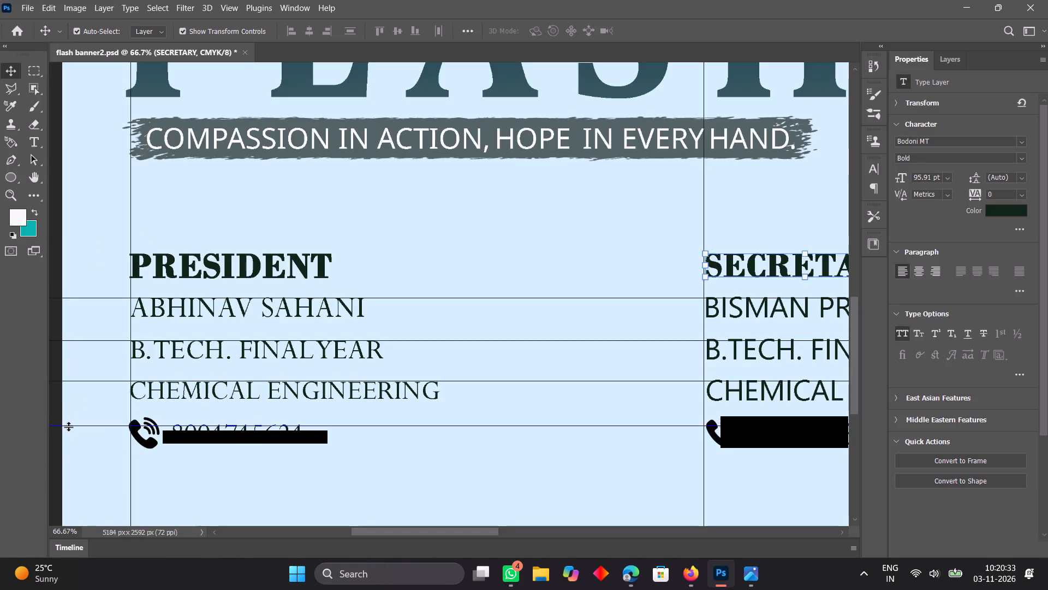
click(68, 426)
Change the secretary's name line to the Perpetua font.
key(ctrl+0)
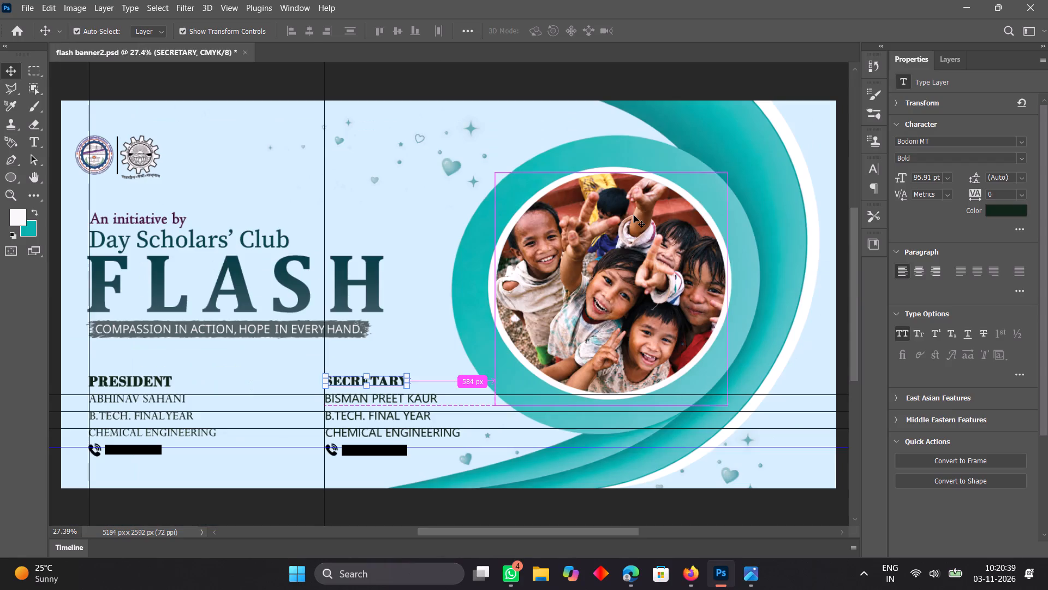
key(ctrl+plus)
key(ctrl+plus)
key(ctrl+plus)
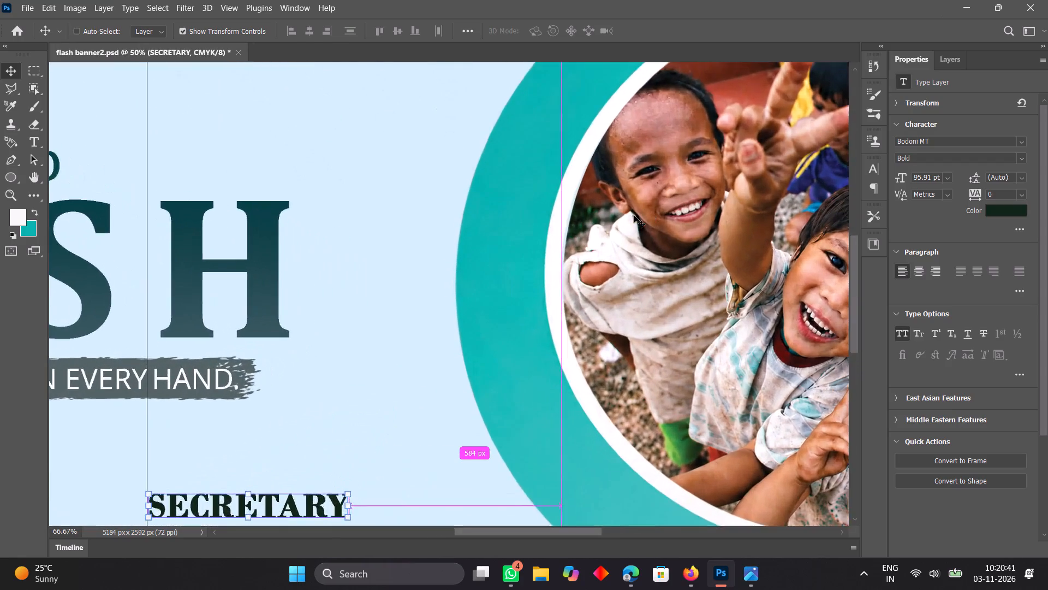
scroll(634, 215, down, 2)
scroll(634, 215, left, 5)
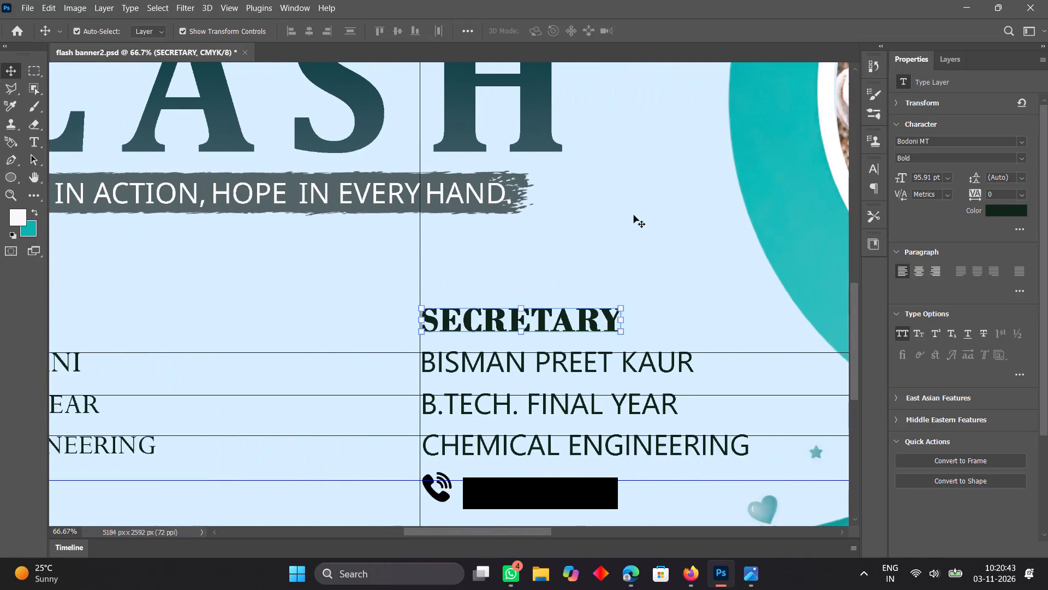
key(ctrl+minus)
key(ctrl+minus)
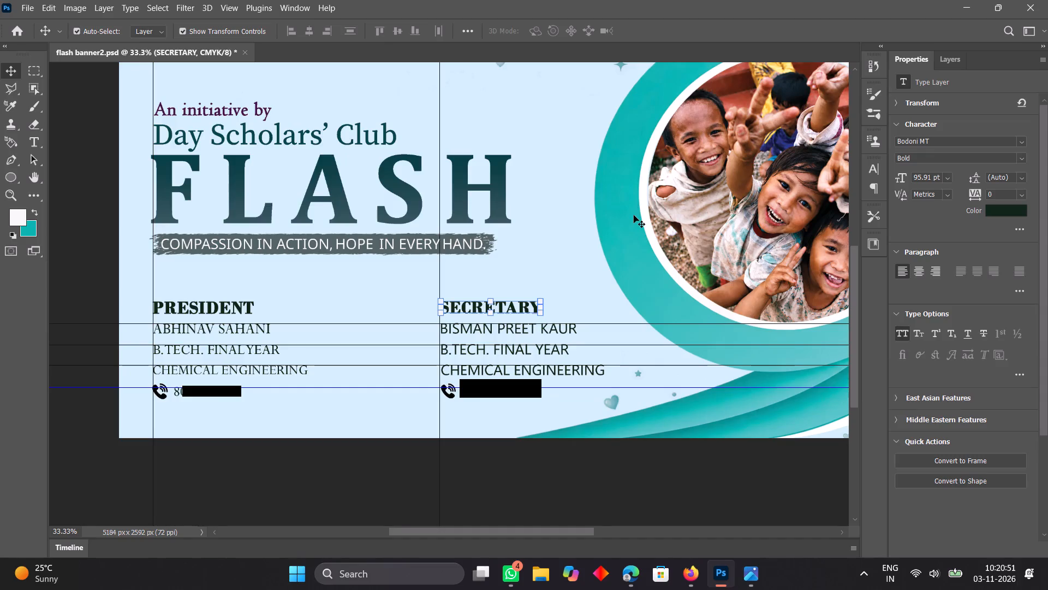
click(562, 331)
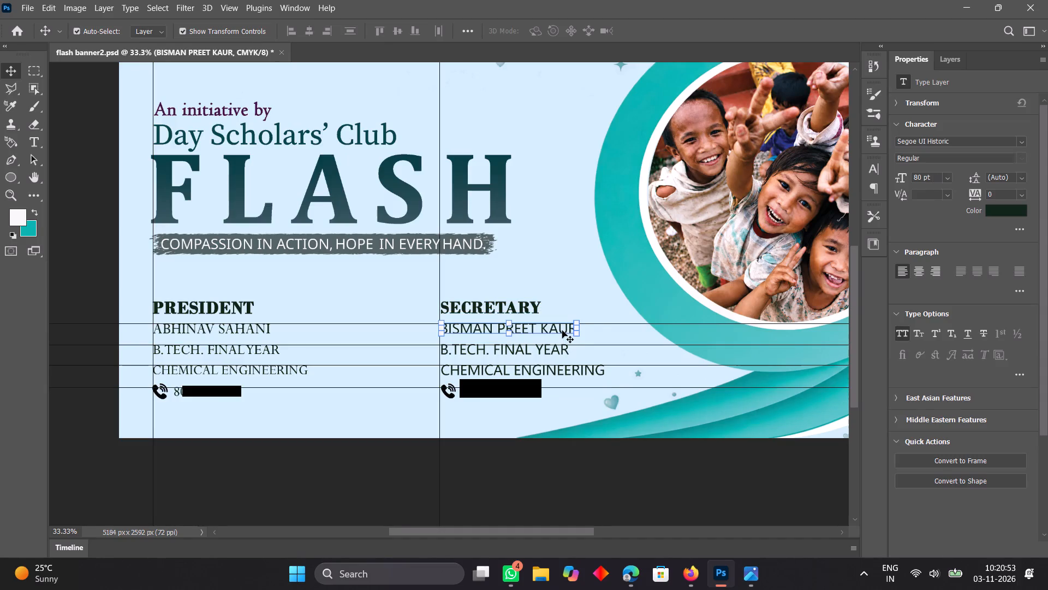
click(1017, 143)
click(985, 176)
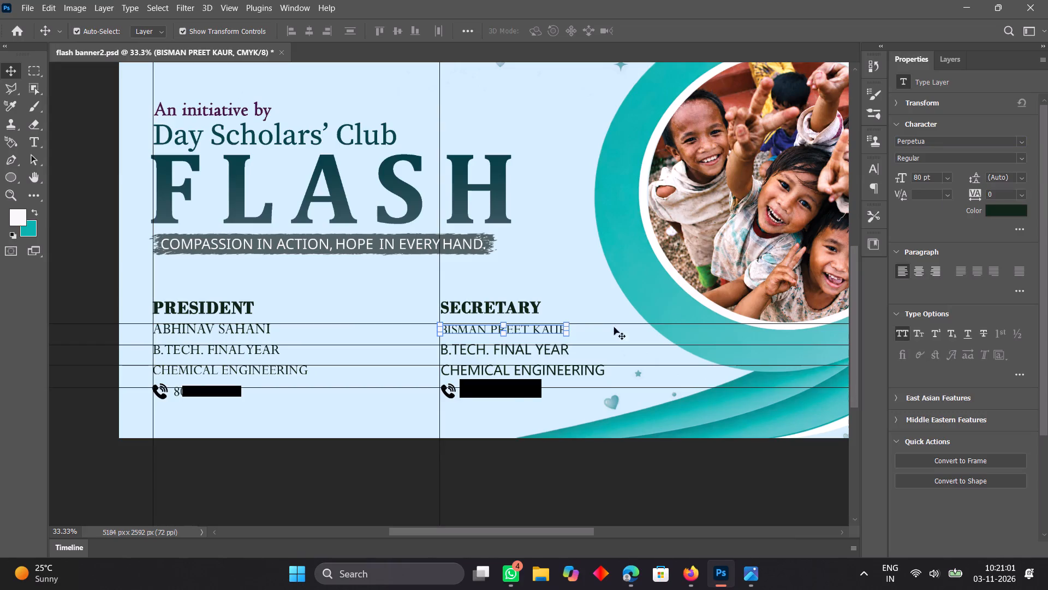
Scale the secretary's name line up to about 85.34 pt and nudge it slightly left and up against the column's guides.
click(567, 324)
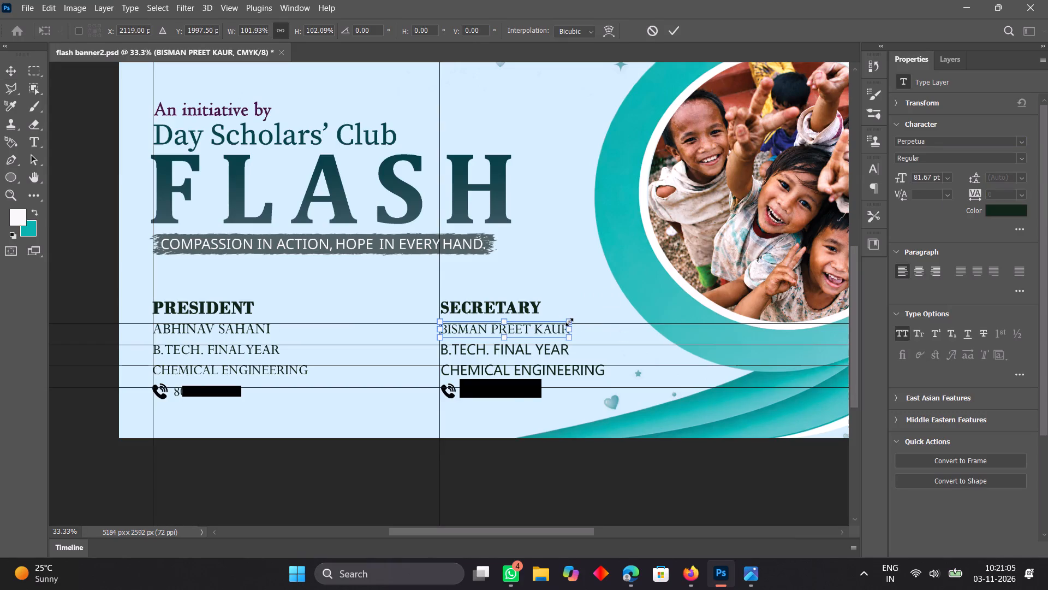
click(569, 322)
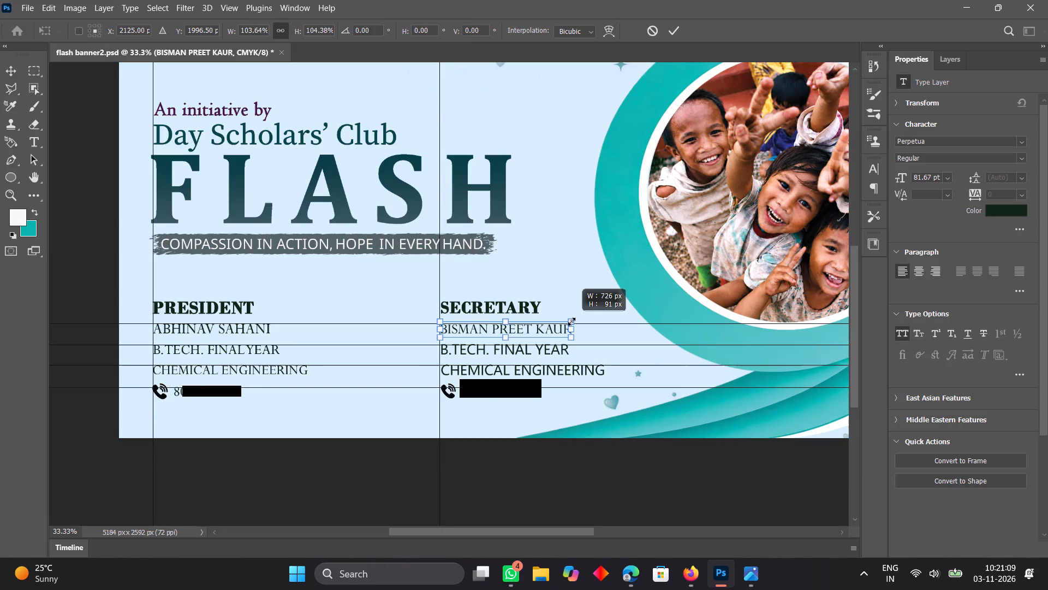
key(Left)
key(Left)
key(Up)
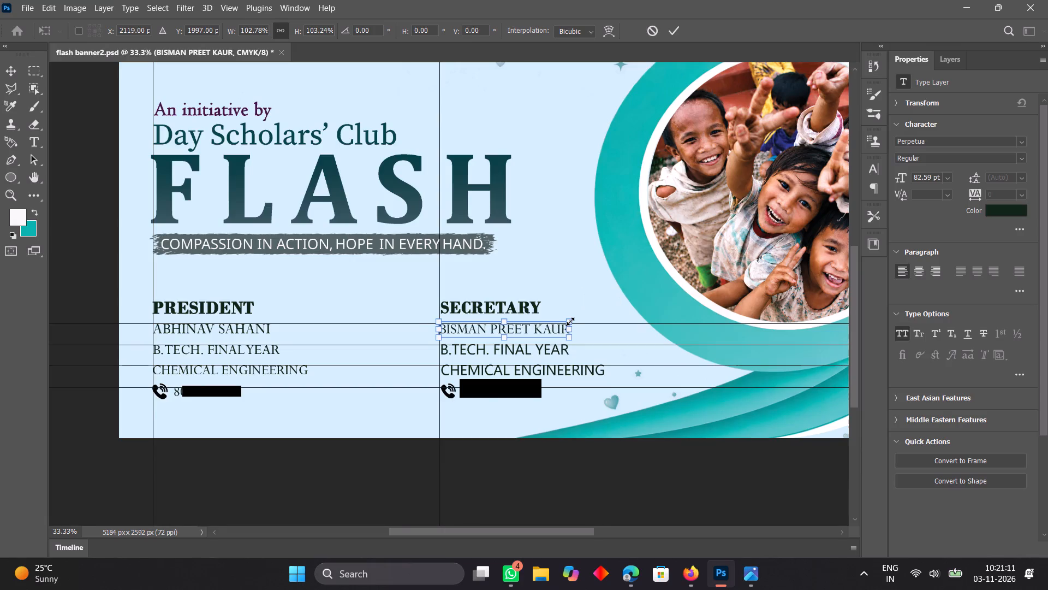
key(Up)
key(Down)
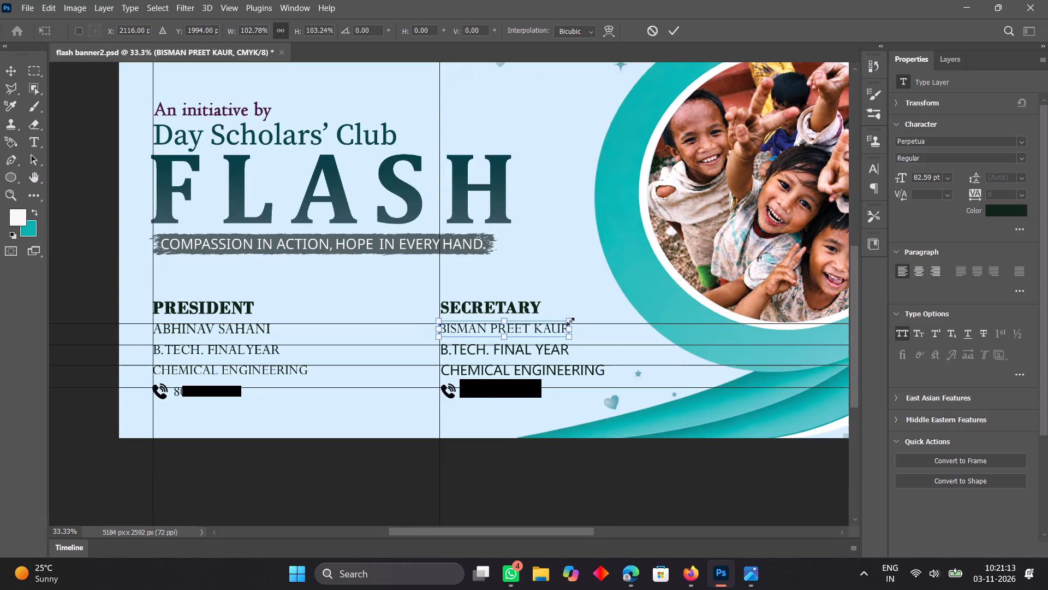
click(570, 321)
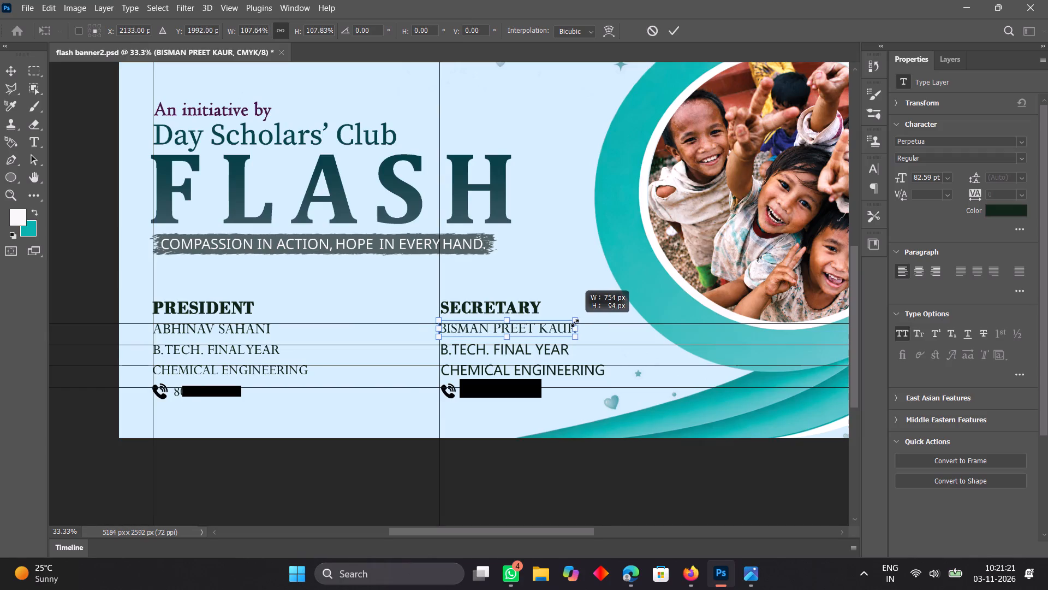
key(Down)
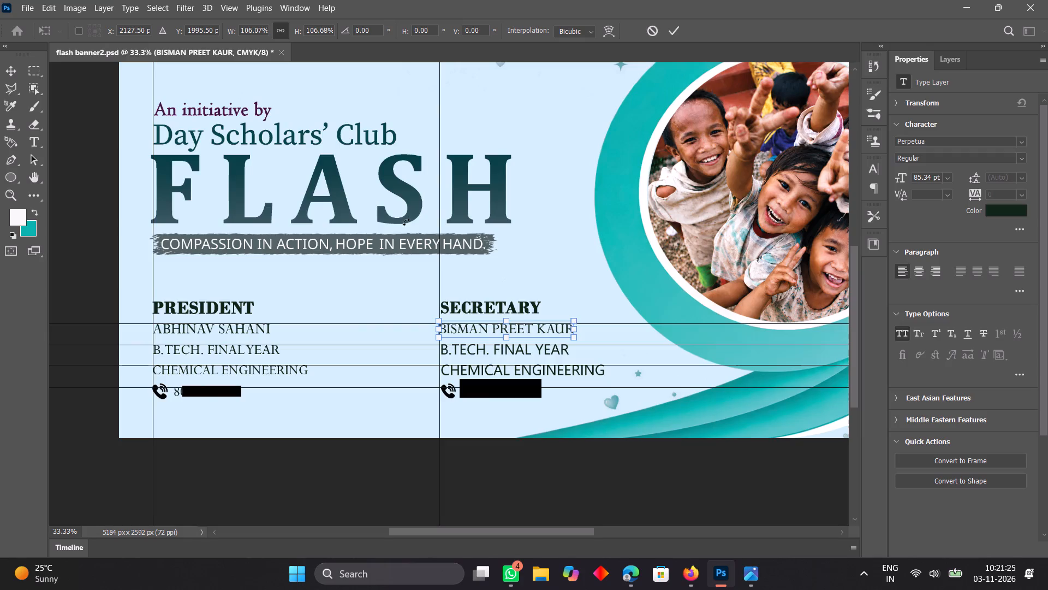
click(32, 7)
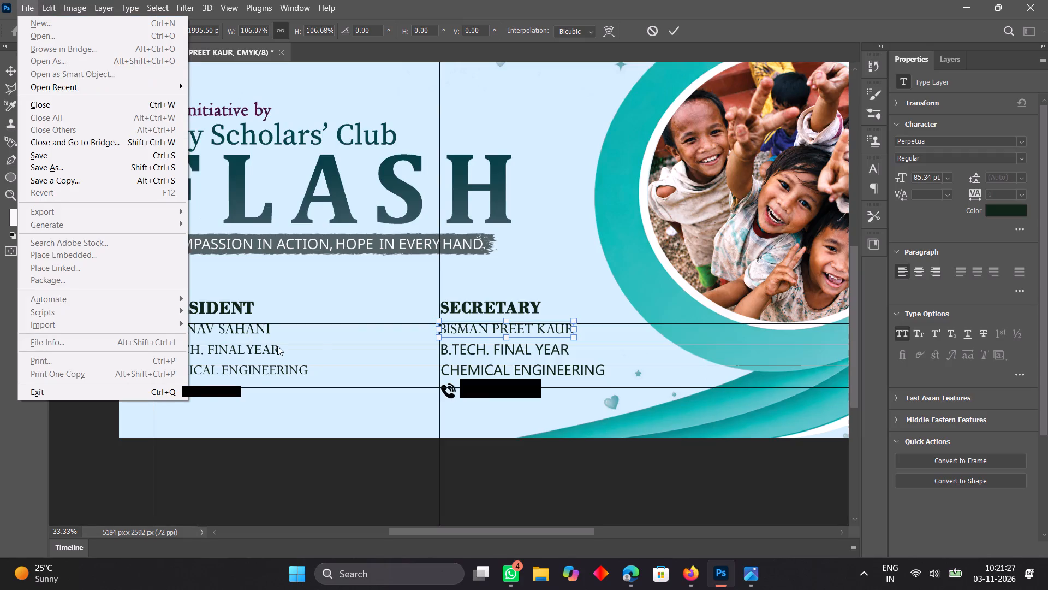
double_click(10, 70)
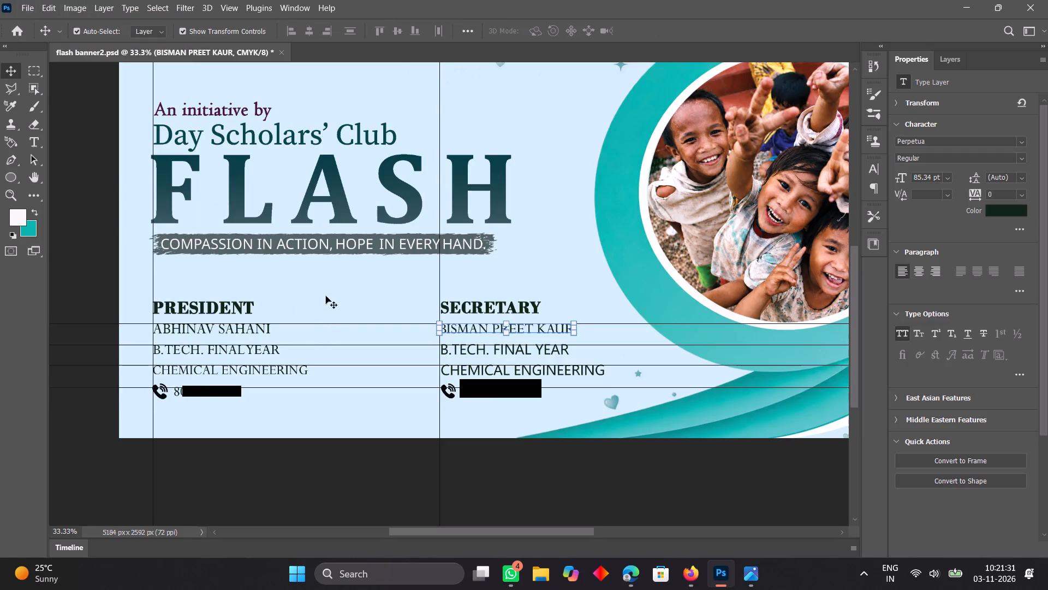
Examine both officers' name lines against the guides up close, with the transform controls hidden.
click(334, 322)
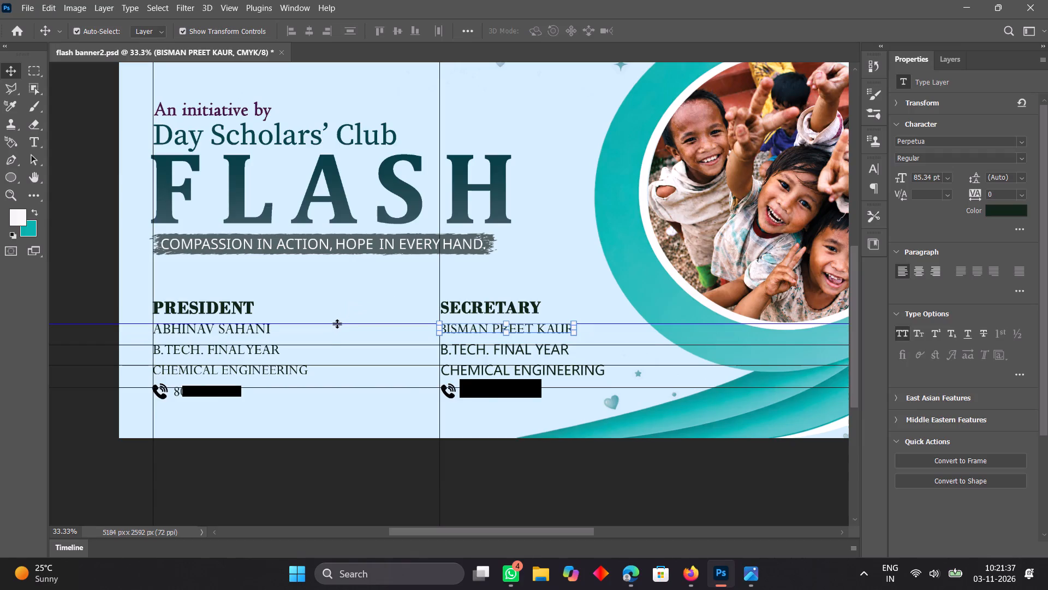
click(183, 34)
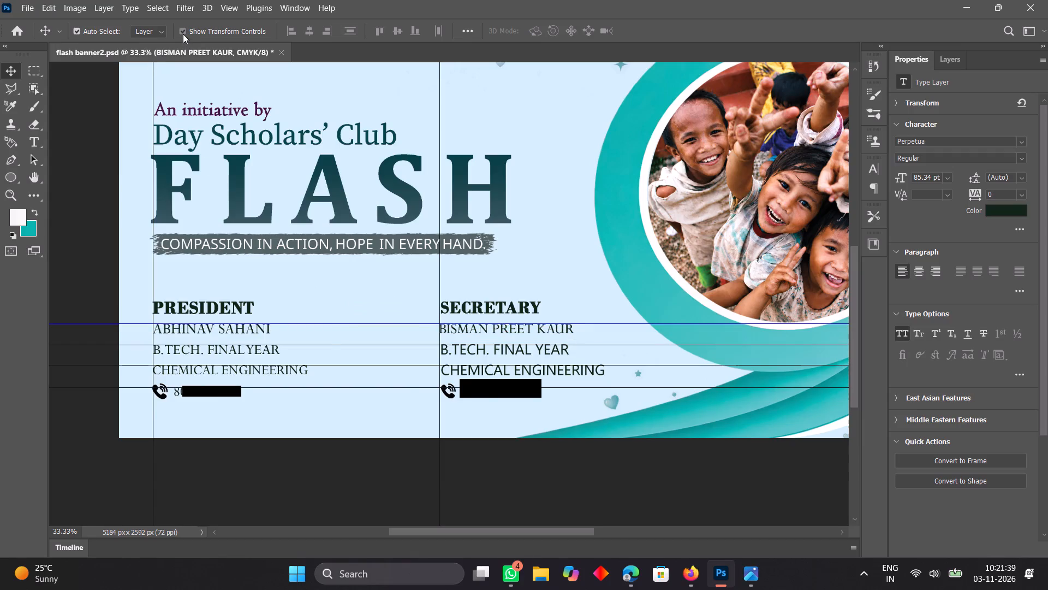
key(ctrl+plus)
key(ctrl+plus)
scroll(183, 34, left, 1)
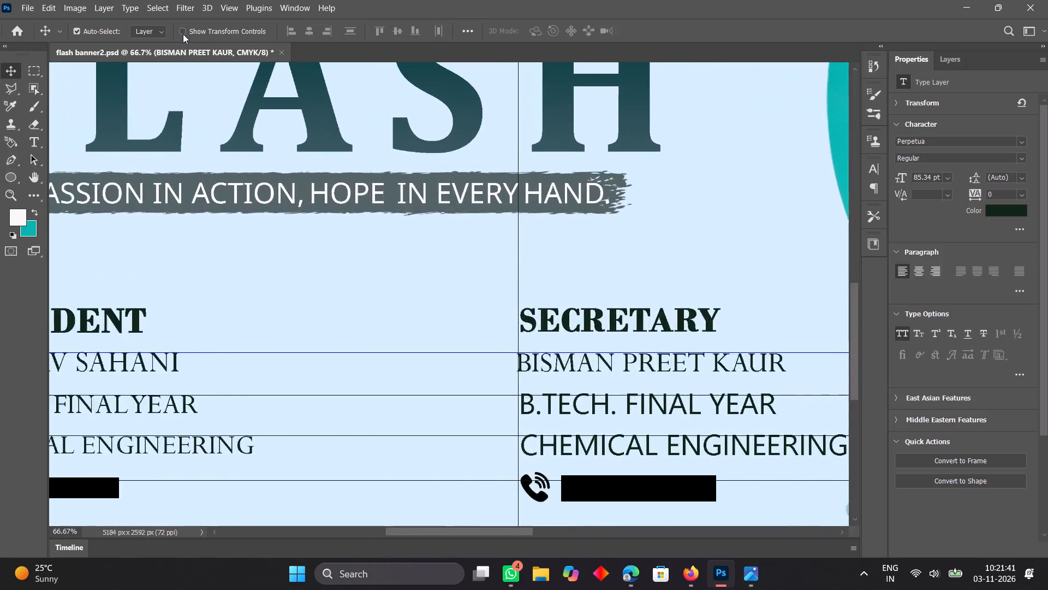
scroll(183, 34, left, 1)
key(ctrl+minus)
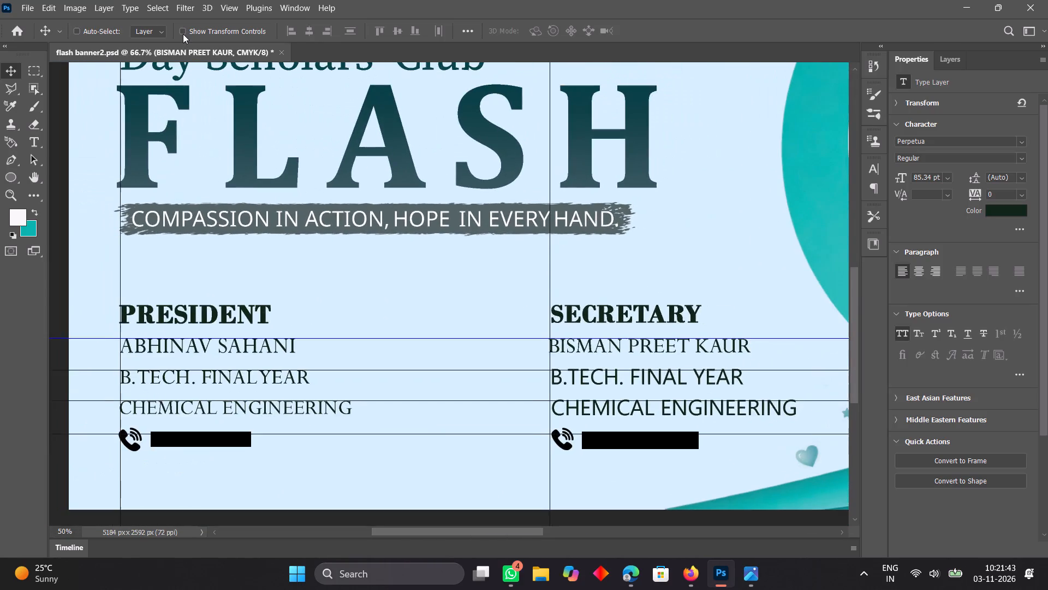
click(363, 337)
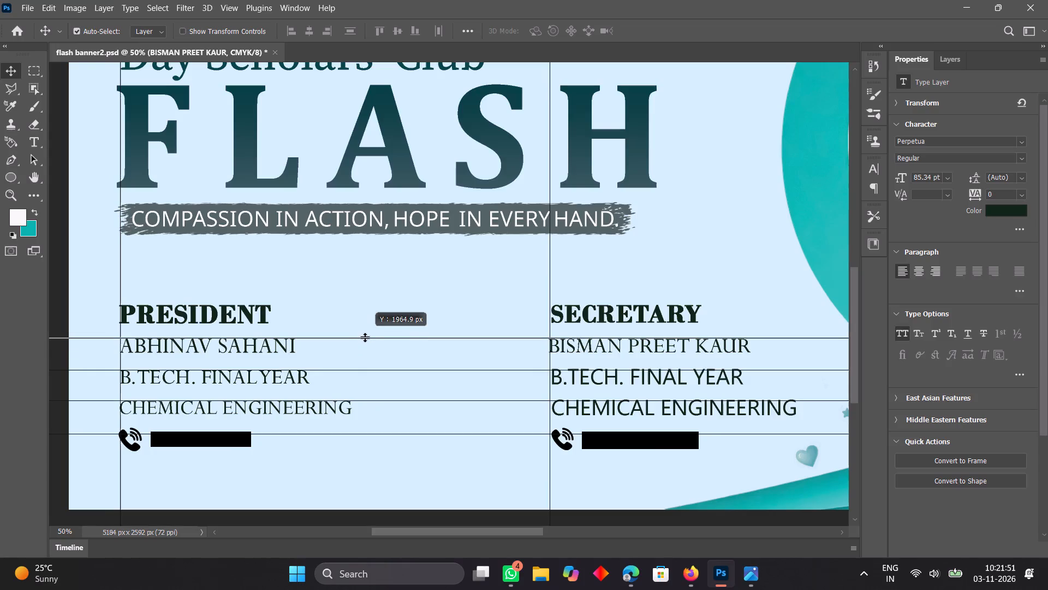
Change the secretary's B.TECH. FINAL YEAR line to the Perpetua font.
click(587, 384)
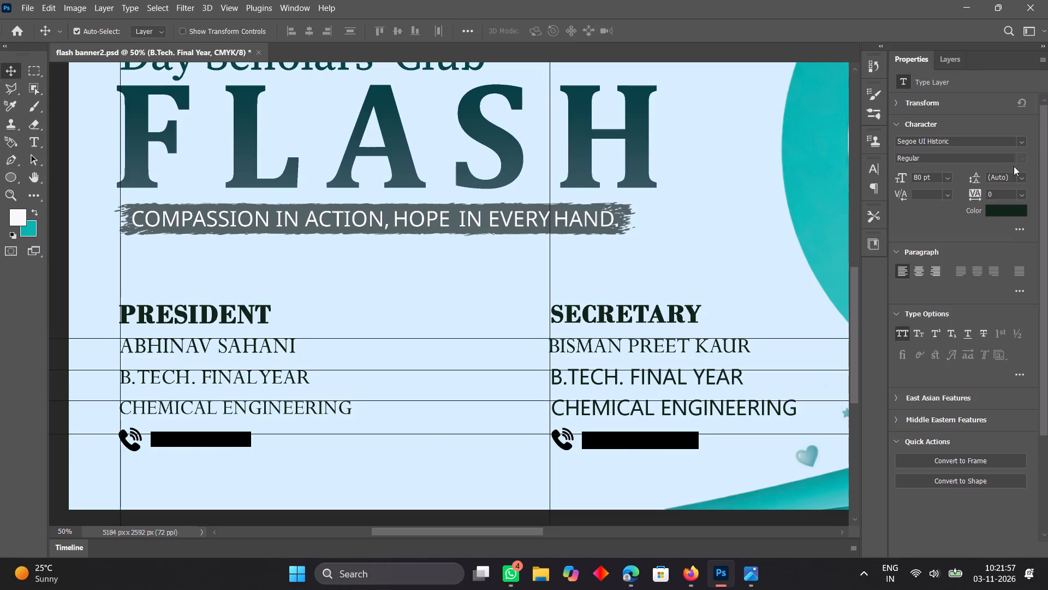
click(1022, 138)
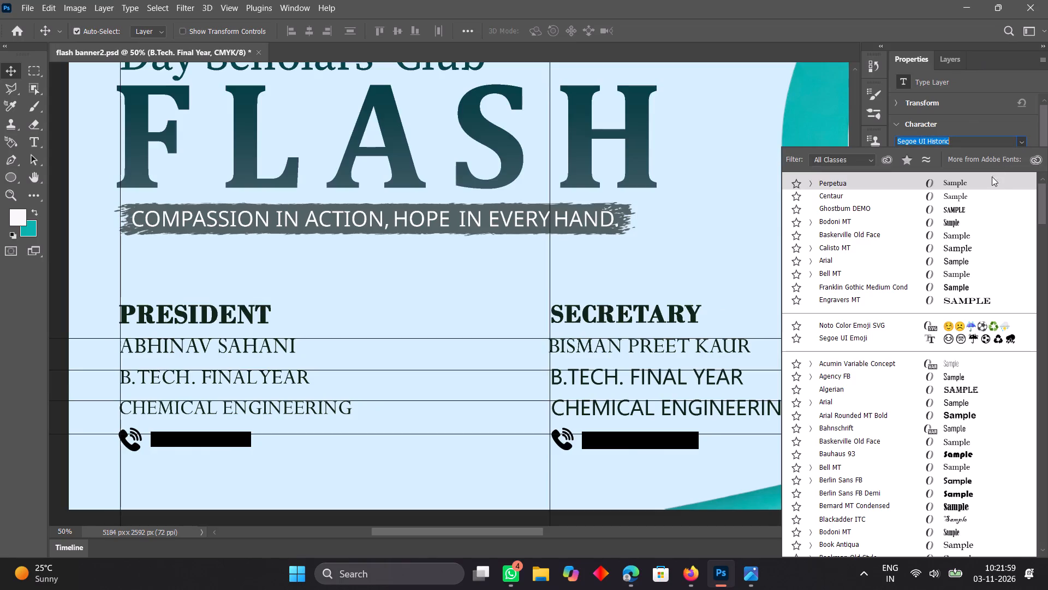
click(990, 184)
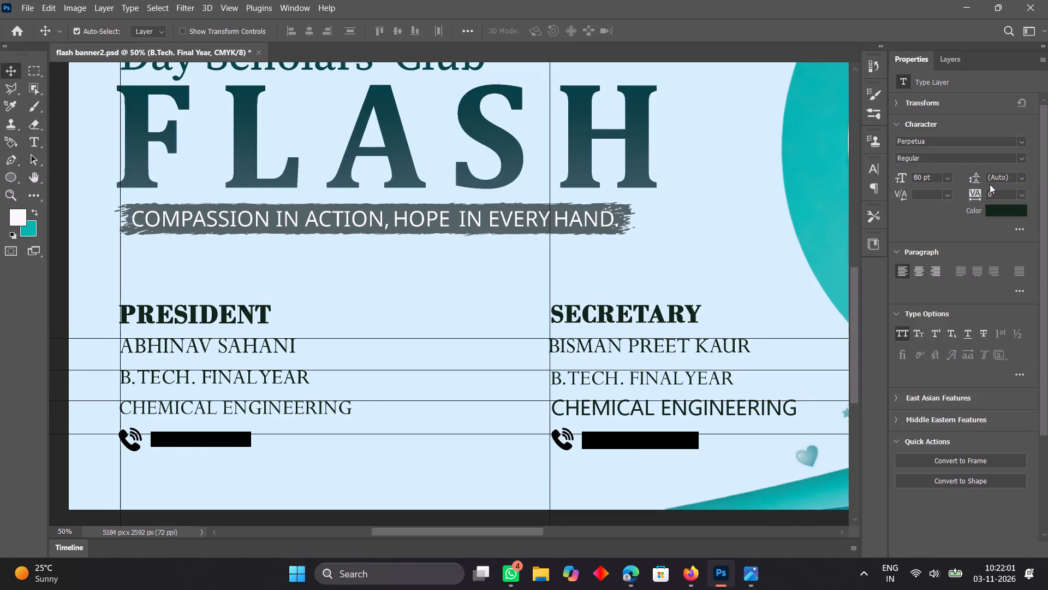
click(713, 380)
With transform controls shown, scale the secretary's B.TECH. FINAL YEAR line to about 83.51 pt and nudge it slightly left and up to the guides.
click(181, 29)
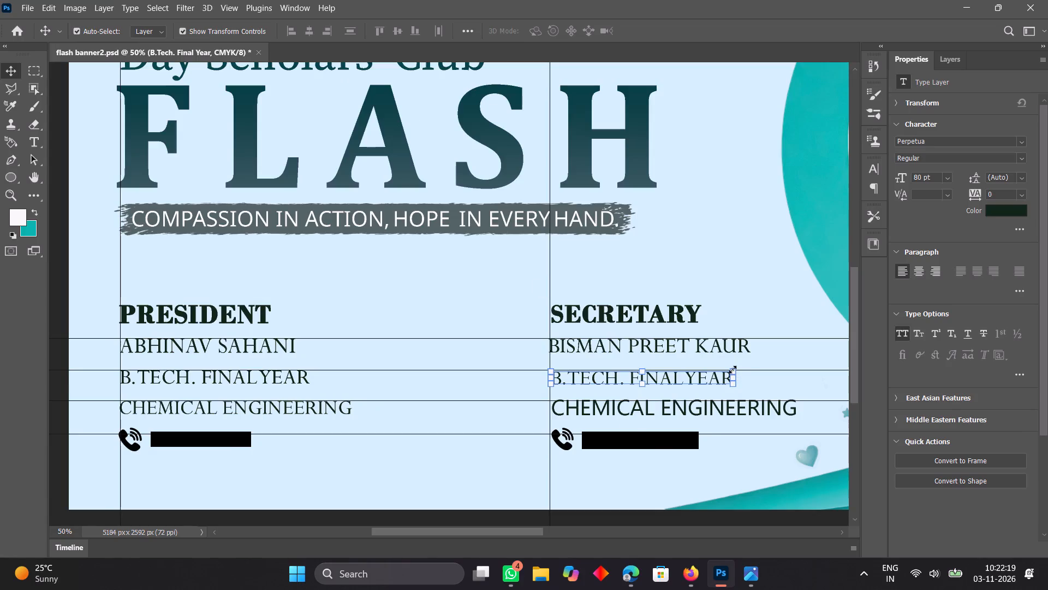
drag(733, 369, 745, 370)
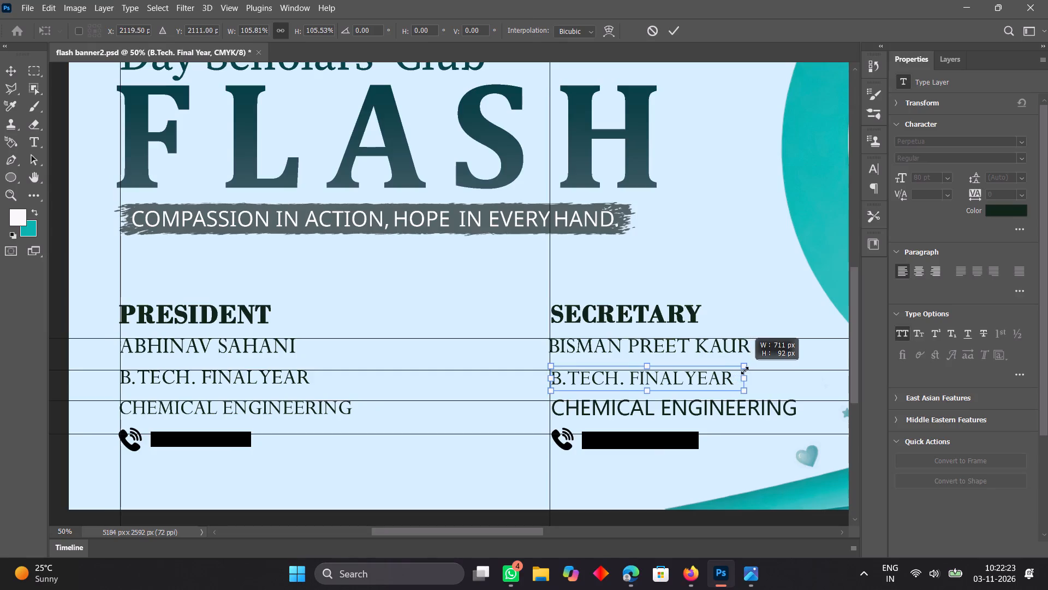
drag(745, 370, 745, 371)
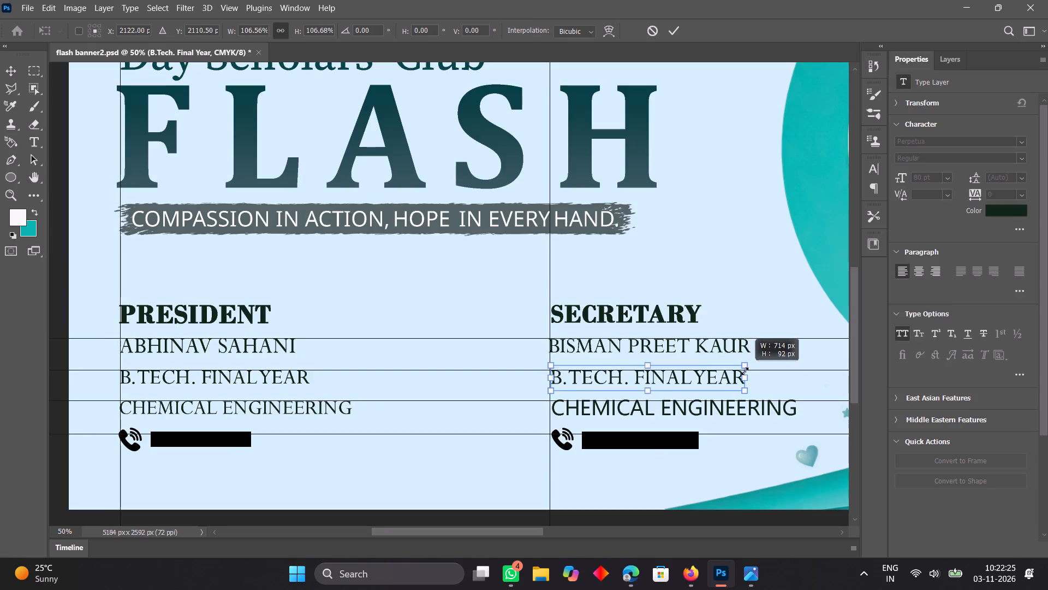
drag(745, 371, 742, 371)
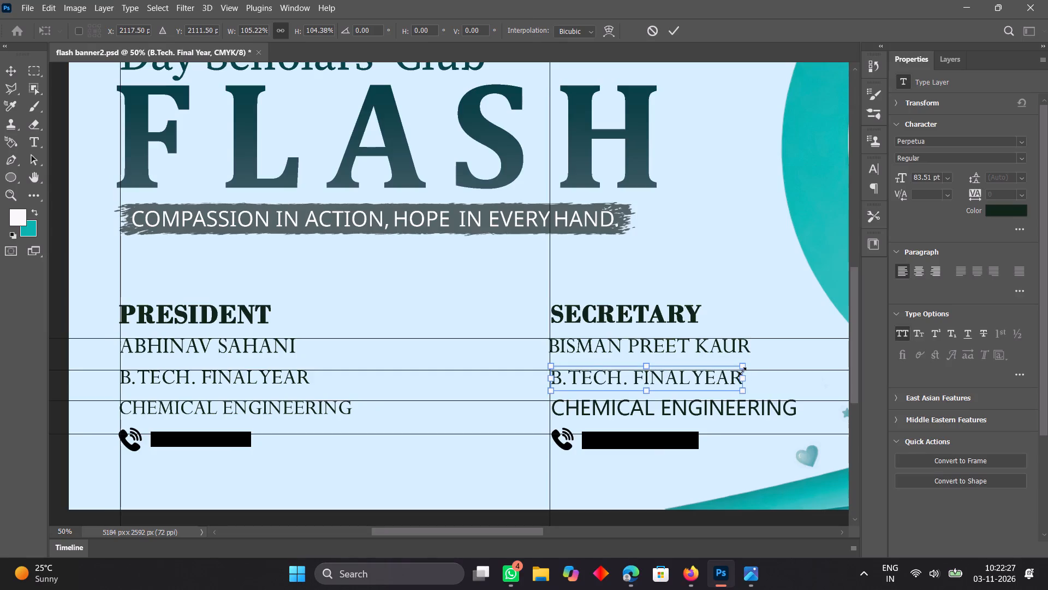
key(Left)
key(Left)
key(Up)
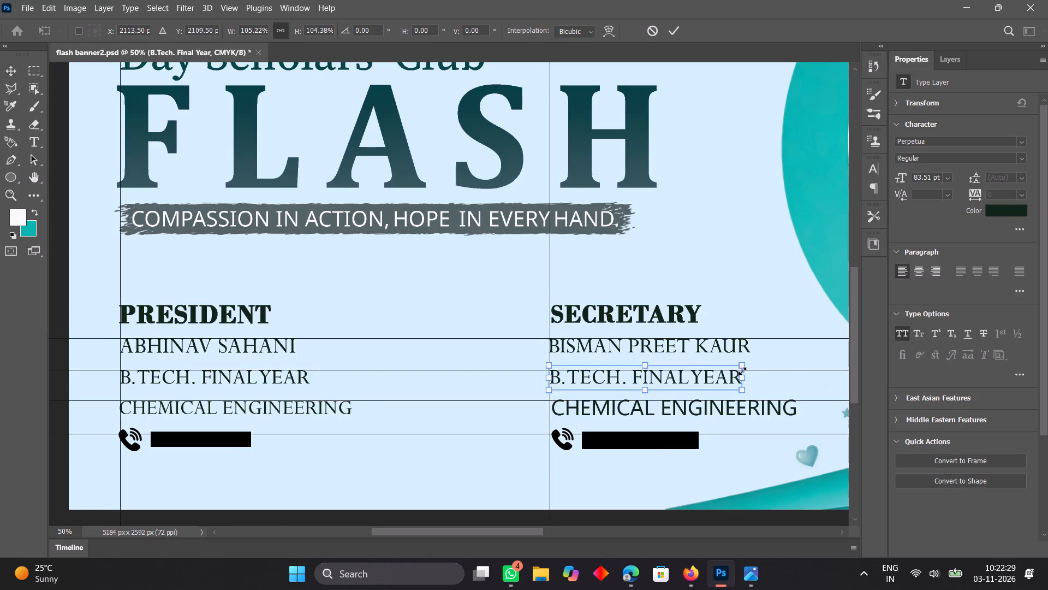
key(Down)
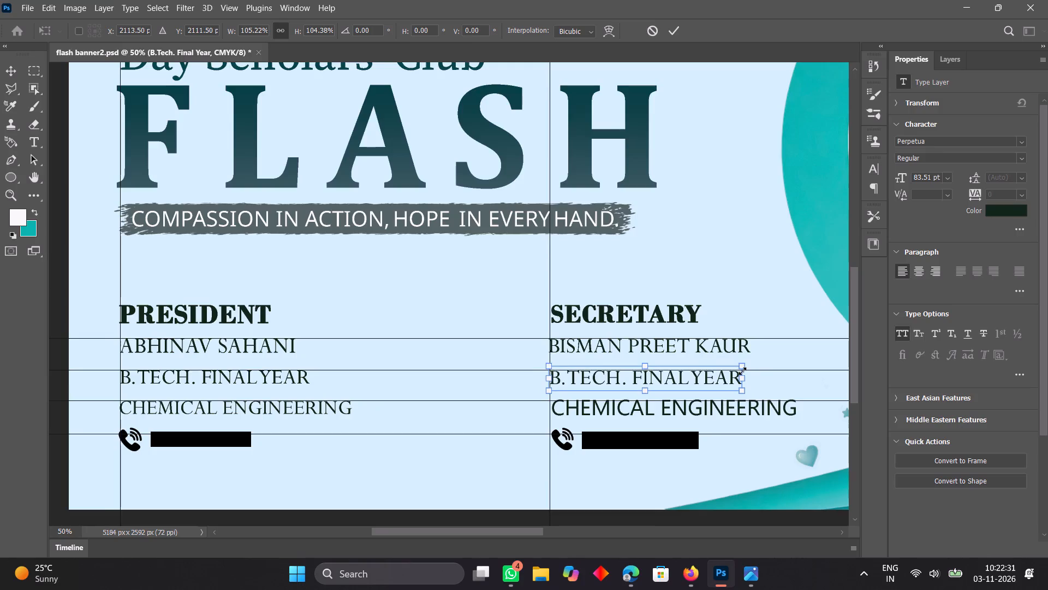
key(Left)
key(Up)
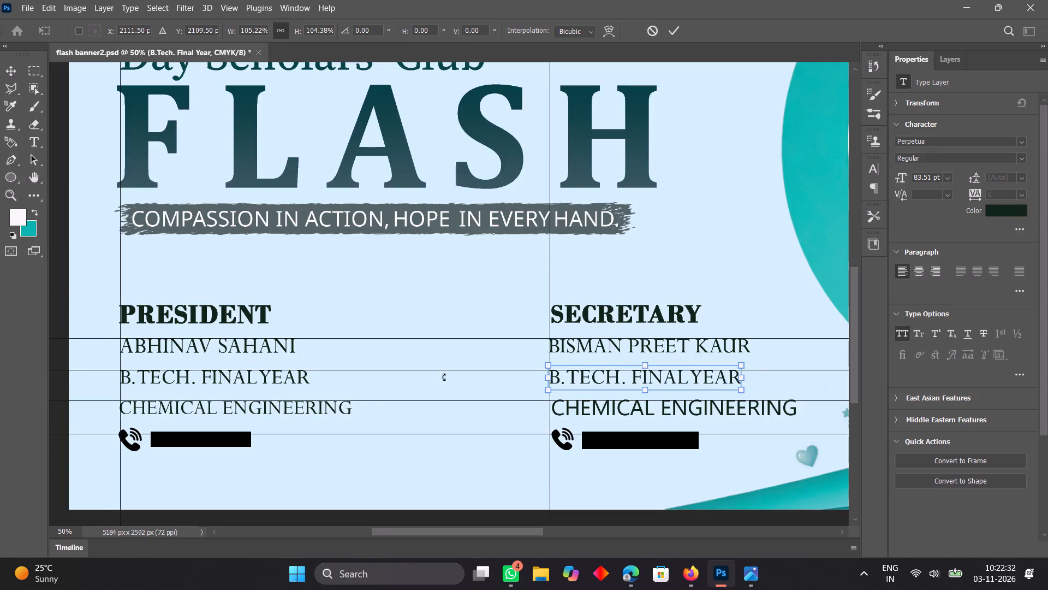
click(12, 70)
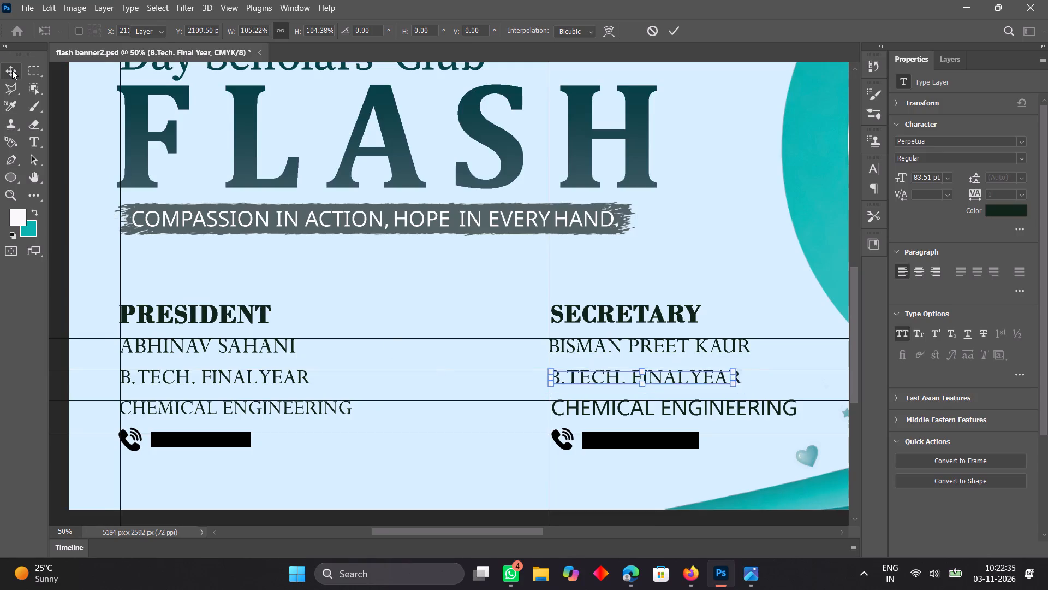
click(329, 369)
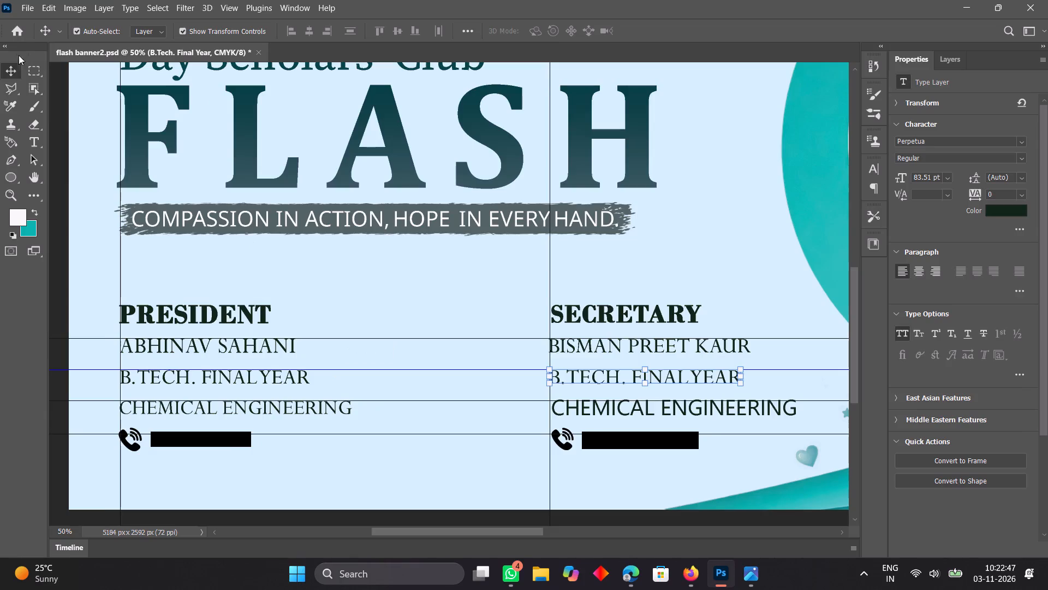
click(8, 68)
click(611, 376)
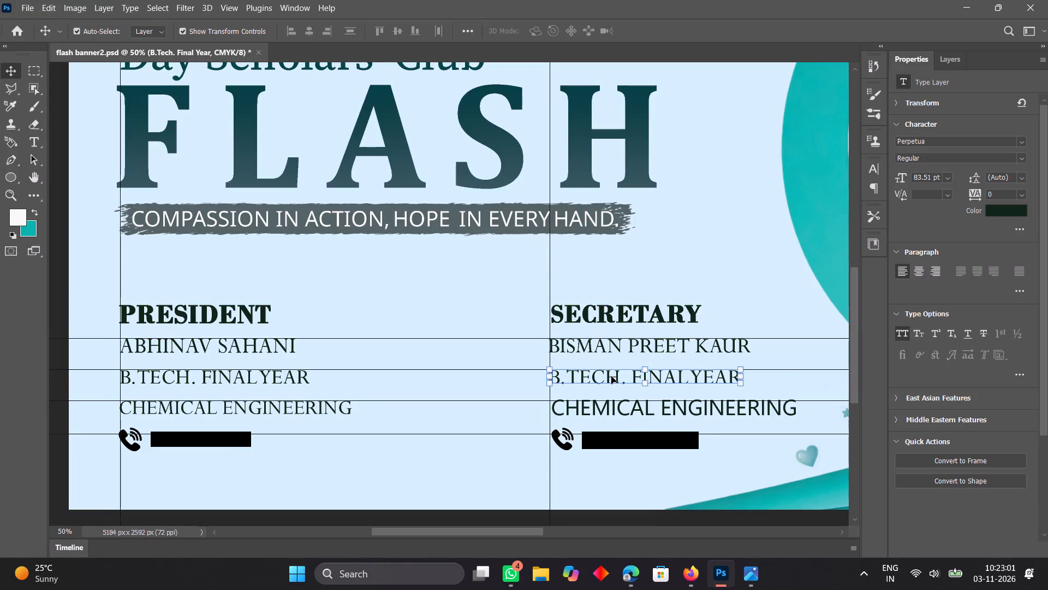
Nudge the president's B.TECH. FINAL YEAR line up slightly against its horizontal guide.
click(954, 54)
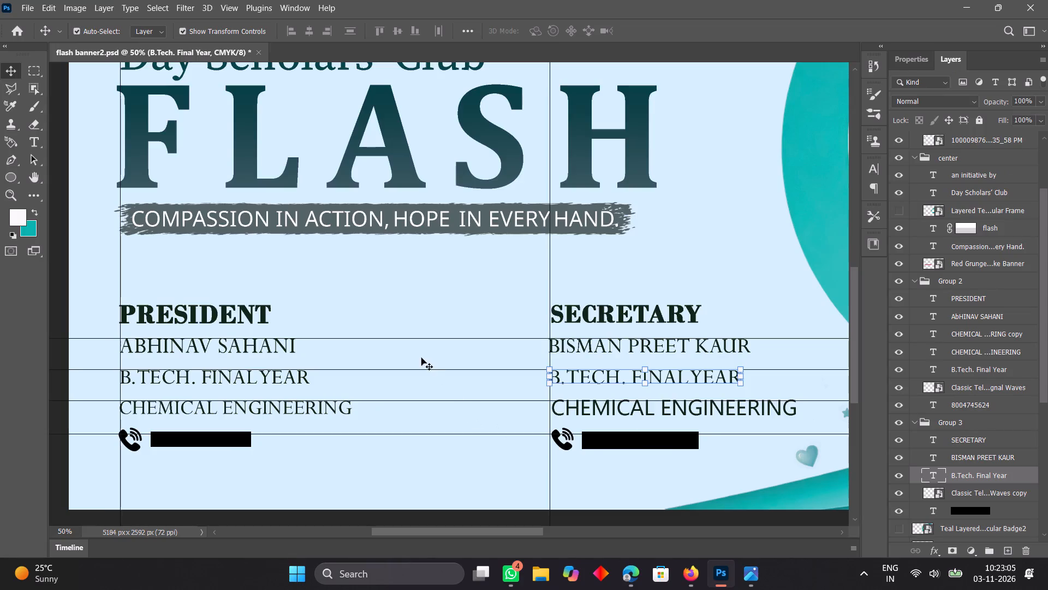
click(295, 377)
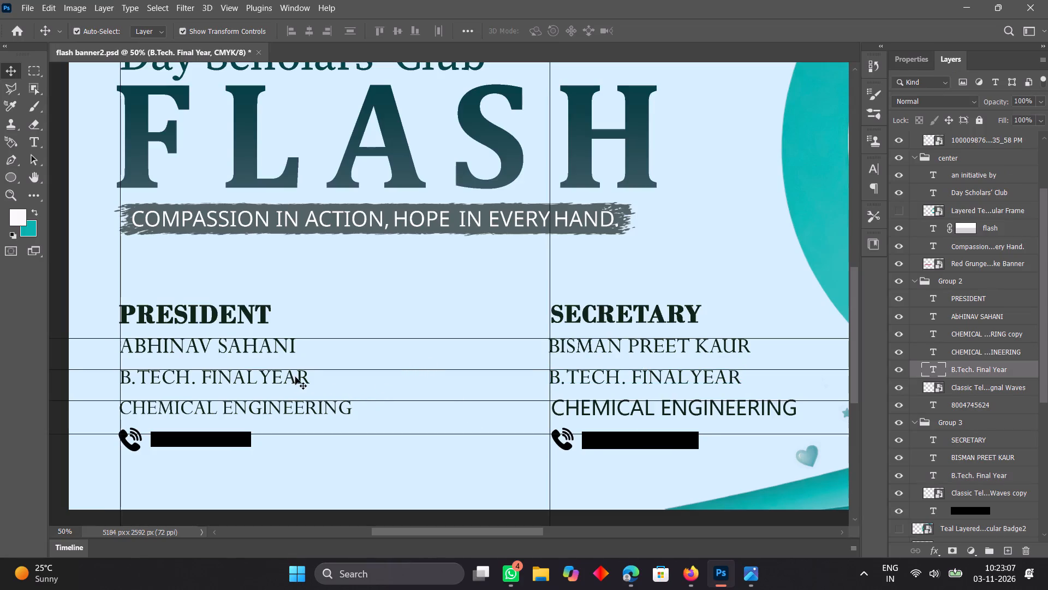
key(Up)
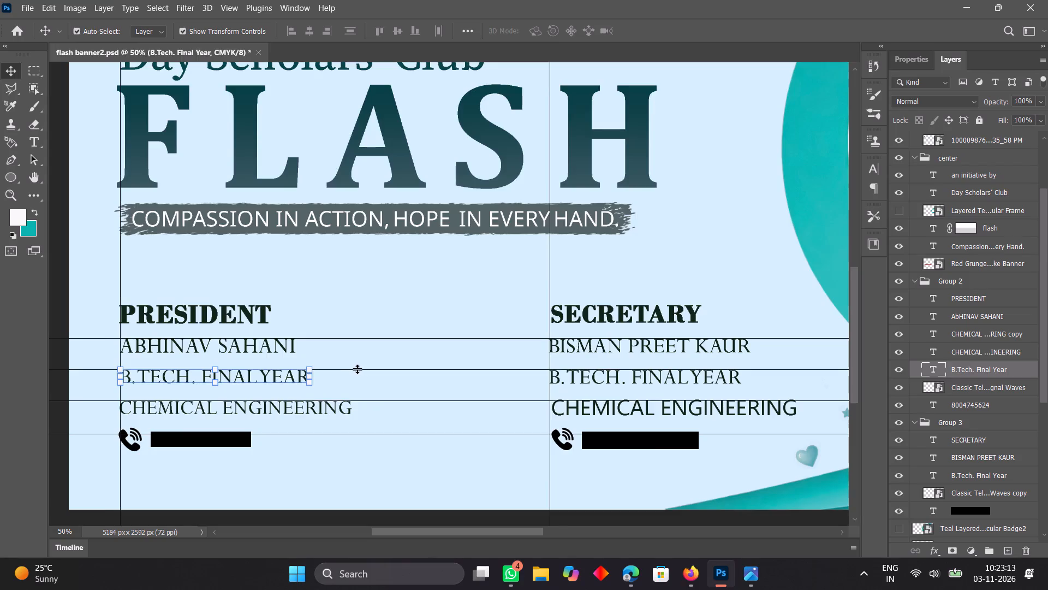
Enlarge the secretary's B.TECH. FINAL YEAR line by about 1% from its upper corner.
click(571, 381)
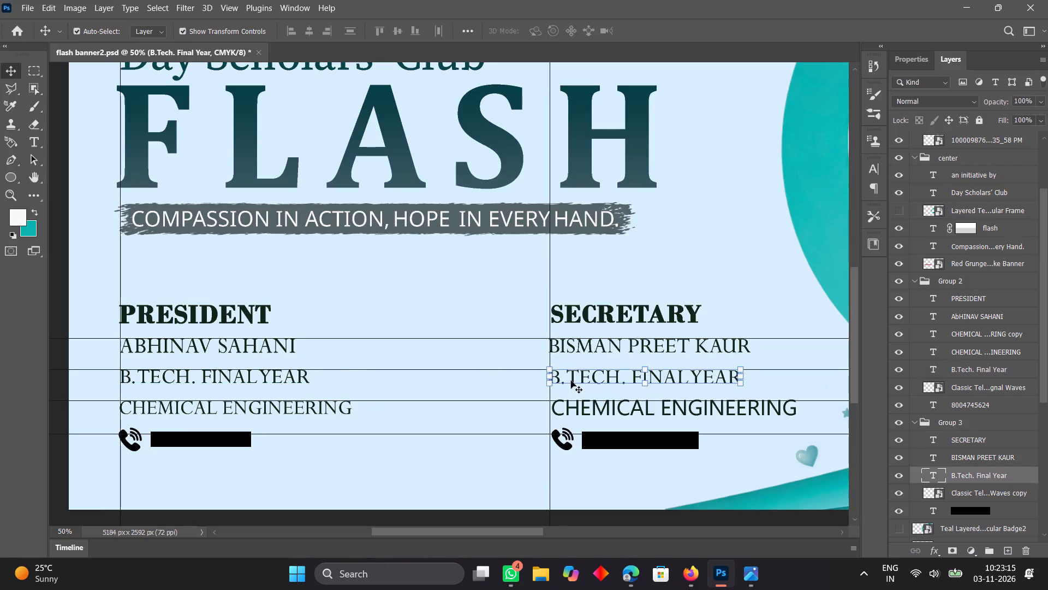
click(740, 368)
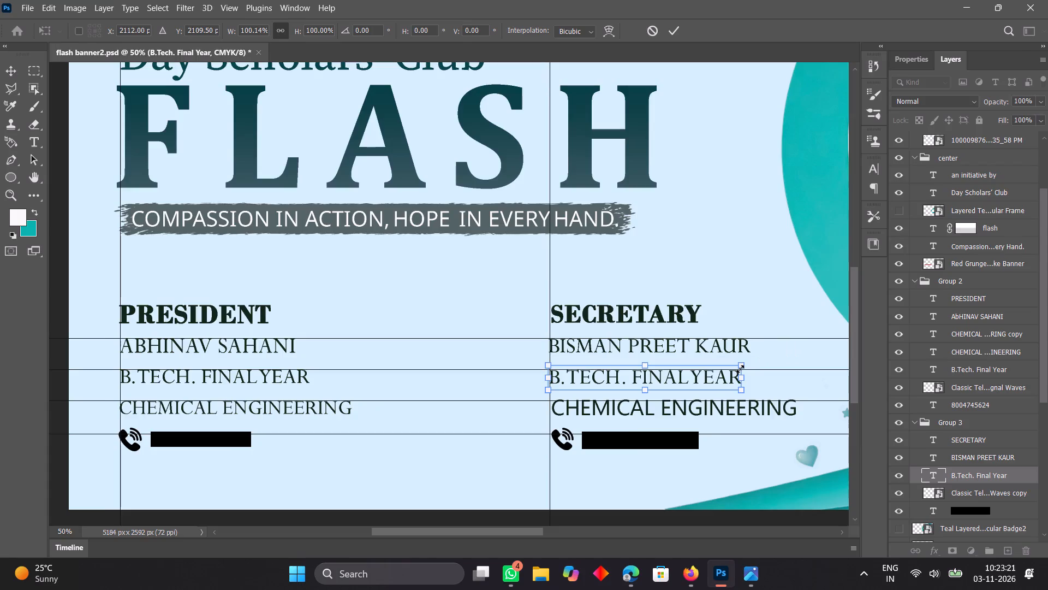
click(740, 369)
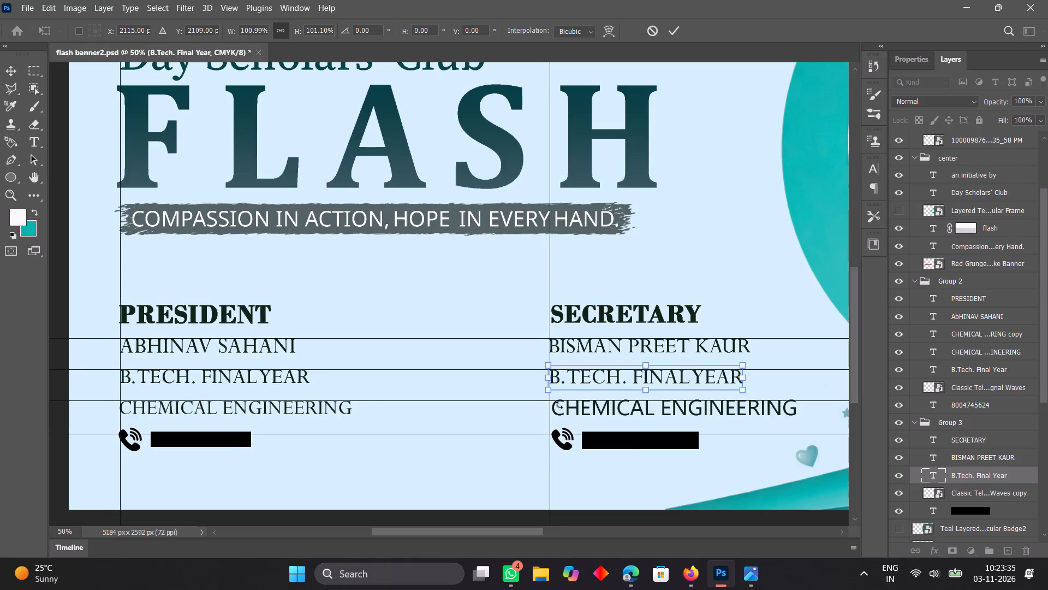
Save the banner, applying the pending transformation of the secretary's B.TECH. FINAL YEAR line.
click(25, 5)
click(46, 156)
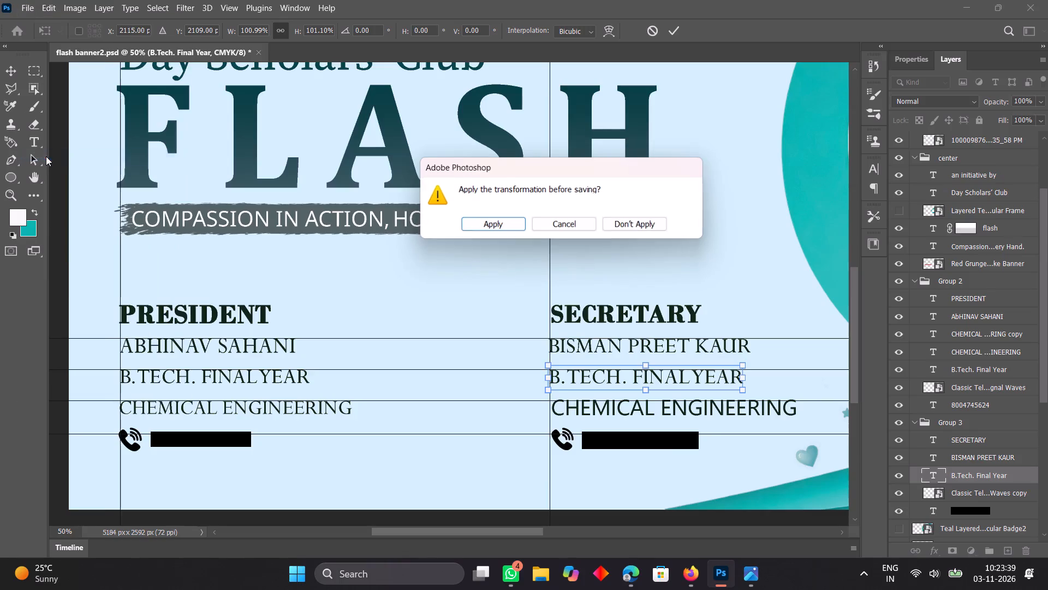
click(483, 224)
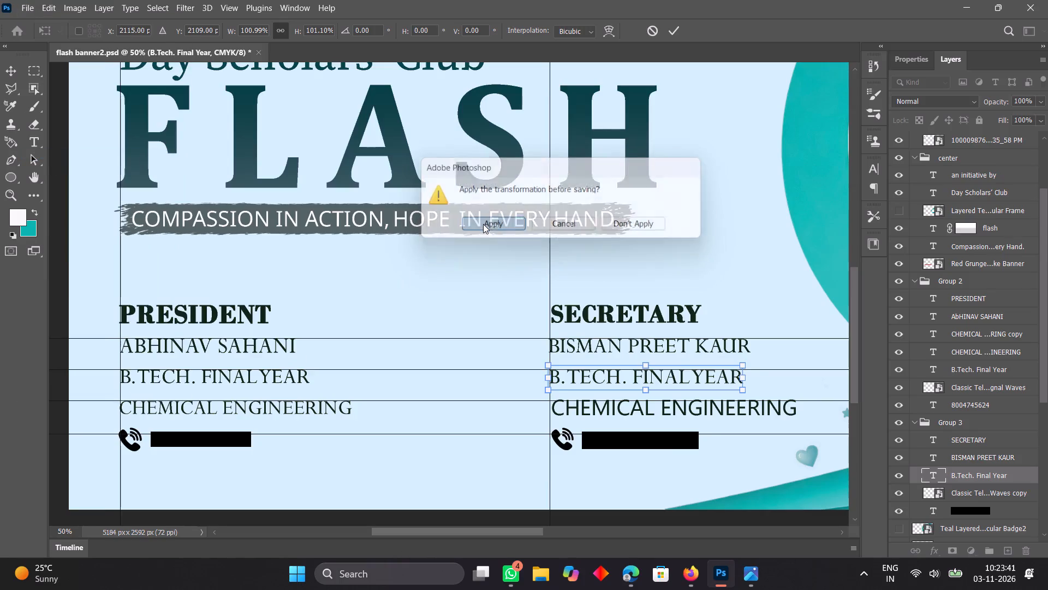
Delete the secretary's CHEMICAL ENGINEERING line.
click(565, 411)
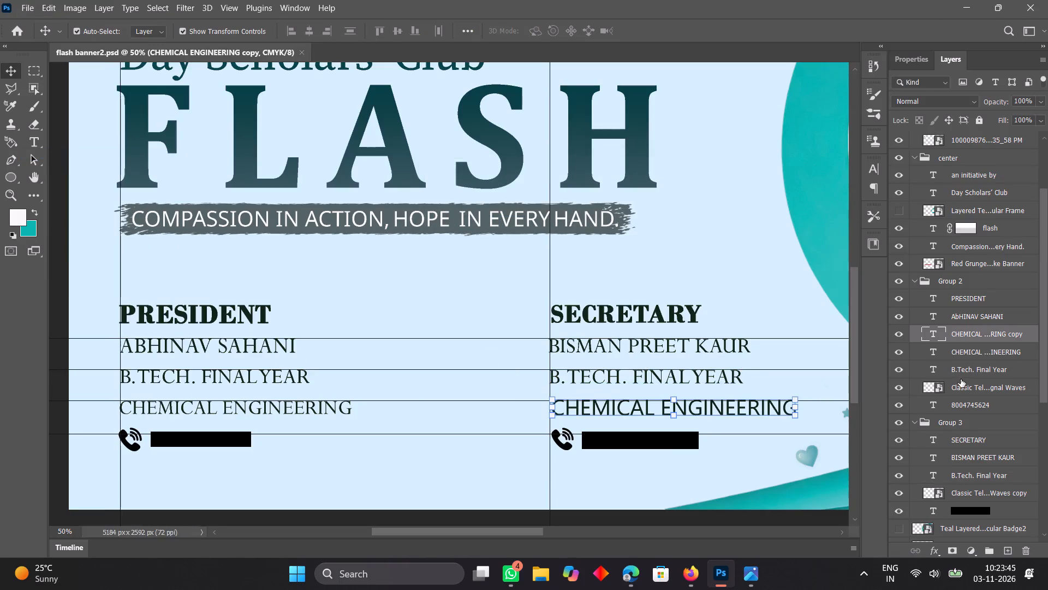
key(Delete)
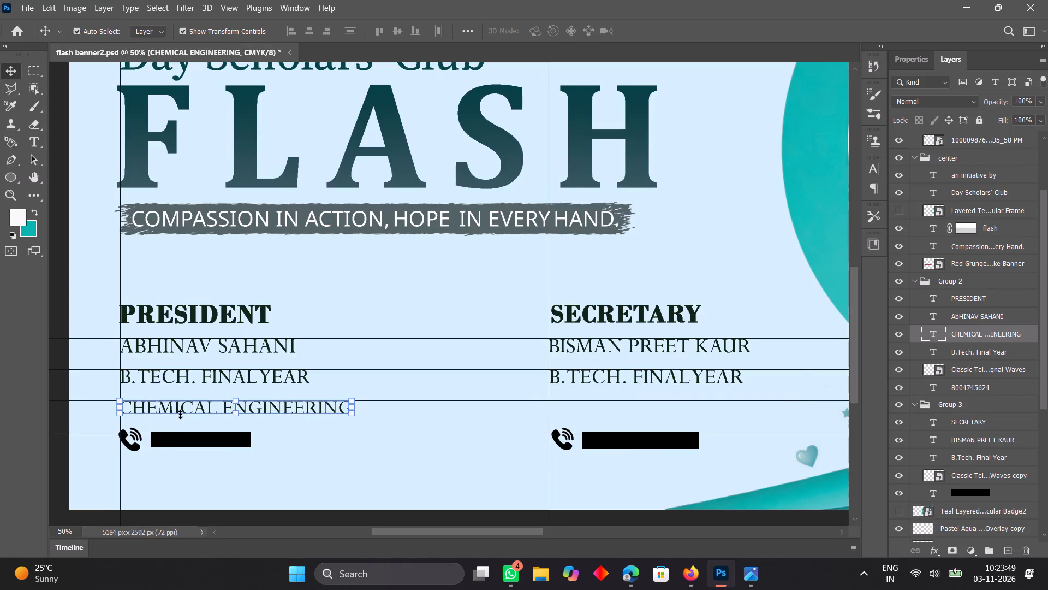
Transform the president's CHEMICAL ENGINEERING line, nudging it about 2 px right against the vertical guide, and apply the transformation.
click(353, 415)
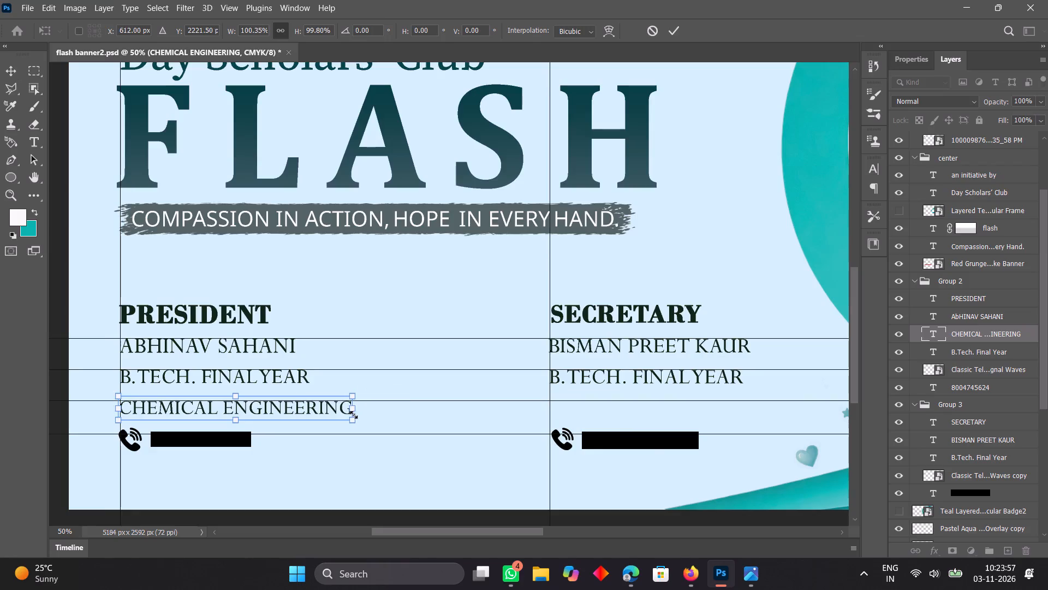
key(ctrl+j)
key(Right)
key(Right)
key(Right)
key(Right)
key(Right)
key(Right)
key(Right)
key(Right)
key(Right)
key(Right)
key(Right)
key(Right)
key(Right)
key(Right)
key(Right)
key(Right)
key(Right)
key(Right)
key(Right)
key(Right)
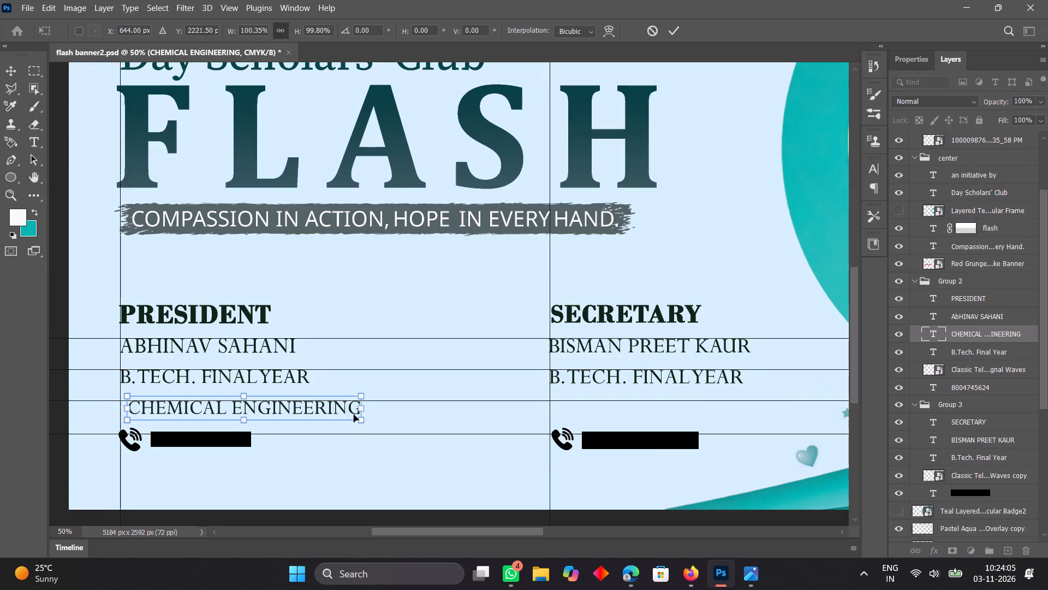
key(Left)
key(Left)
key(Left)
key(Left)
key(Left)
key(Left)
key(Left)
key(Left)
key(Left)
key(Left)
key(Left)
key(Left)
key(Left)
key(Left)
key(Left)
key(Left)
key(Left)
key(Left)
key(Left)
key(Left)
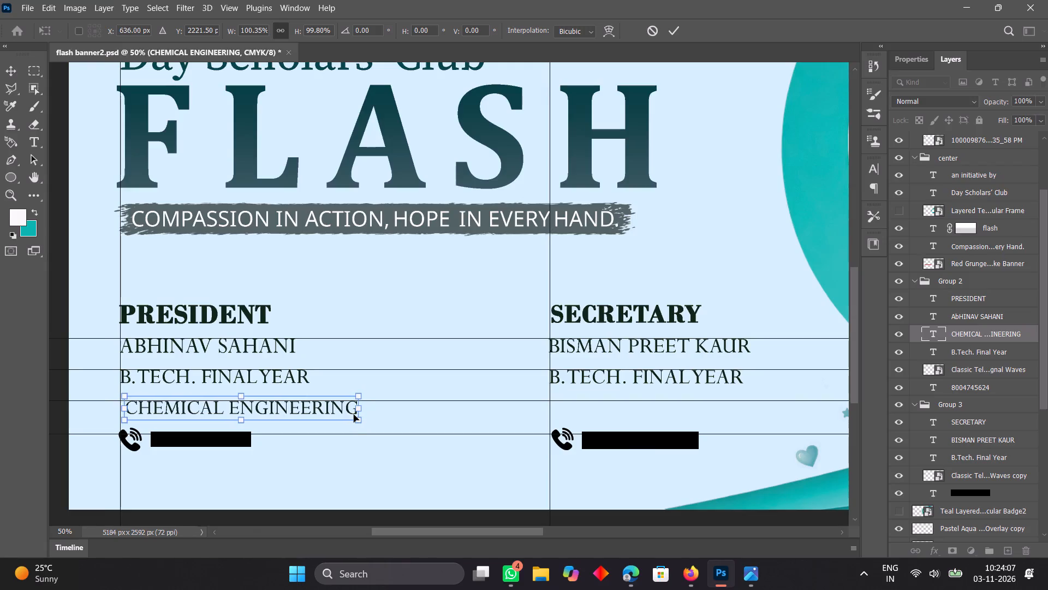
key(Left)
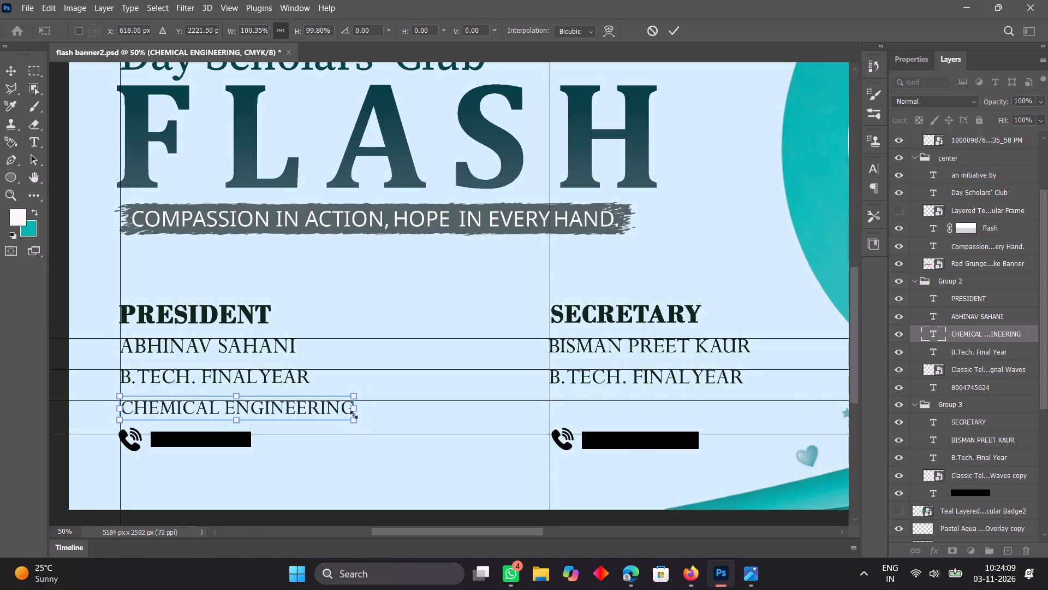
key(Left)
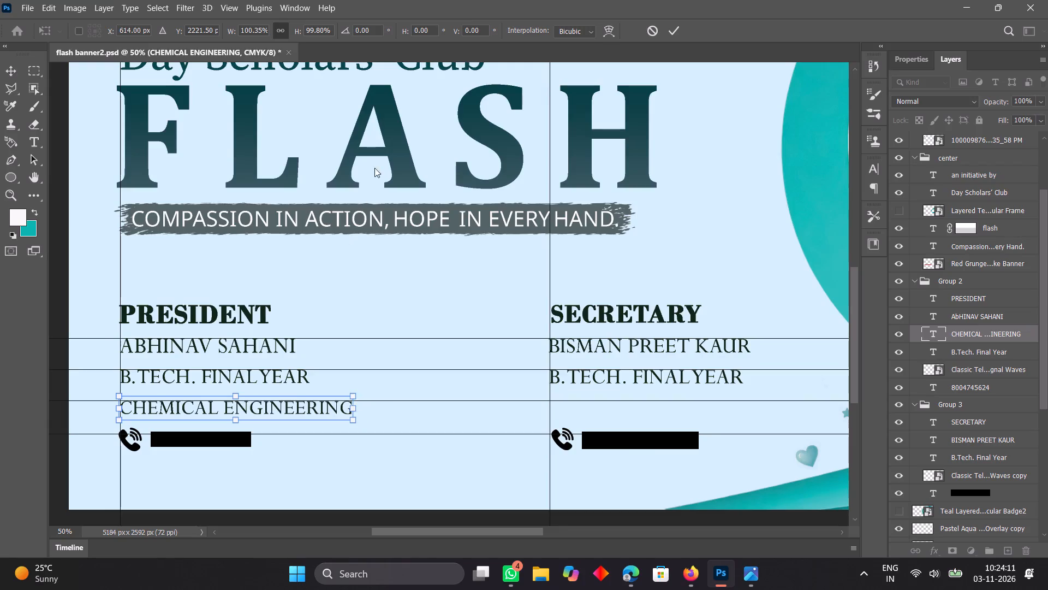
click(8, 73)
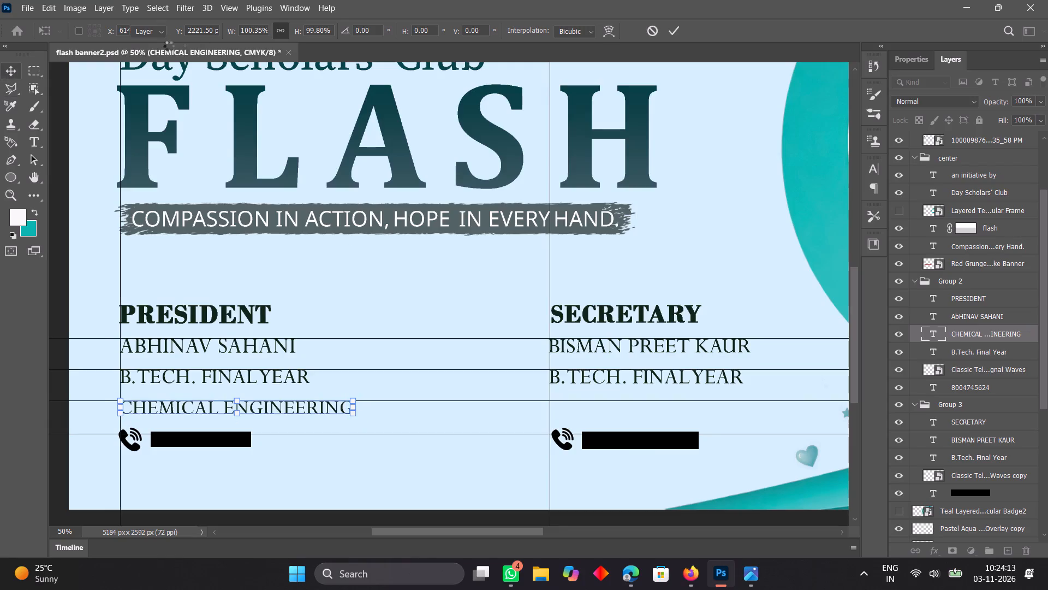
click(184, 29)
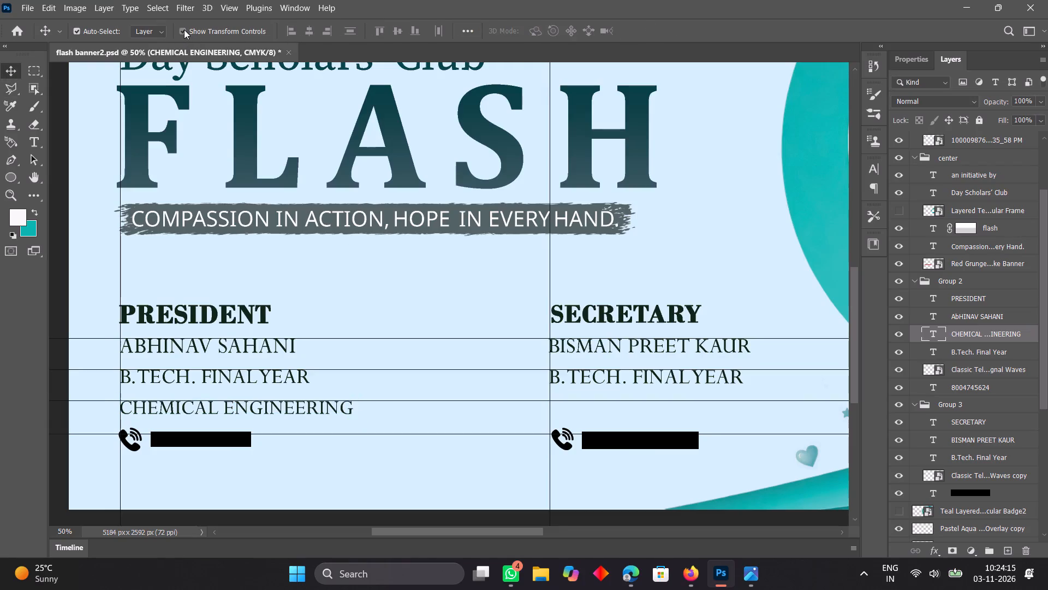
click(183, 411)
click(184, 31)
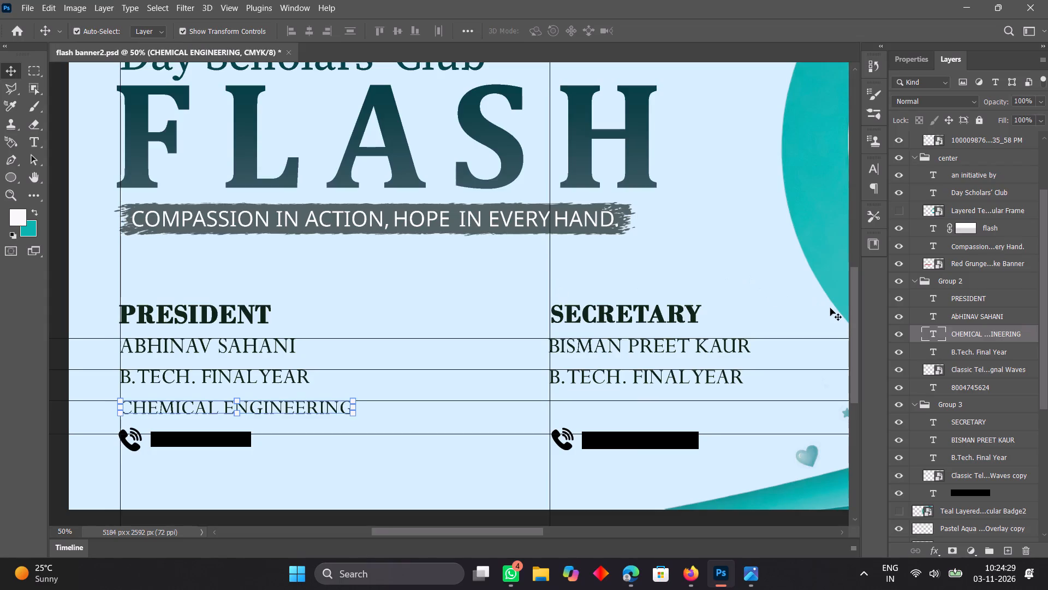
Duplicate the president's CHEMICAL ENGINEERING line and move the copy across into the secretary's column, beneath B.TECH. FINAL YEAR.
key(ctrl+j)
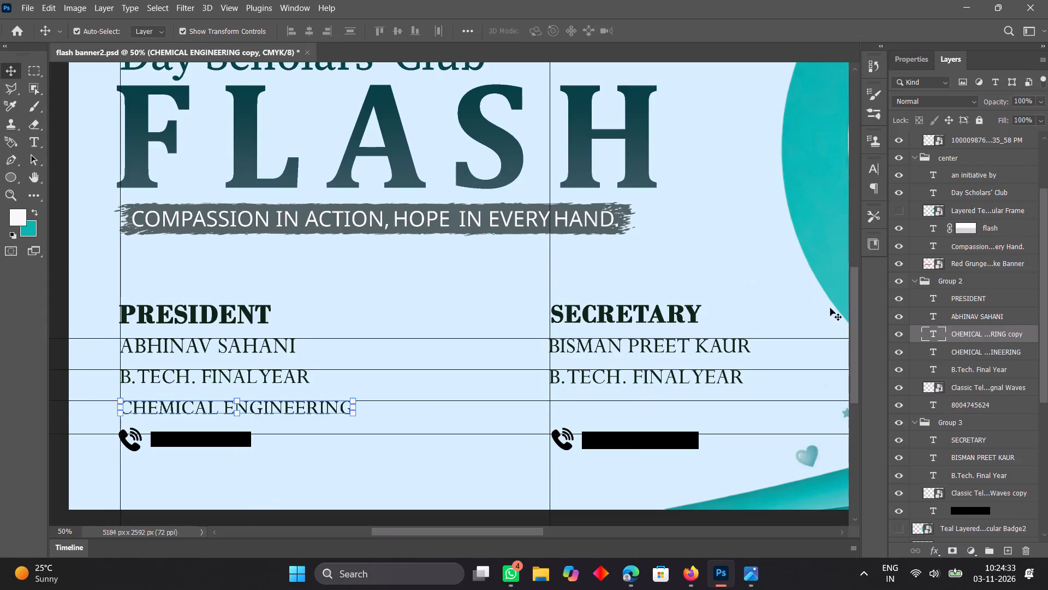
key(Right)
key(Right)
key(Right)
key(Right)
key(Right)
key(Right)
key(Right)
key(Right)
key(Right)
key(Right)
key(Right)
key(Right)
key(Right)
key(Right)
key(Right)
key(Right)
key(Right)
key(Right)
key(Right)
key(Right)
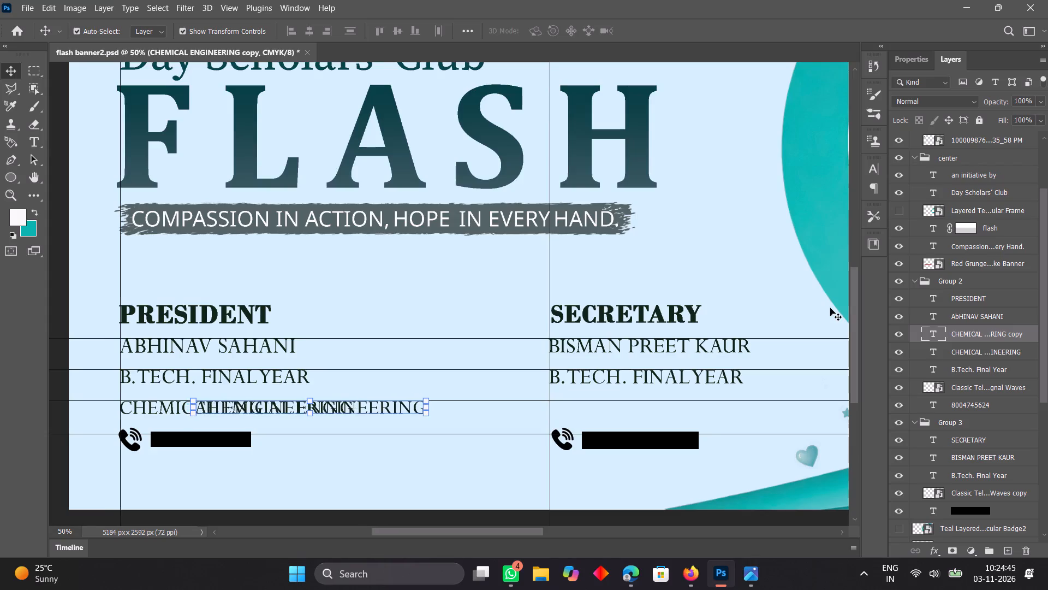
key(Right)
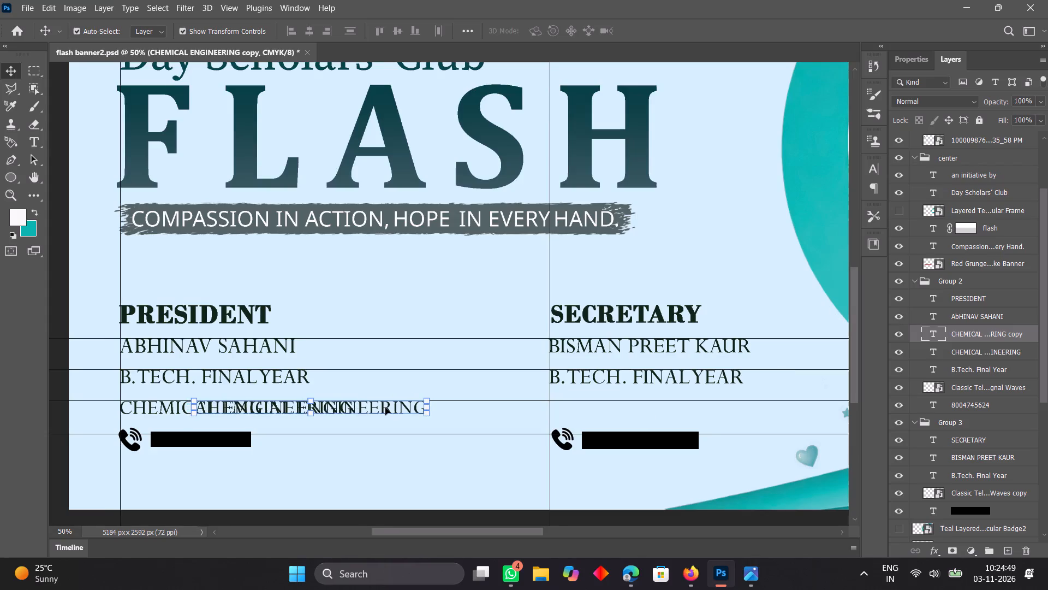
drag(385, 408, 433, 405)
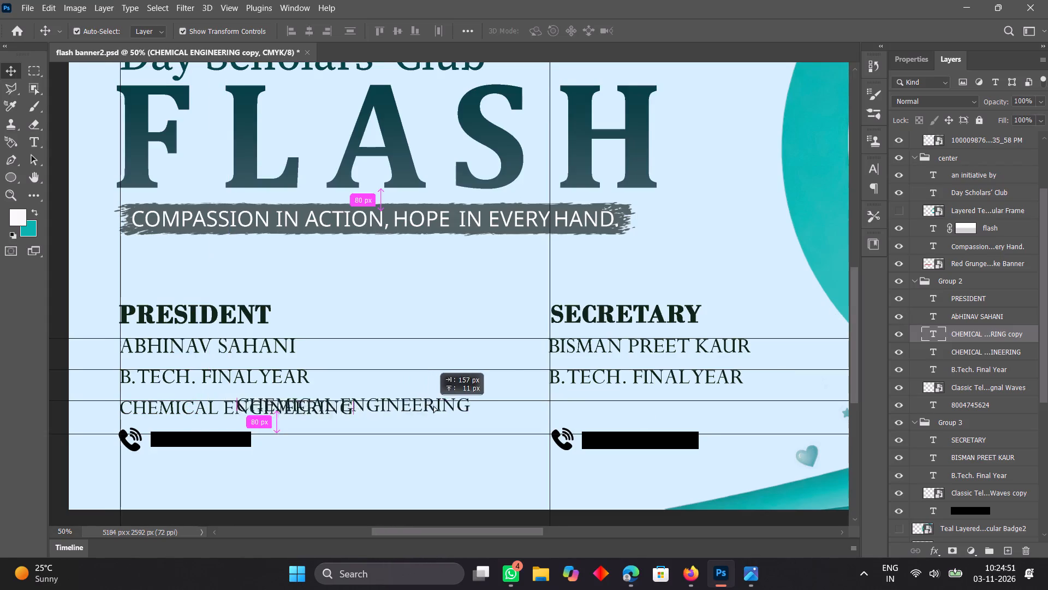
drag(433, 405, 713, 410)
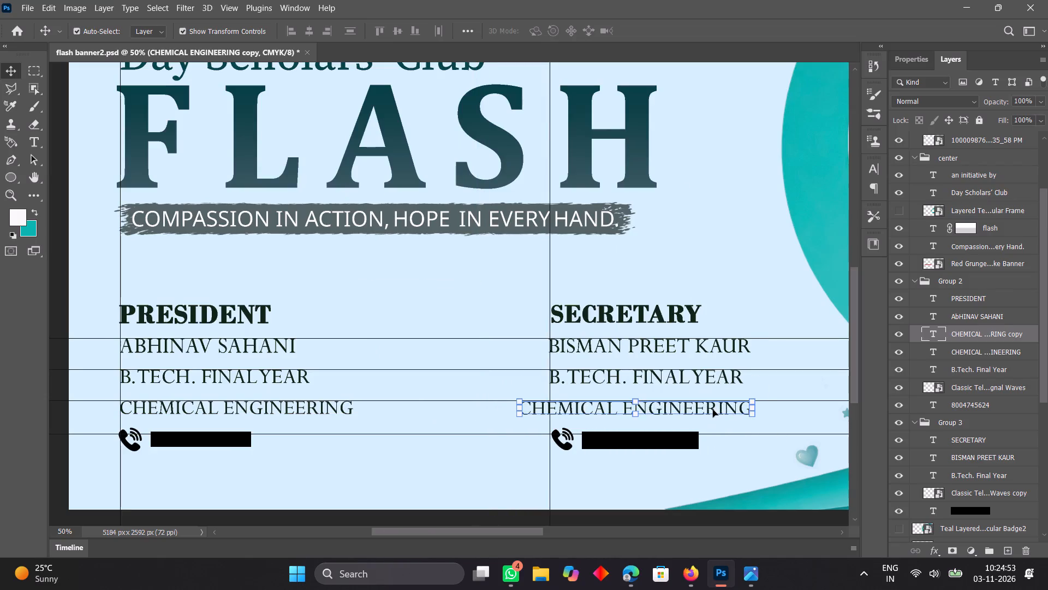
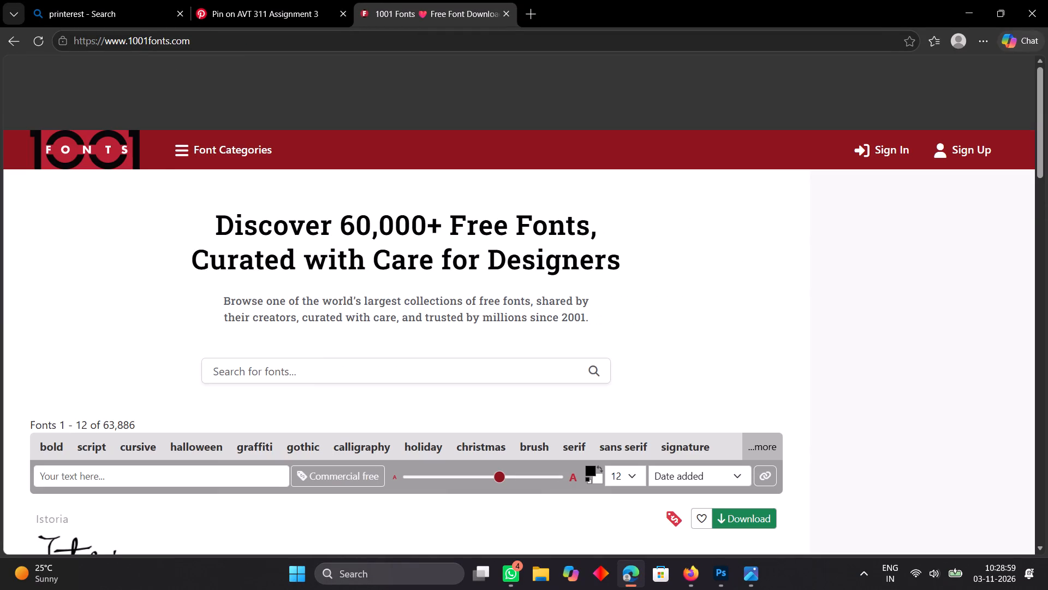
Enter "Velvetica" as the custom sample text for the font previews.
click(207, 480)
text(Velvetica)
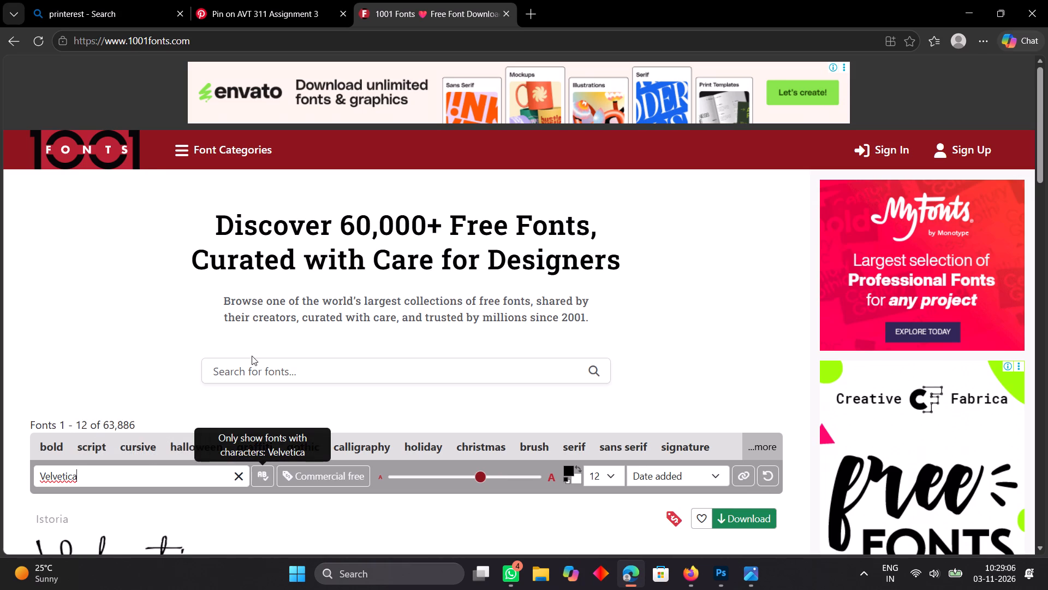
Search the 1001 Fonts library for "Helvetica".
click(287, 368)
key(shift+h)
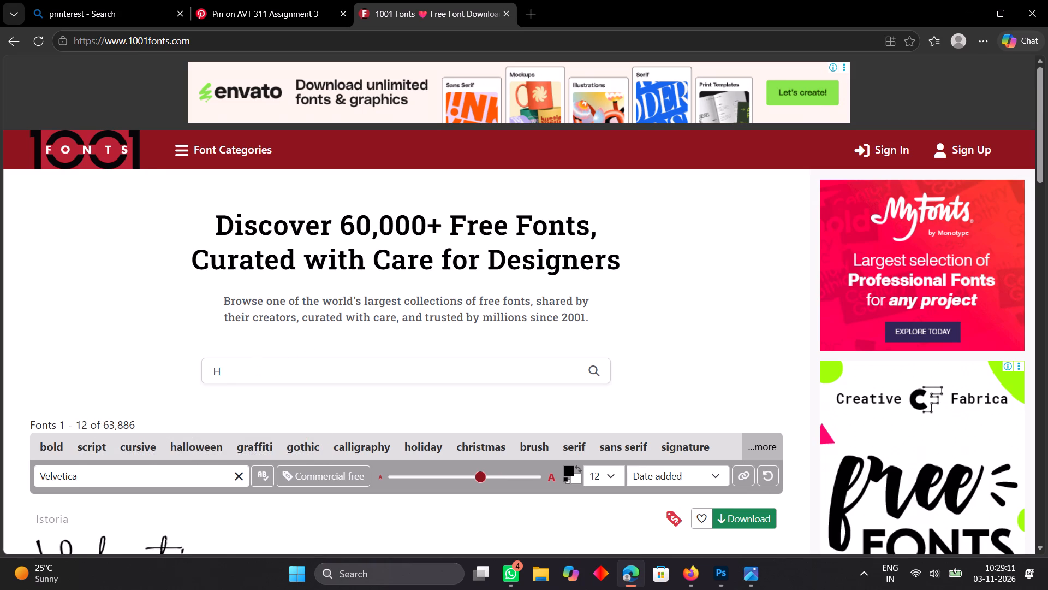
text(el)
text(vetica)
key(Return)
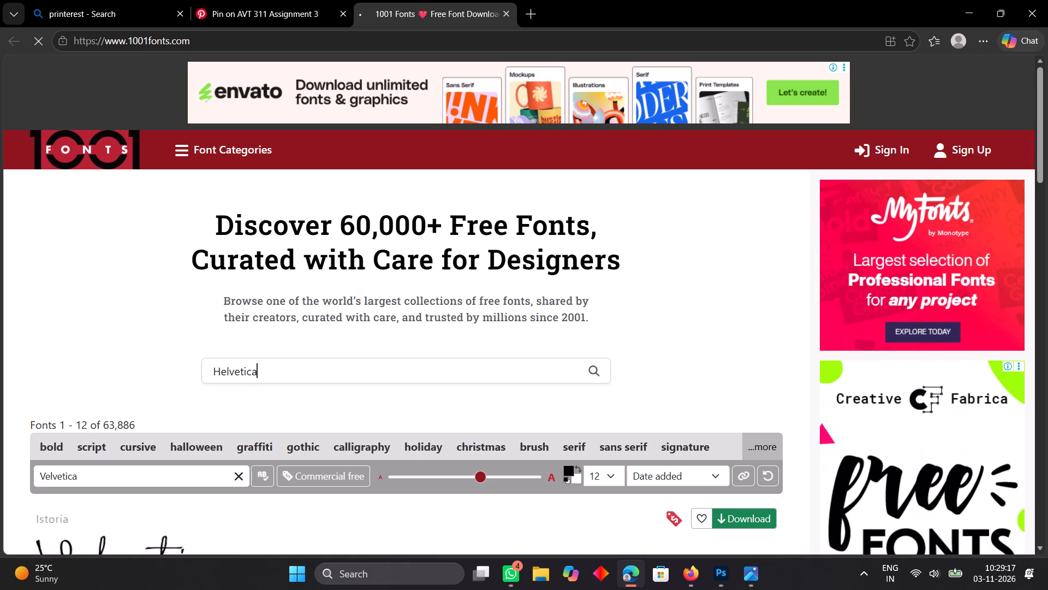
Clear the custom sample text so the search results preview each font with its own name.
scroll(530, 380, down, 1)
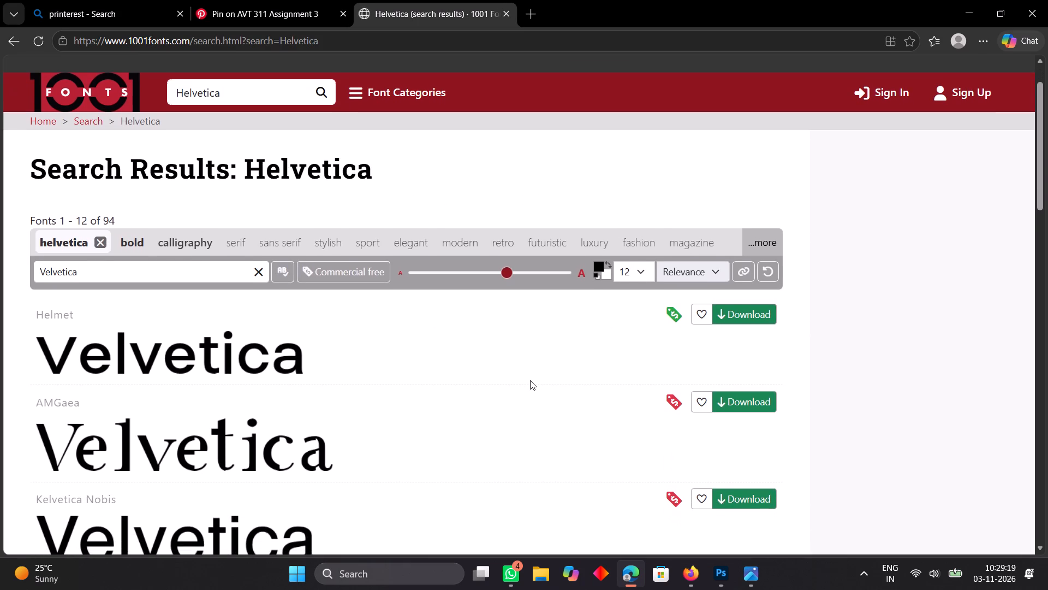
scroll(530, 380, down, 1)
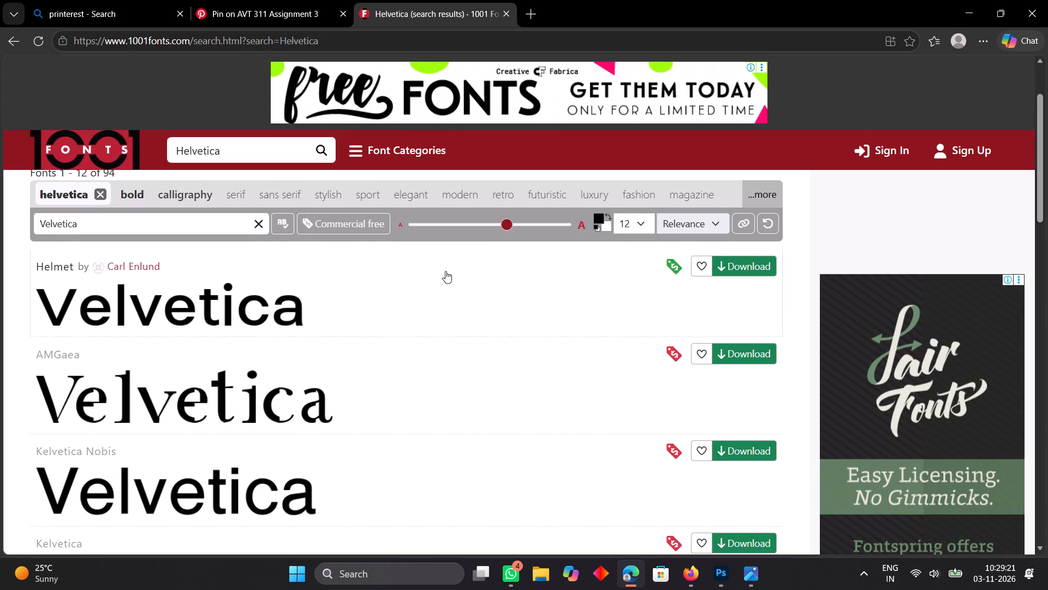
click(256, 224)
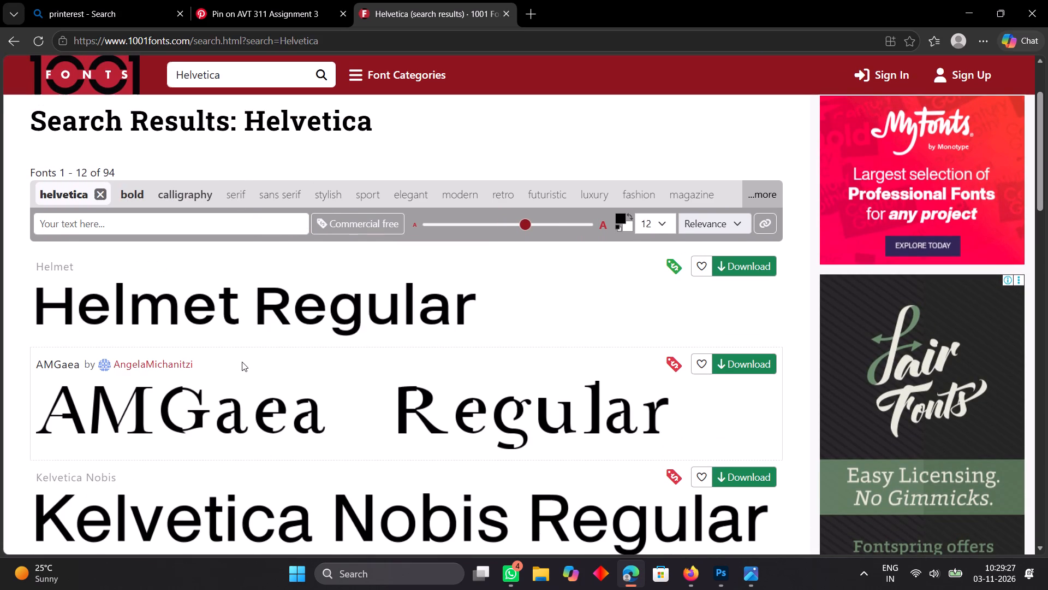
Examine the Helvetica search results, comparing the sample of each listed font for a suitable typeface.
scroll(242, 362, down, 4)
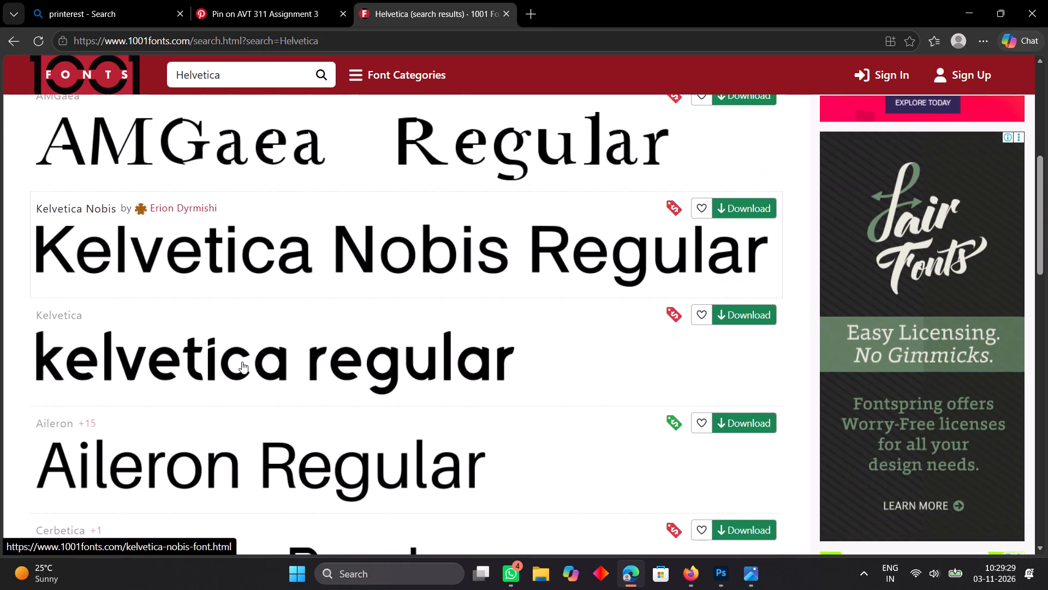
scroll(242, 362, down, 4)
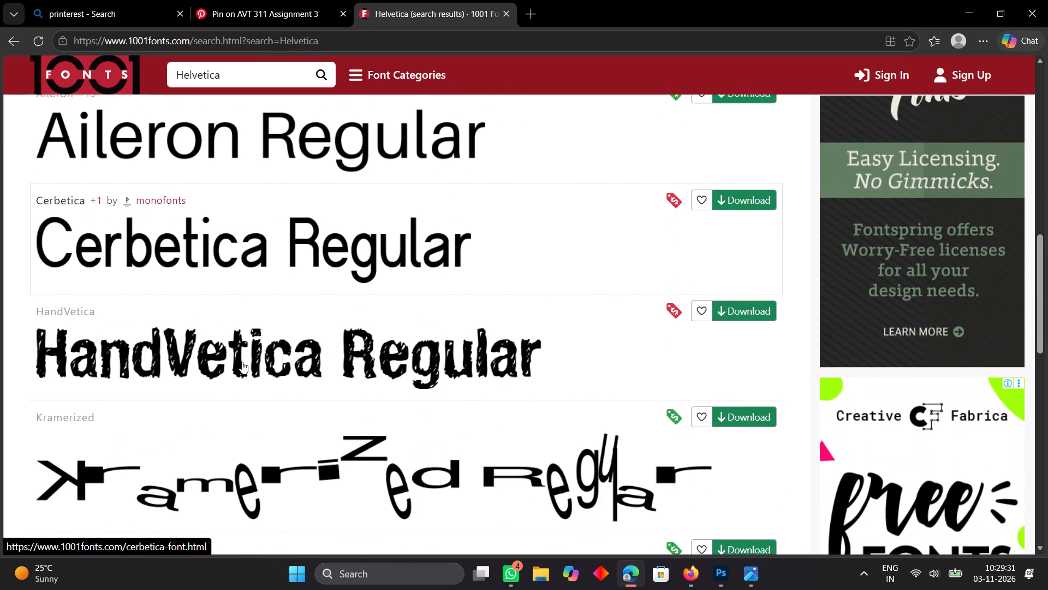
scroll(242, 362, down, 3)
scroll(242, 362, up, 6)
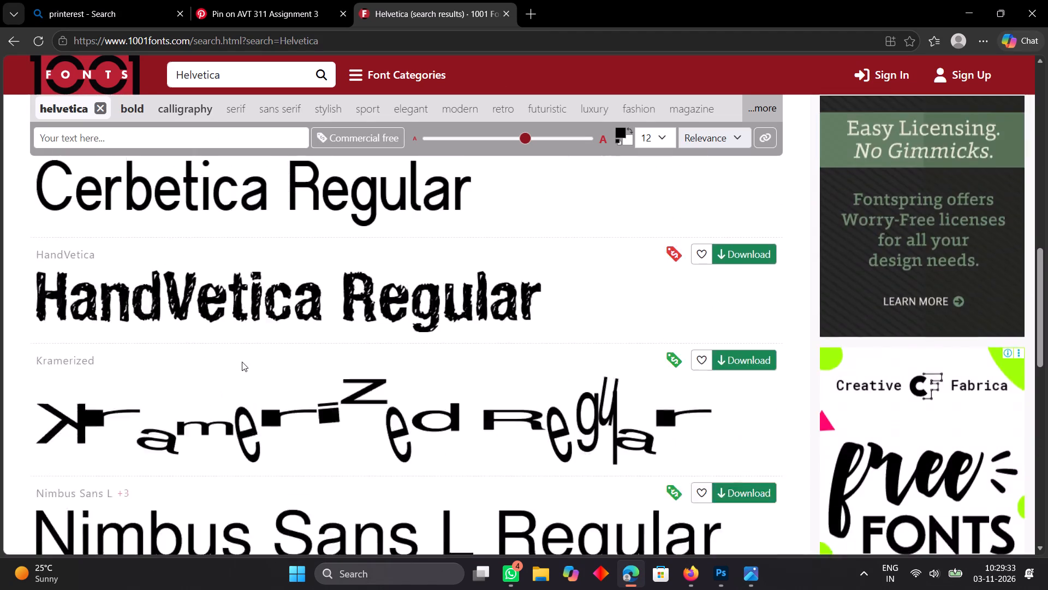
scroll(242, 362, up, 3)
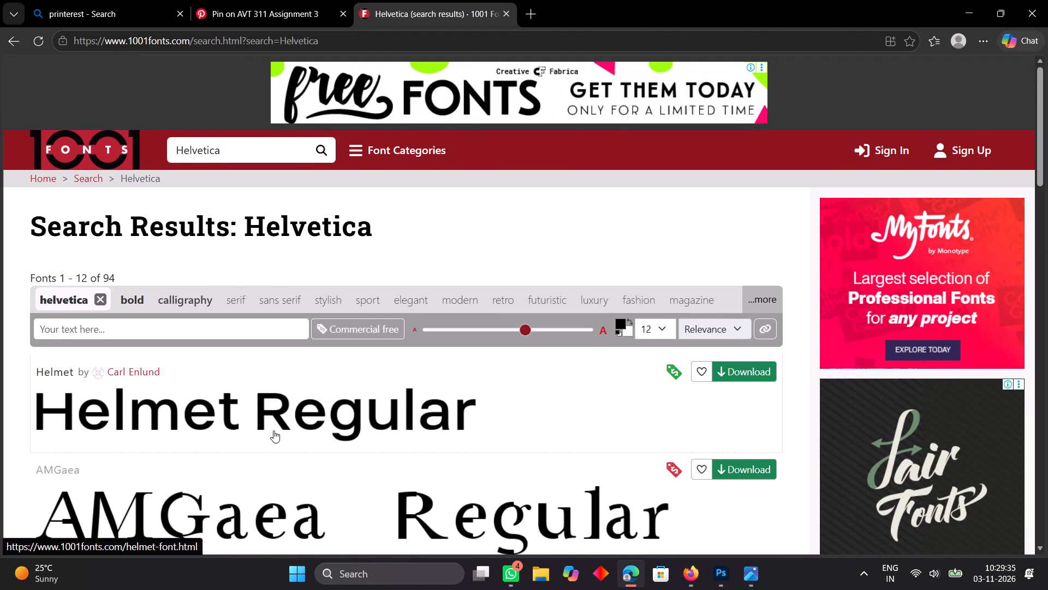
scroll(272, 412, down, 1)
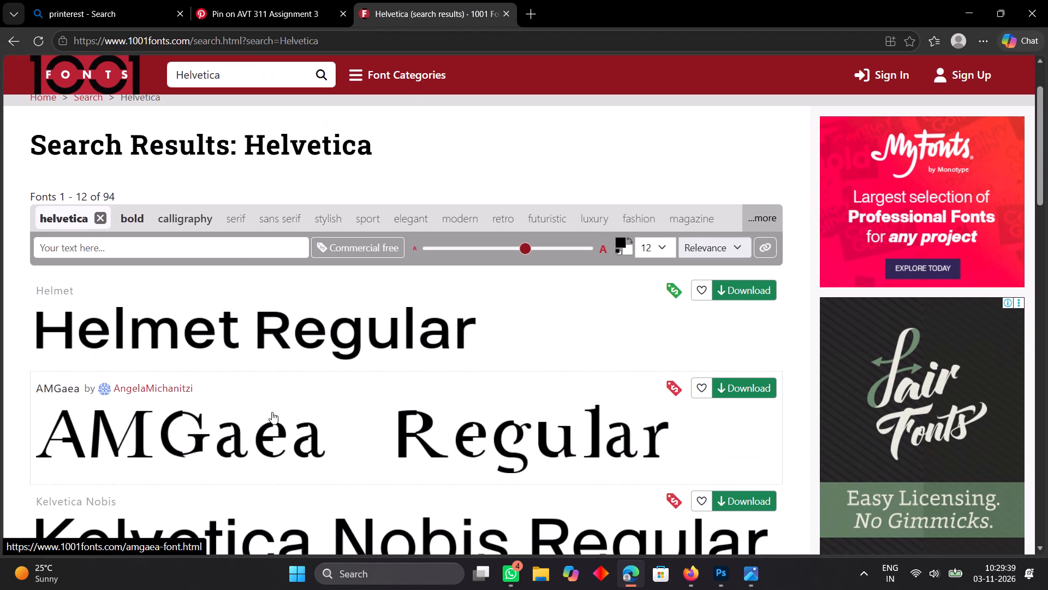
scroll(287, 460, down, 1)
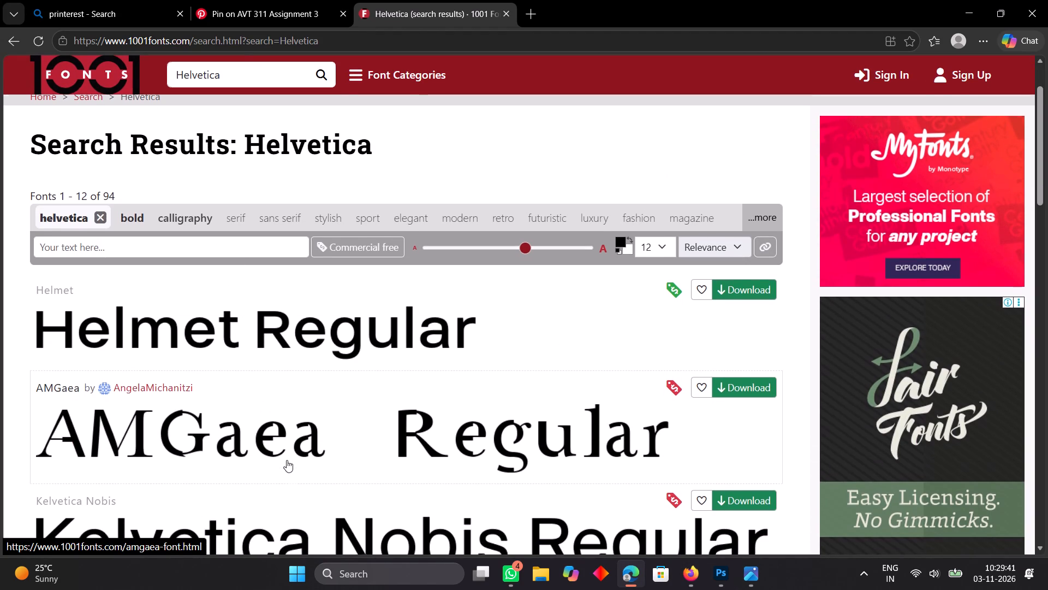
scroll(287, 460, down, 1)
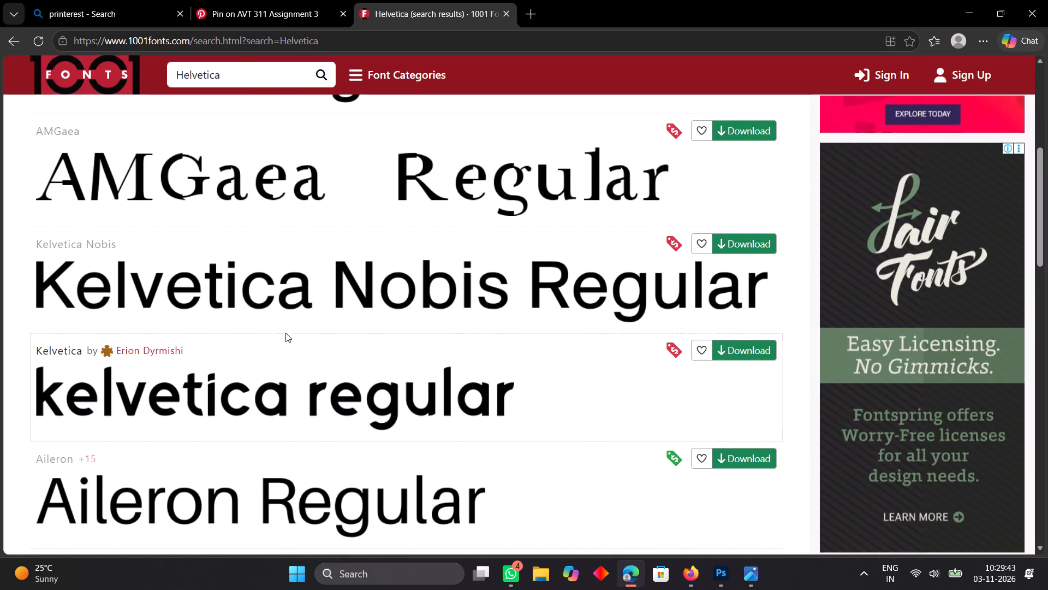
Switch to Photoshop, search the fonts available for the FLASH title layer for "anto", and clear the query.
click(712, 571)
scroll(728, 264, down, 1)
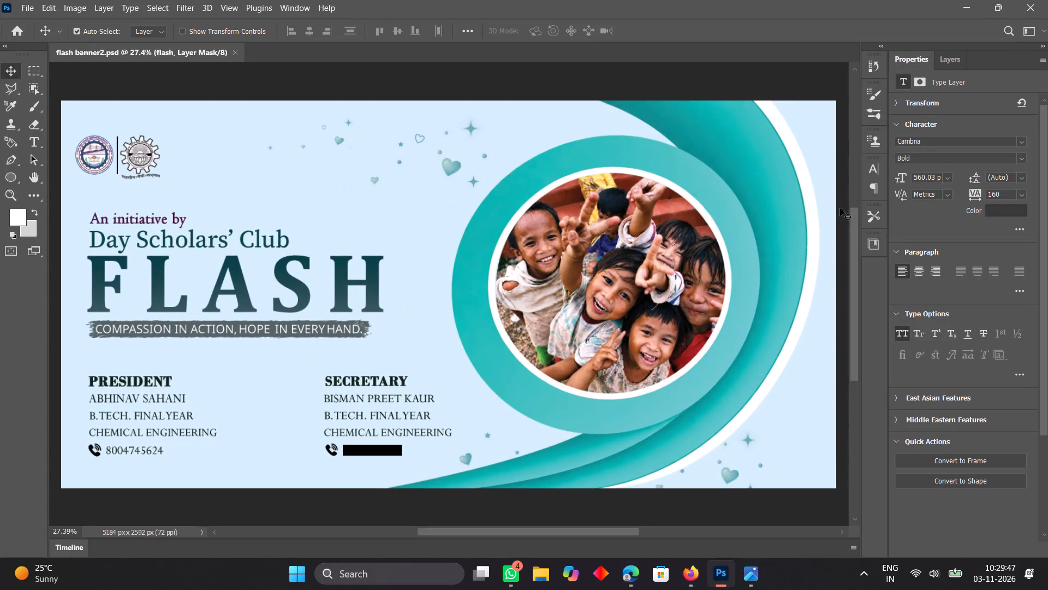
click(940, 140)
key(BackSpace)
text(anto)
key(BackSpace)
key(BackSpace)
key(BackSpace)
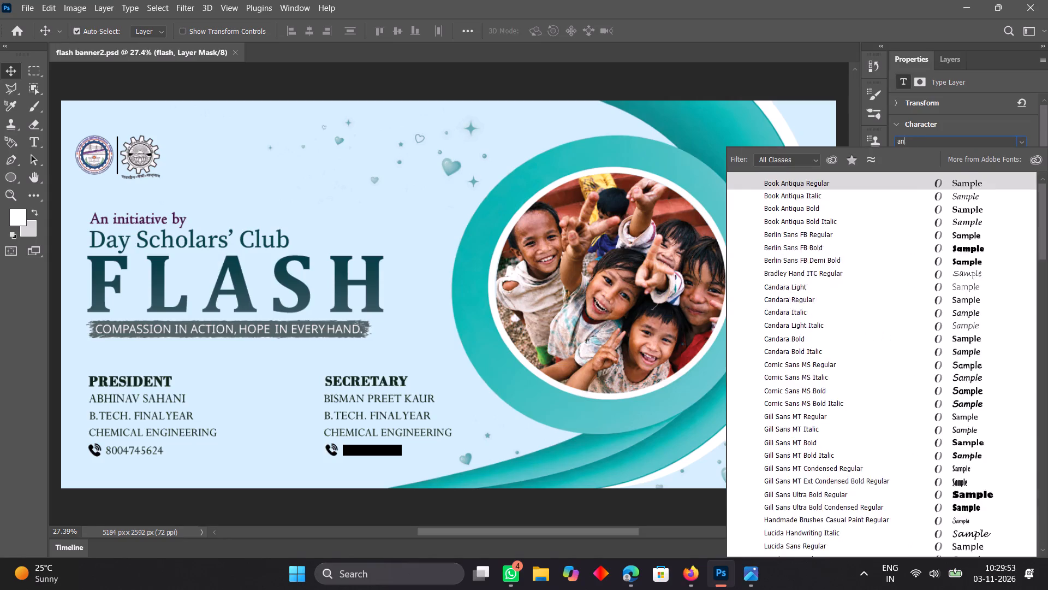
key(BackSpace)
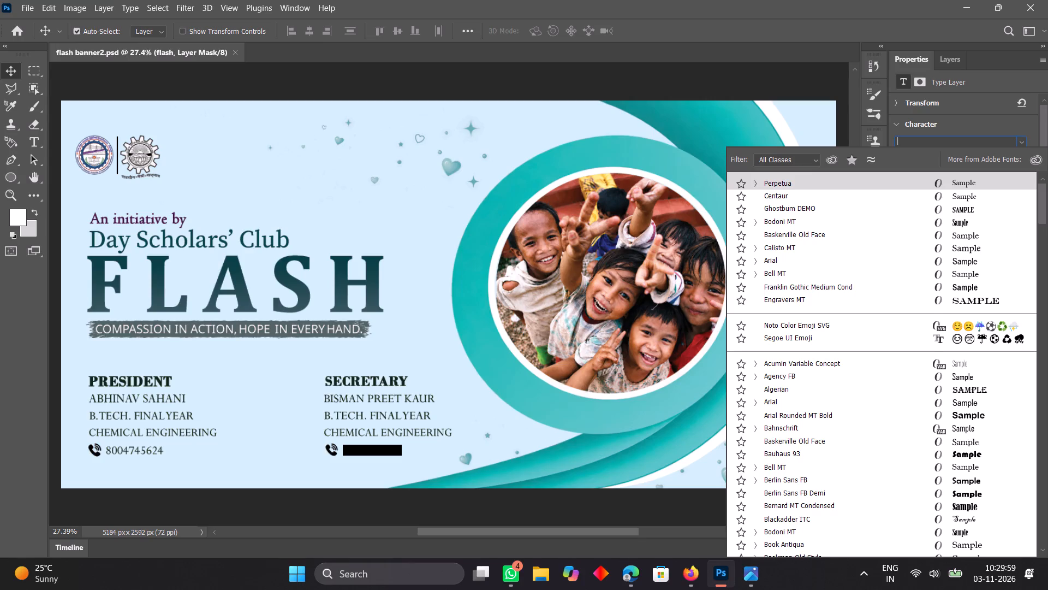
Search the FLASH title's available fonts for "babes" and clear the query.
text(babes)
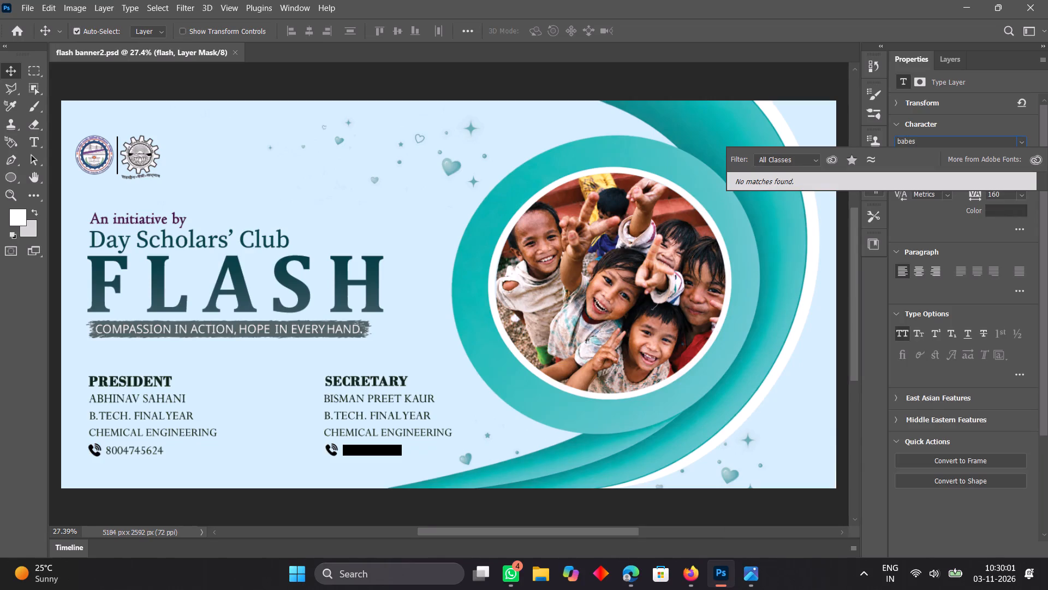
key(BackSpace)
key(BackSpace)
key(BackSpace)
key(BackSpace)
key(BackSpace)
key(BackSpace)
key(BackSpace)
key(BackSpace)
key(BackSpace)
key(BackSpace)
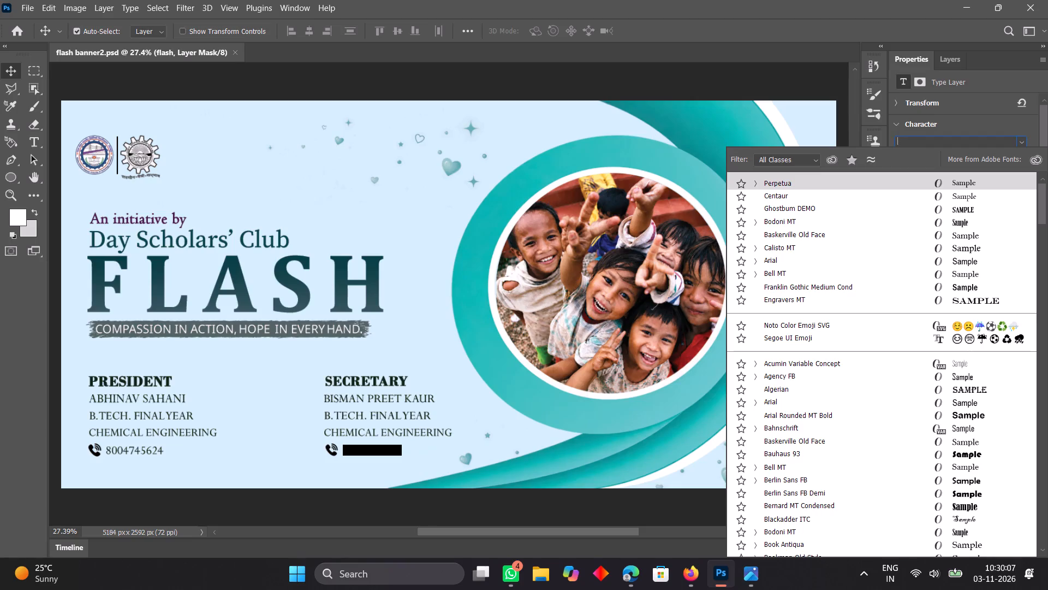
Switch back to Edge, search the web for "dafont" in a new tab, and open the DaFont site.
key(alt+Tab)
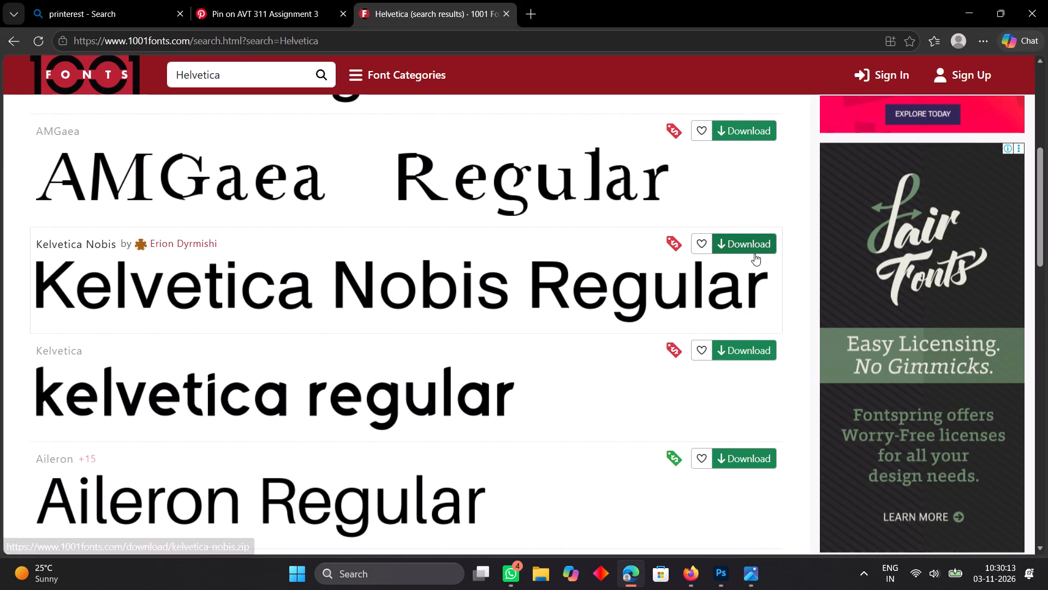
click(533, 10)
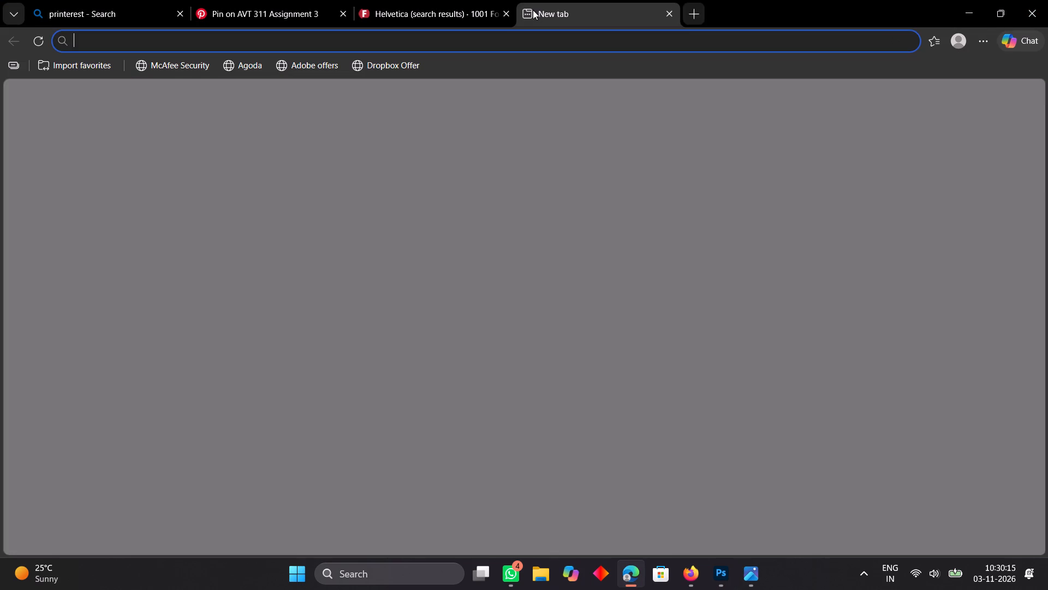
text(dafont)
key(Return)
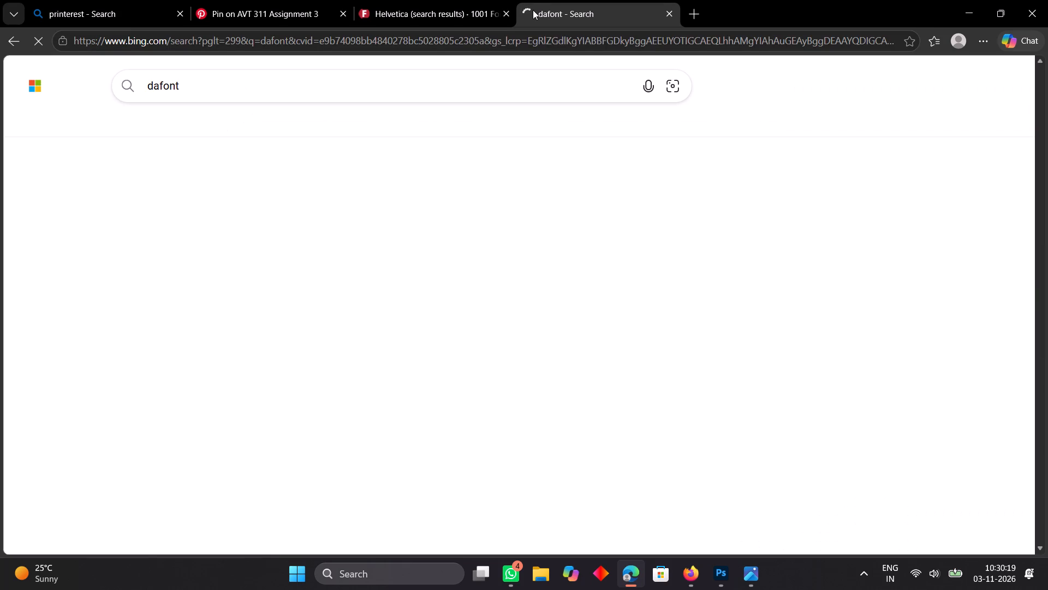
click(142, 213)
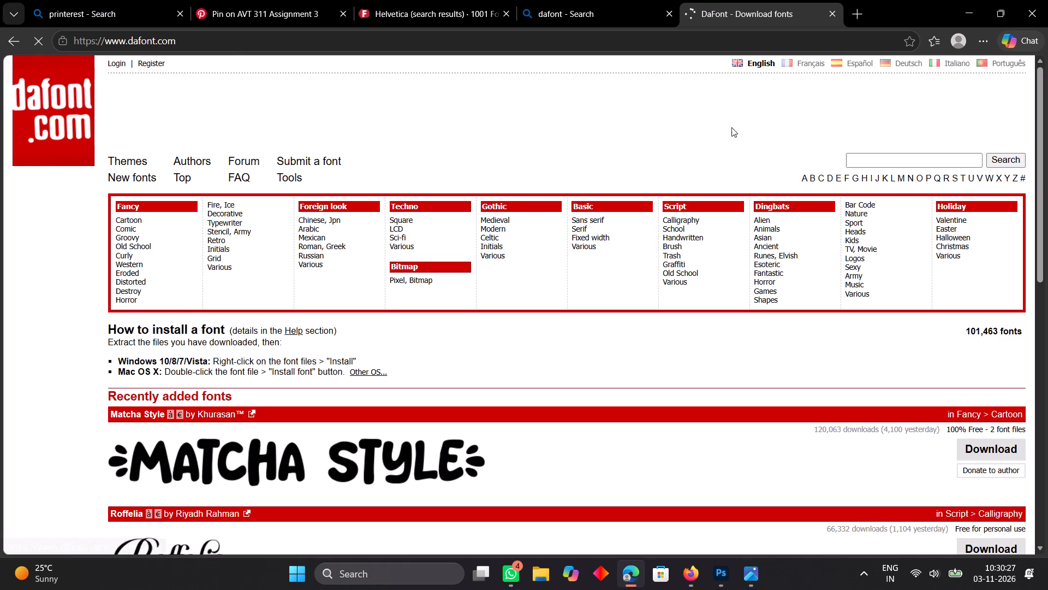
Search DaFont for "Helvetica".
click(868, 164)
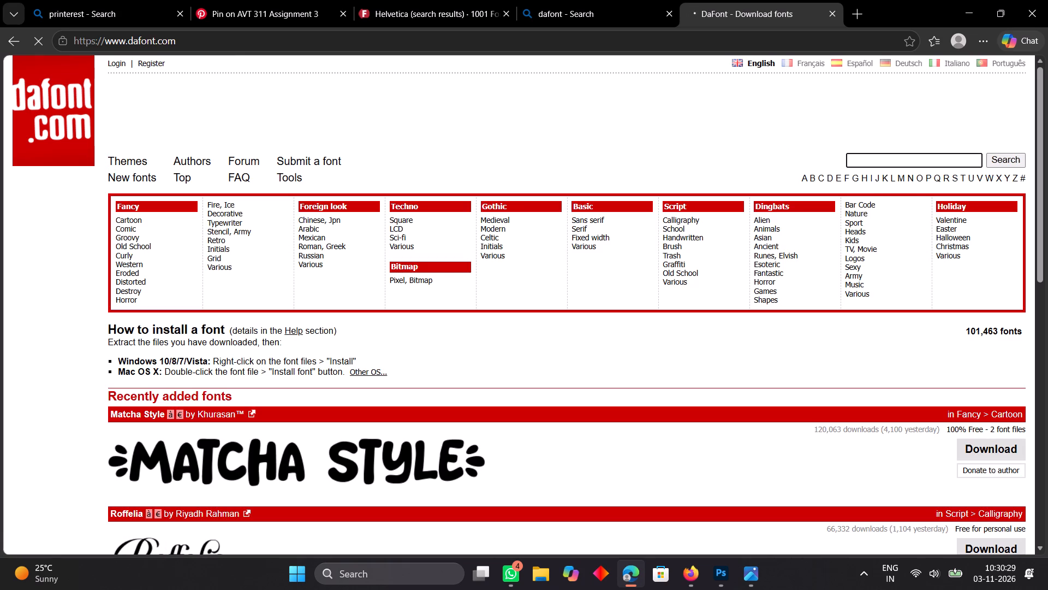
text(Hel)
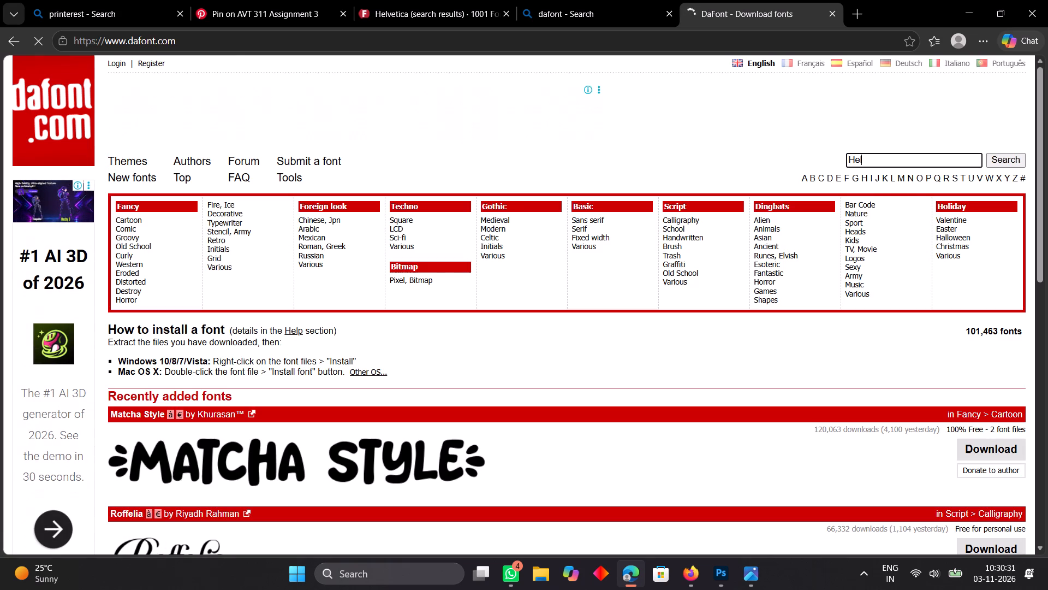
text(vetica)
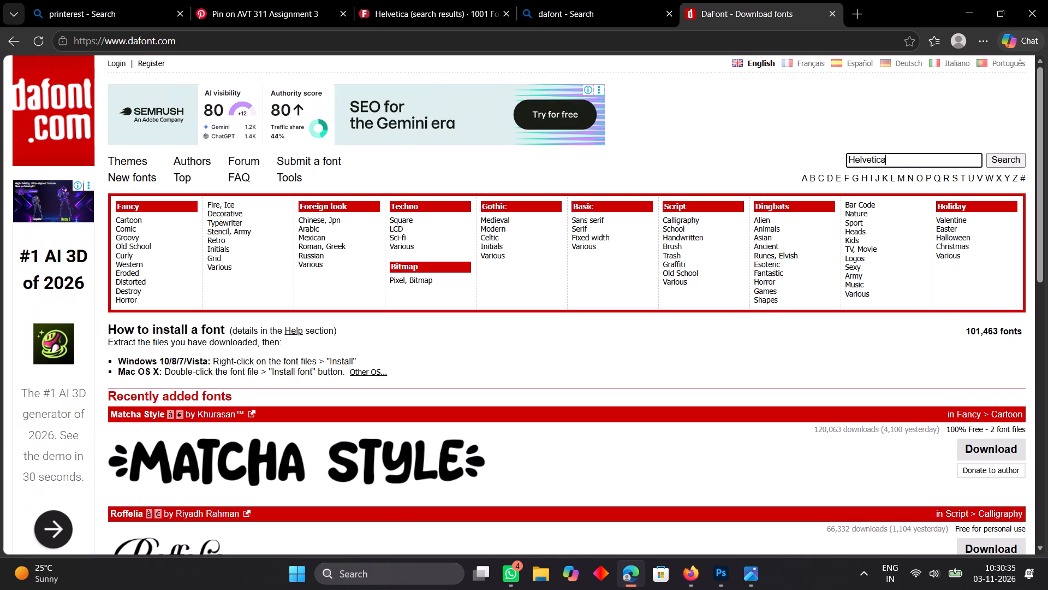
key(Return)
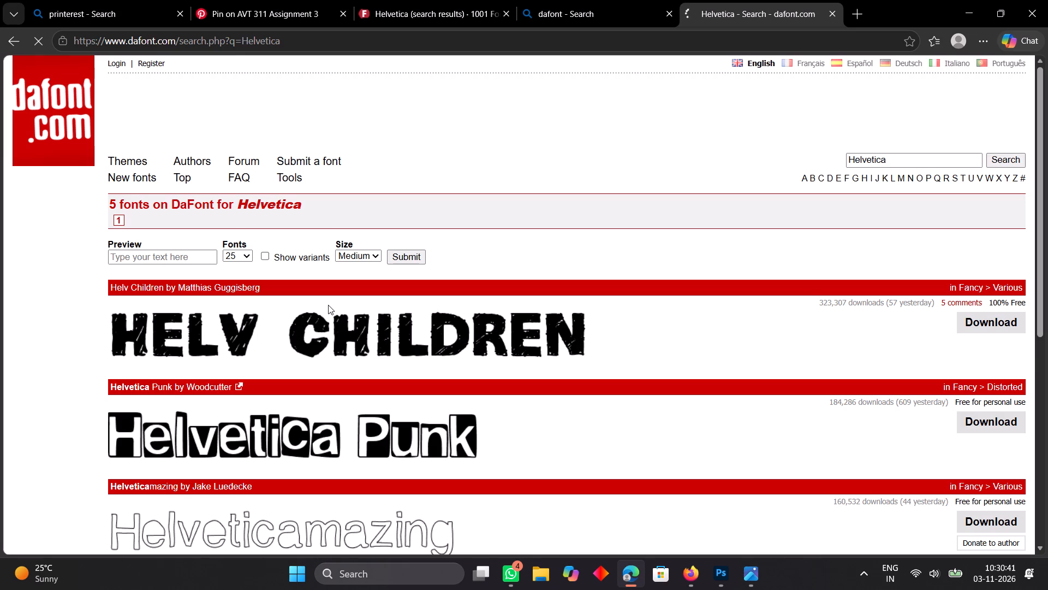
Examine the DaFont results for Helvetica, comparing the font samples for a suitable typeface.
scroll(328, 305, down, 5)
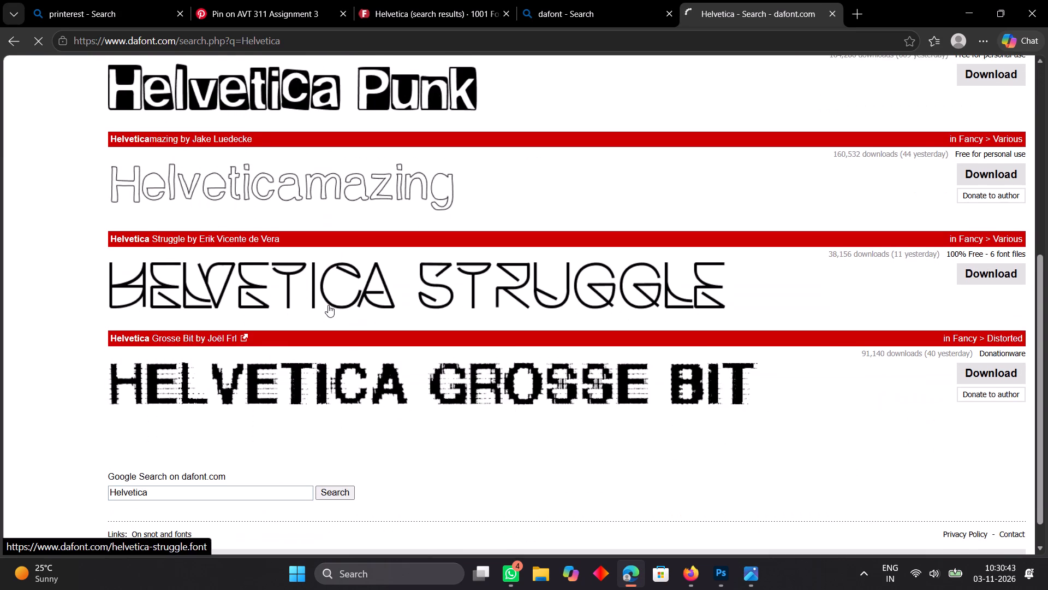
scroll(328, 305, up, 1)
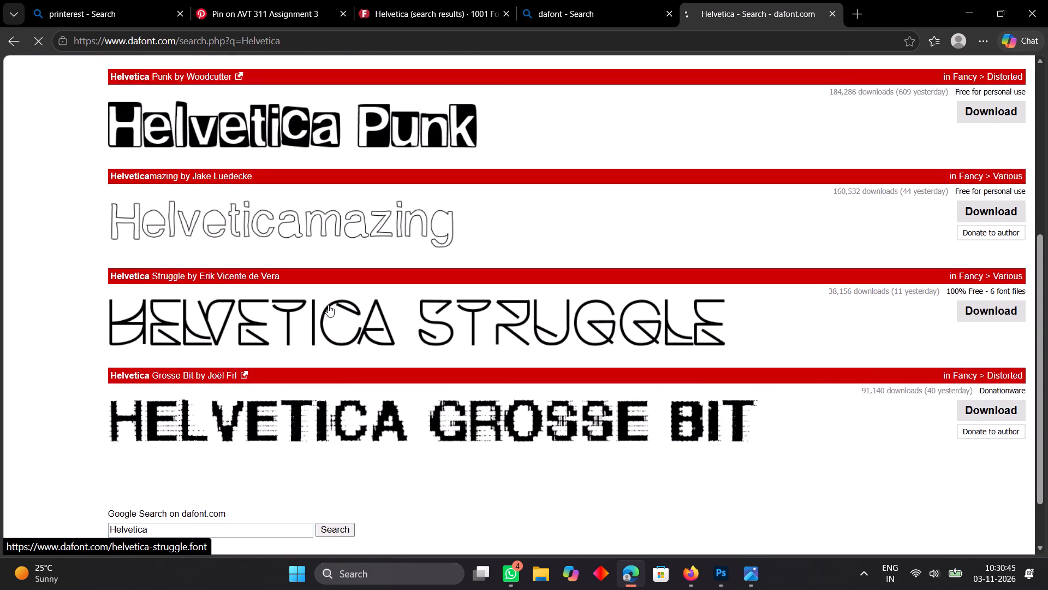
scroll(328, 305, up, 3)
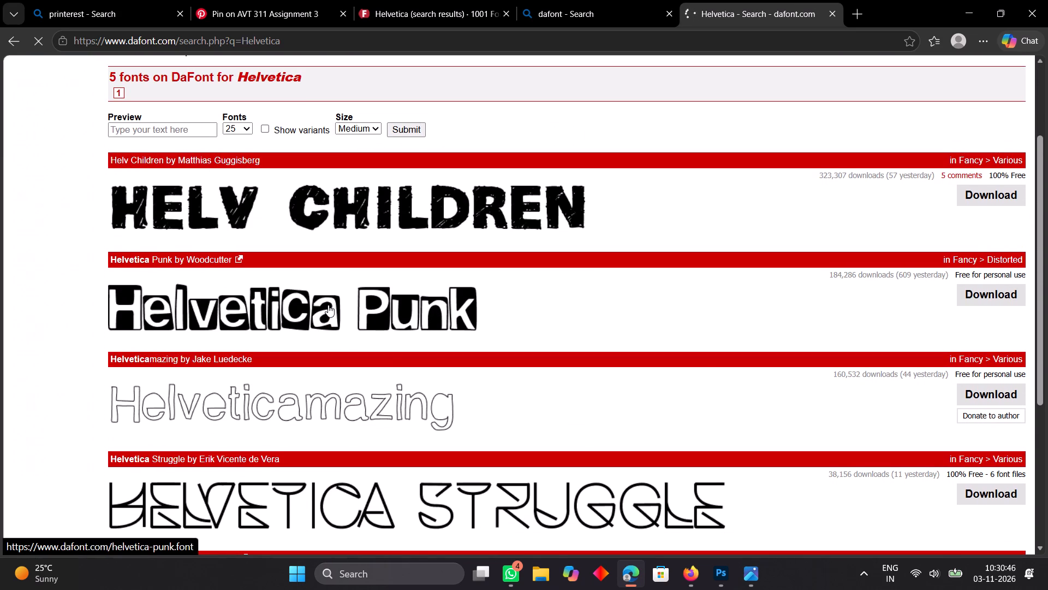
scroll(328, 305, up, 1)
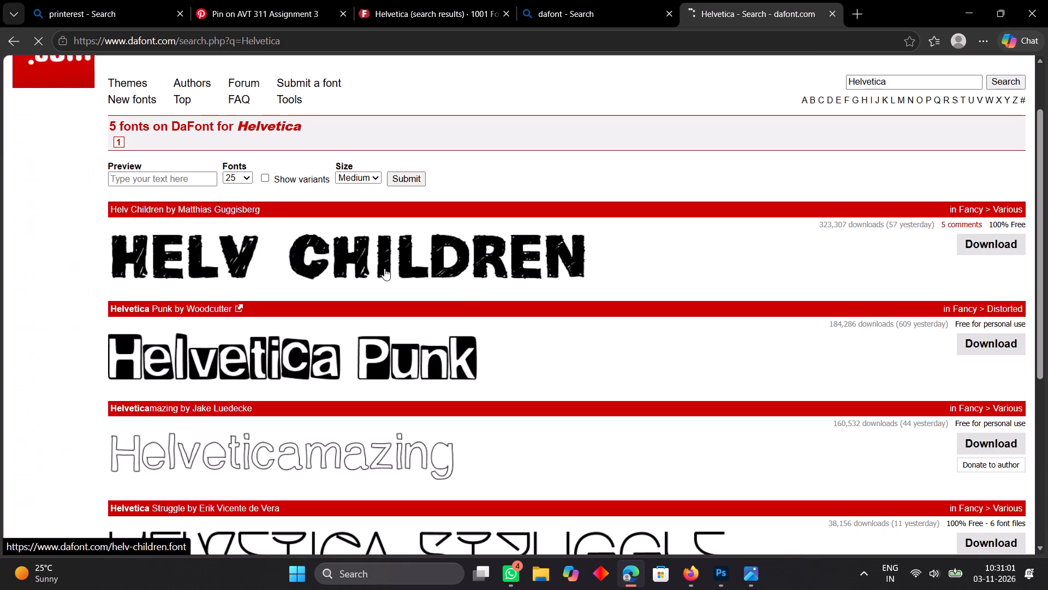
scroll(384, 268, down, 1)
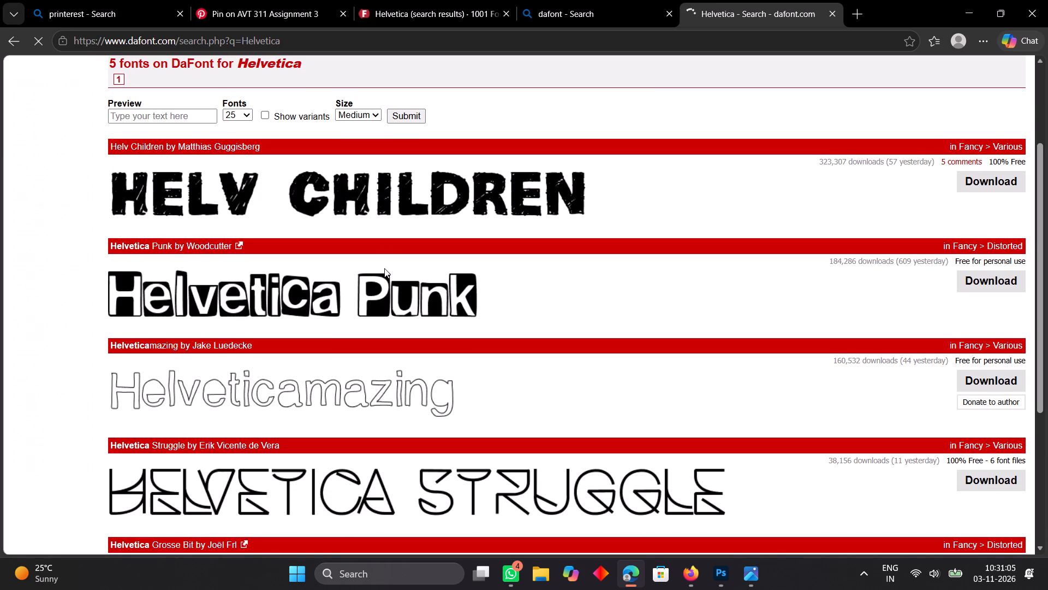
scroll(384, 268, down, 4)
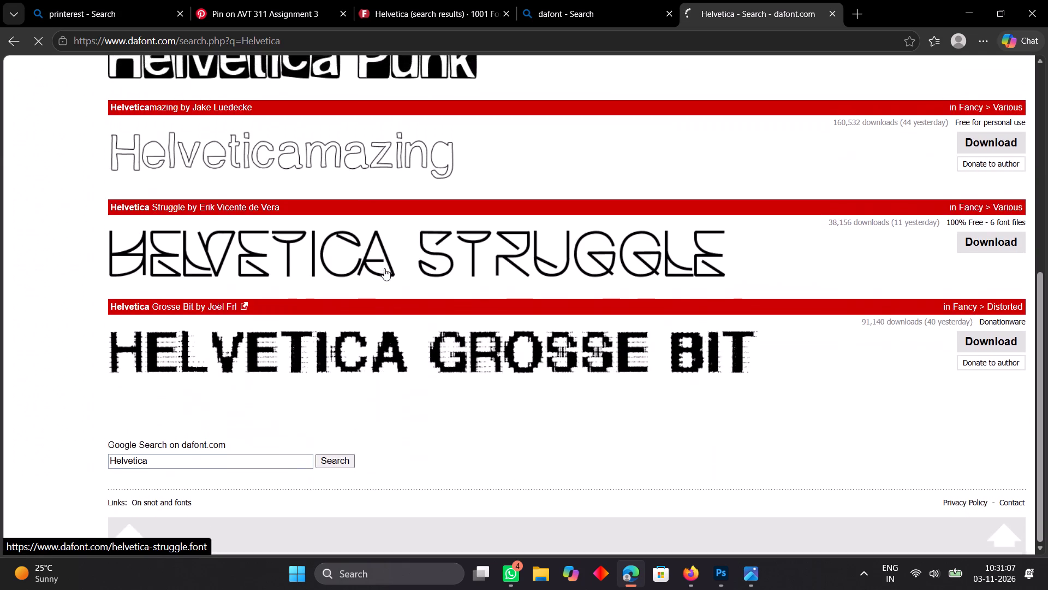
Replace the Helvetica query on DaFont and search the site for "anton".
scroll(384, 268, down, 1)
scroll(384, 268, up, 7)
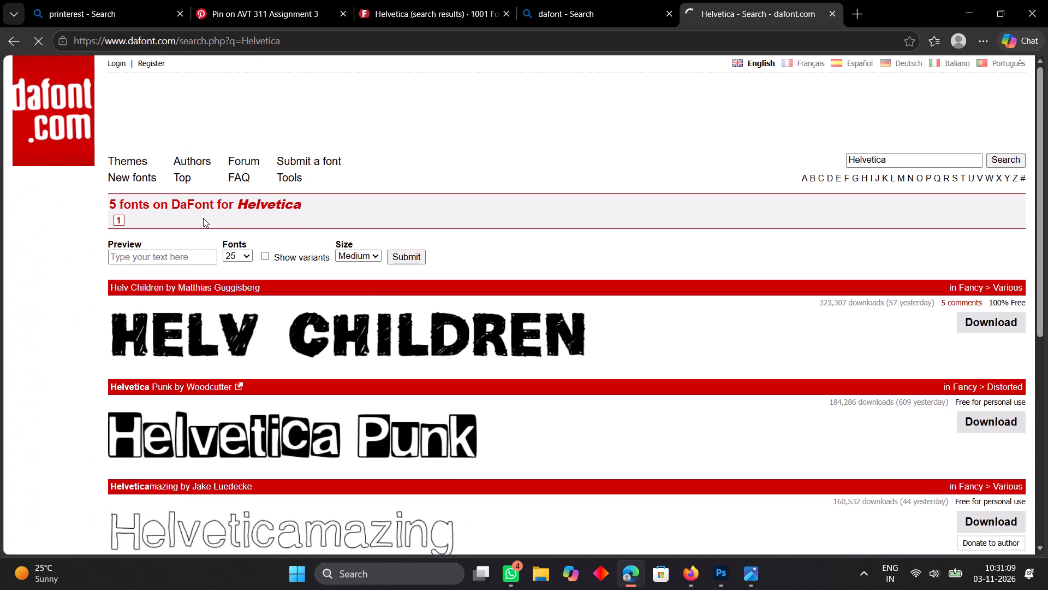
scroll(278, 270, up, 6)
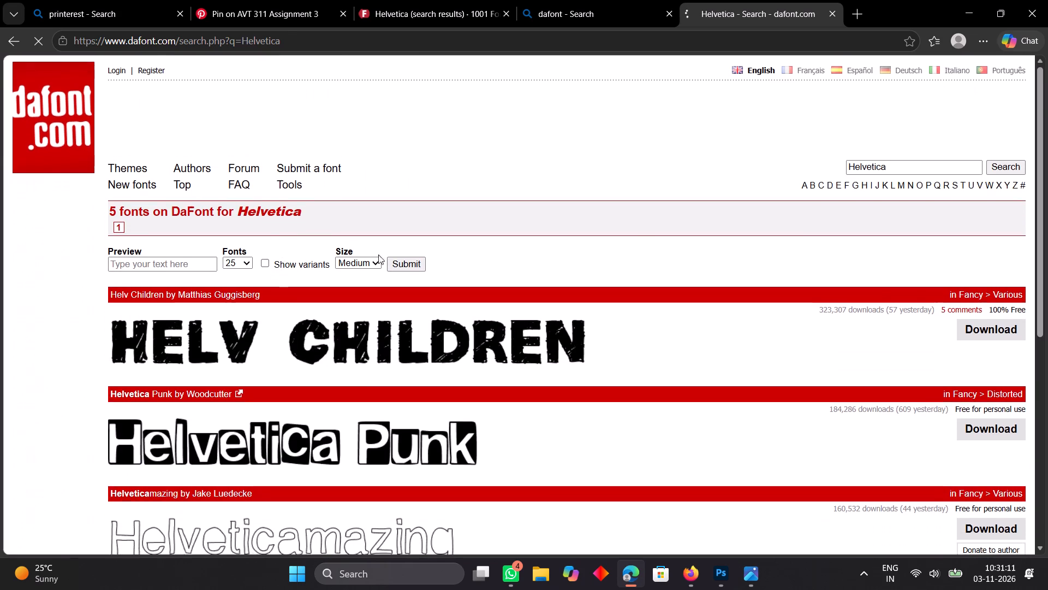
click(891, 164)
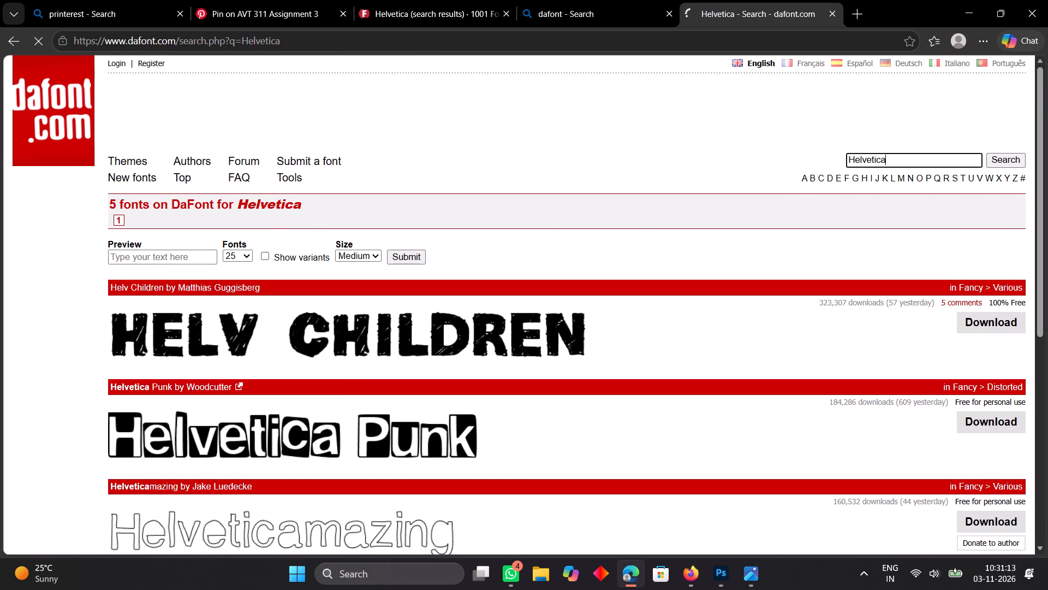
key(BackSpace)
key(BackSpace)
key(BackSpace)
key(BackSpace)
key(BackSpace)
key(BackSpace)
key(BackSpace)
key(BackSpace)
key(BackSpace)
key(BackSpace)
key(BackSpace)
key(BackSpace)
key(BackSpace)
key(BackSpace)
key(BackSpace)
key(BackSpace)
key(BackSpace)
key(BackSpace)
key(BackSpace)
key(BackSpace)
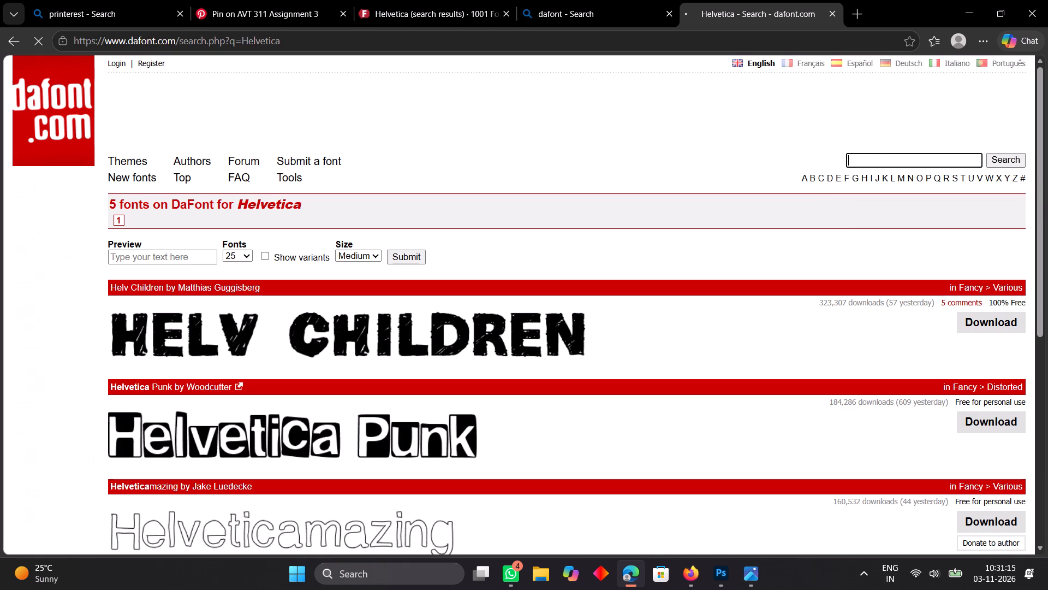
text(antponm)
key(BackSpace)
key(BackSpace)
key(BackSpace)
key(BackSpace)
text(on)
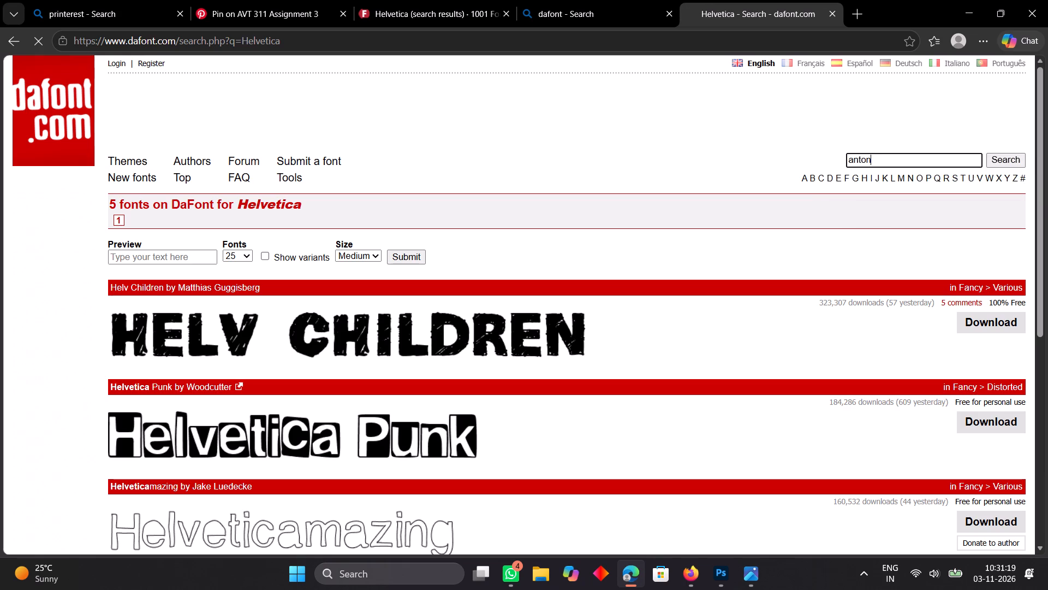
key(Return)
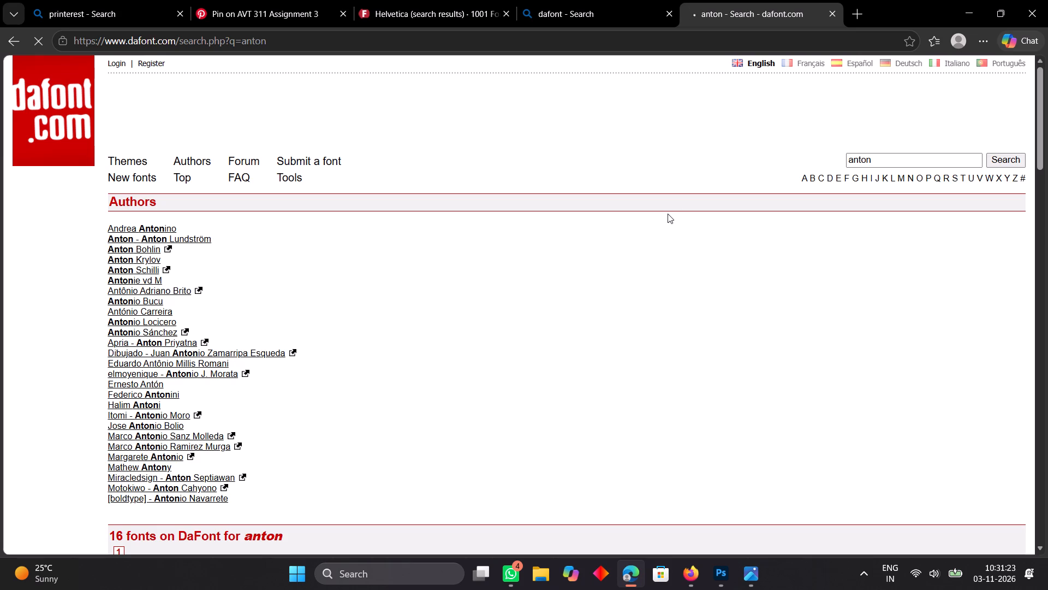
click(1004, 157)
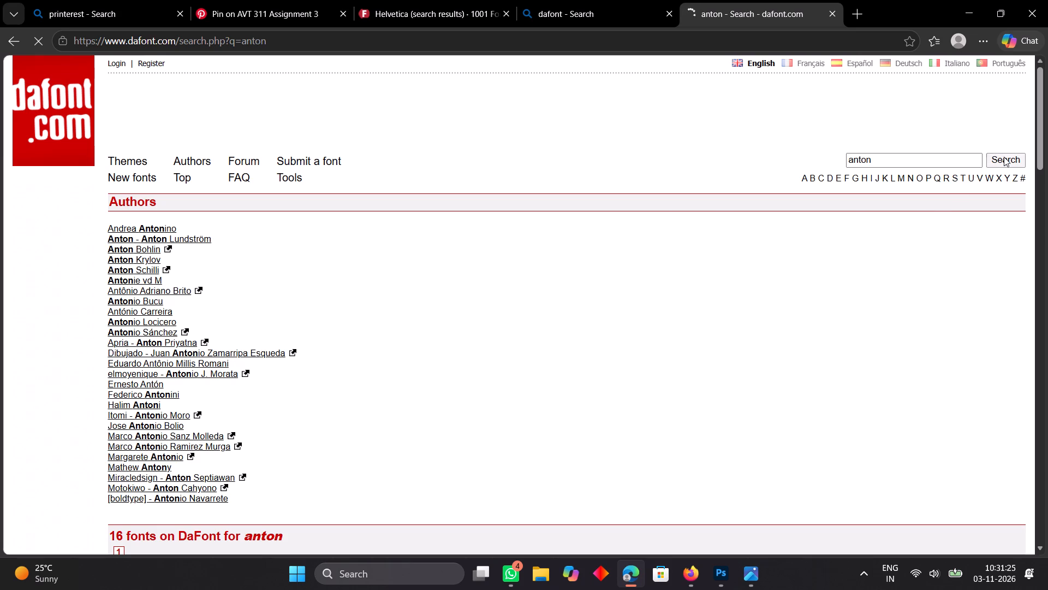
double_click(1004, 157)
drag(1004, 157, 941, 163)
drag(941, 163, 484, 174)
Open the page of the DaFont author listed as "Anton" and look over the font offered there.
scroll(484, 174, up, 3)
click(209, 241)
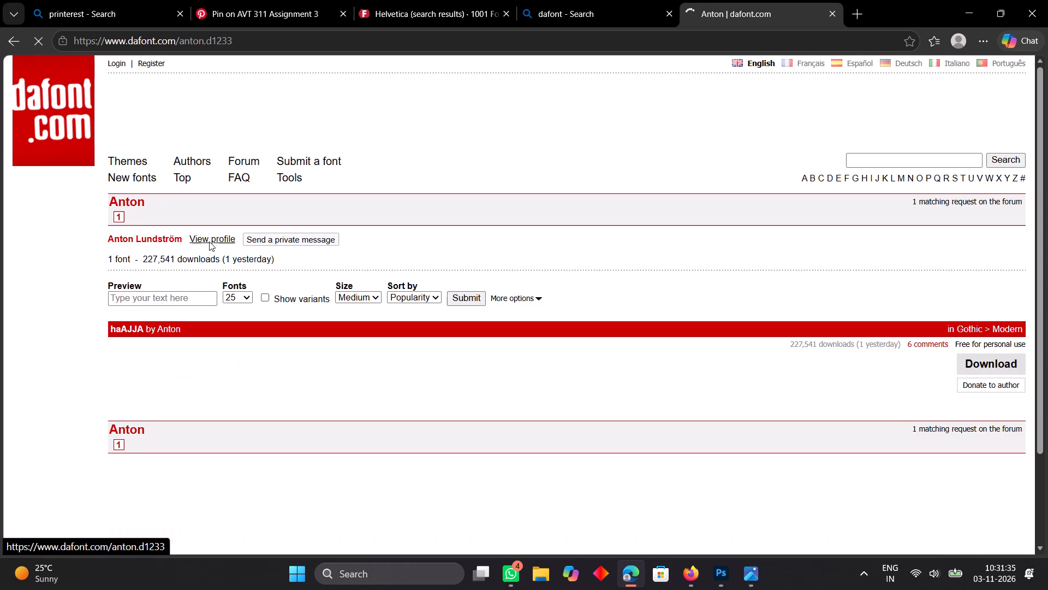
scroll(224, 342, down, 2)
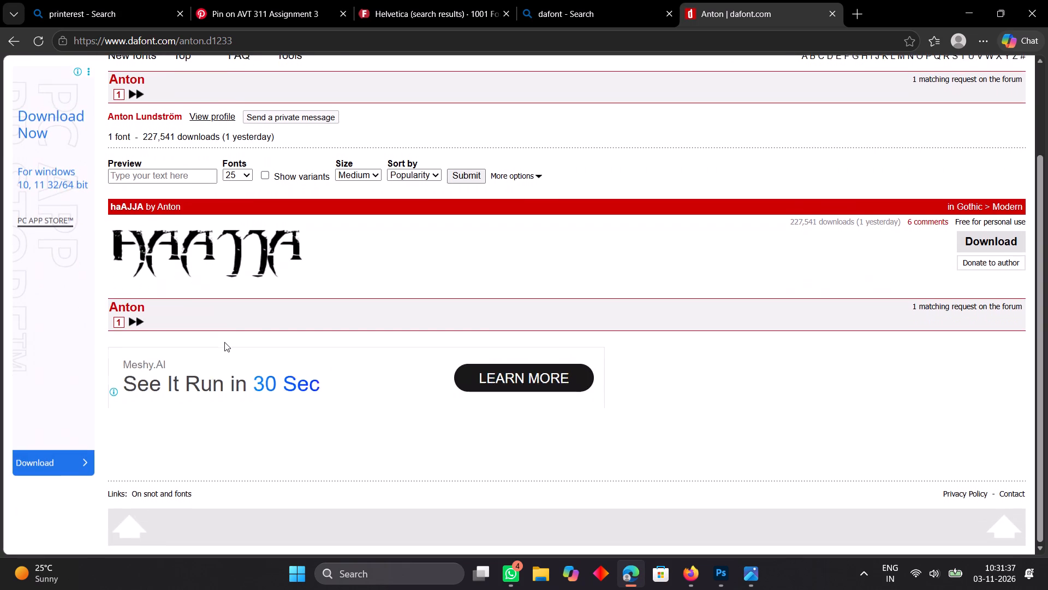
scroll(224, 342, down, 2)
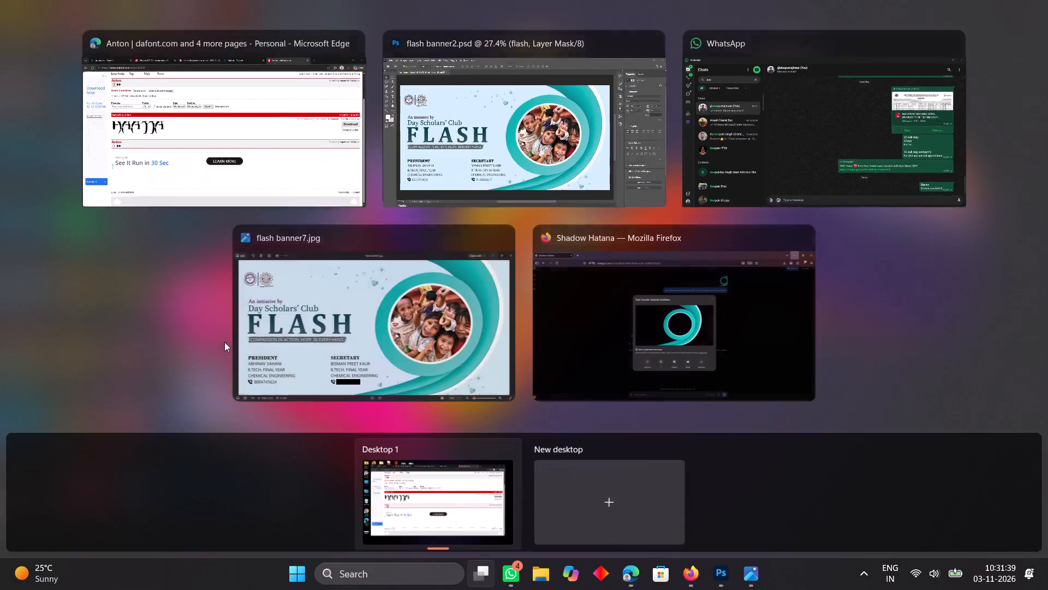
scroll(224, 342, down, 1)
click(241, 192)
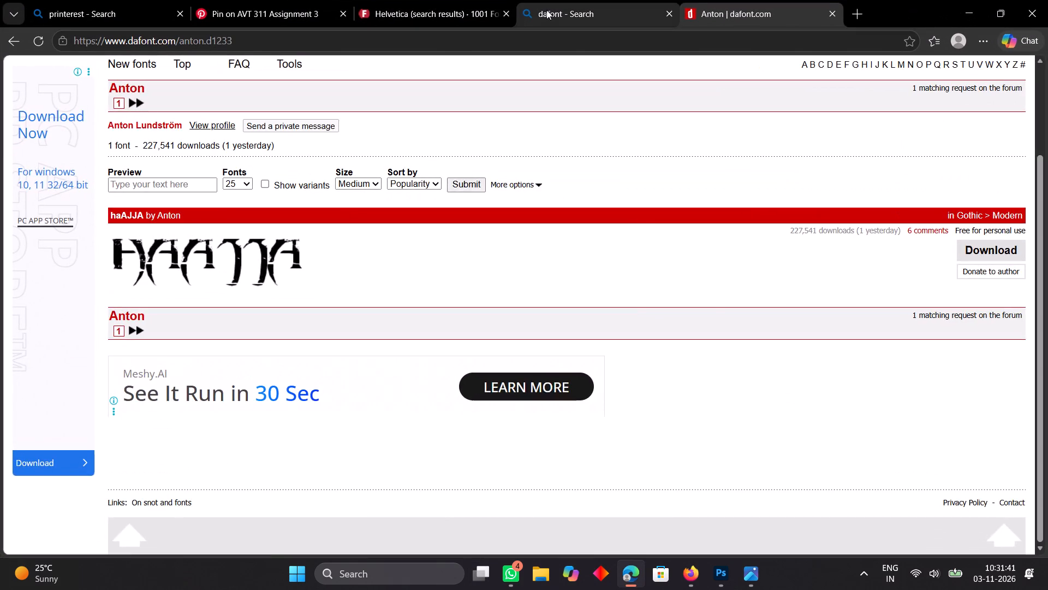
Return to the open 1001 Fonts page and search that site for "anton" instead of Helvetica.
click(546, 10)
click(439, 8)
scroll(325, 129, up, 8)
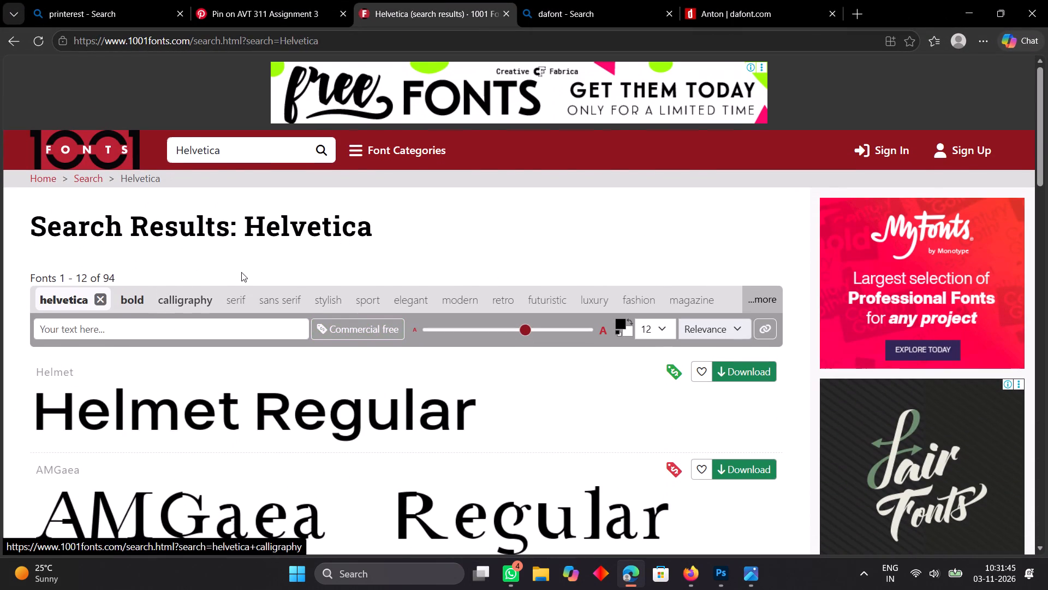
click(260, 154)
key(BackSpace)
key(BackSpace)
key(BackSpace)
key(BackSpace)
key(BackSpace)
key(BackSpace)
key(BackSpace)
key(BackSpace)
key(BackSpace)
key(BackSpace)
key(BackSpace)
key(BackSpace)
key(BackSpace)
key(BackSpace)
key(BackSpace)
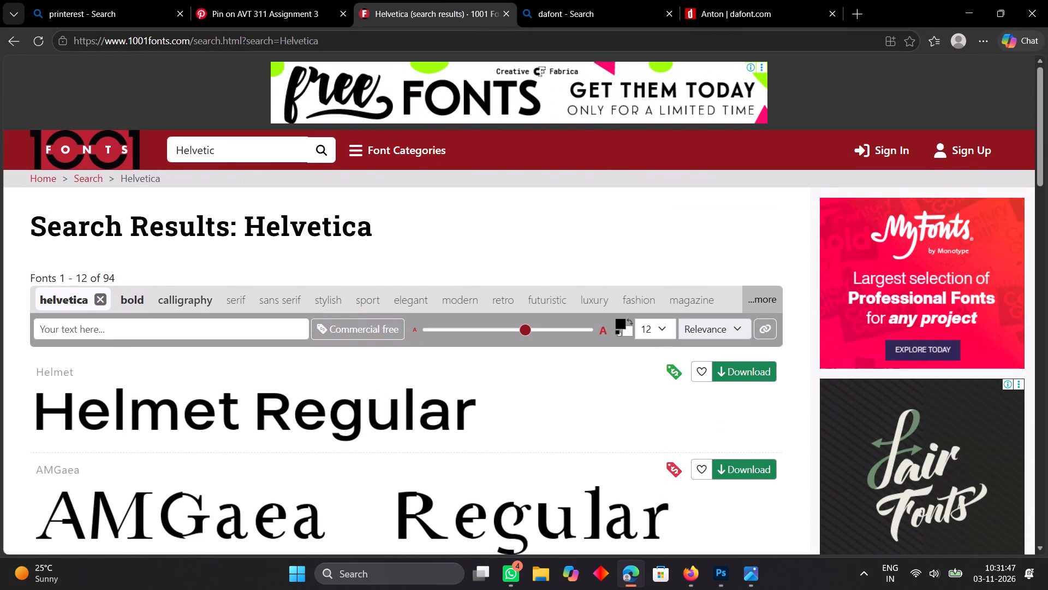
text(anton)
key(Return)
drag(260, 154, 86, 294)
Examine the 1001 Fonts results for "anton", comparing the font samples for a suitable typeface.
scroll(147, 393, down, 3)
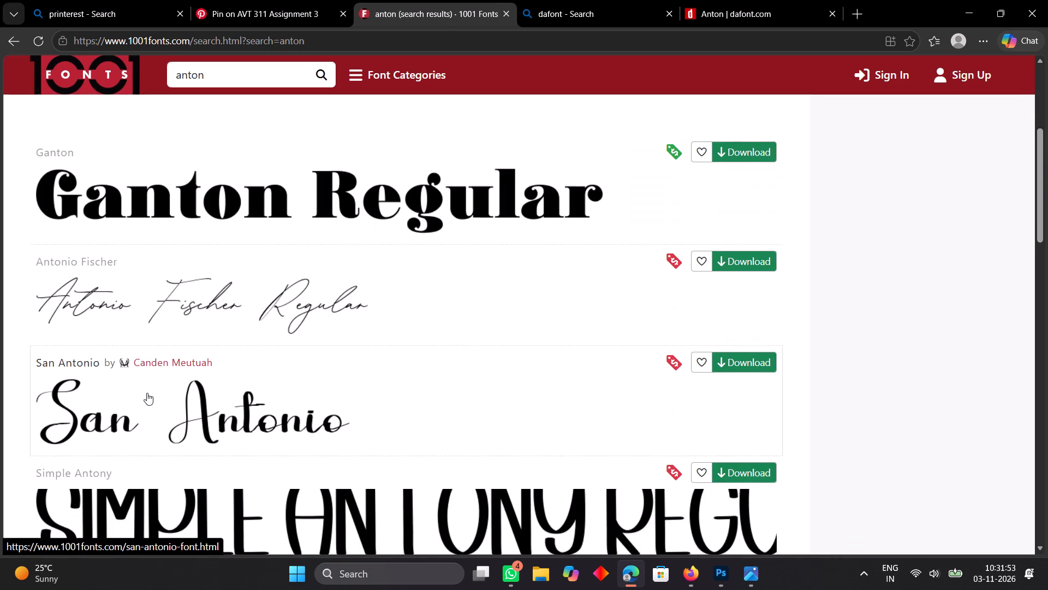
scroll(147, 393, down, 5)
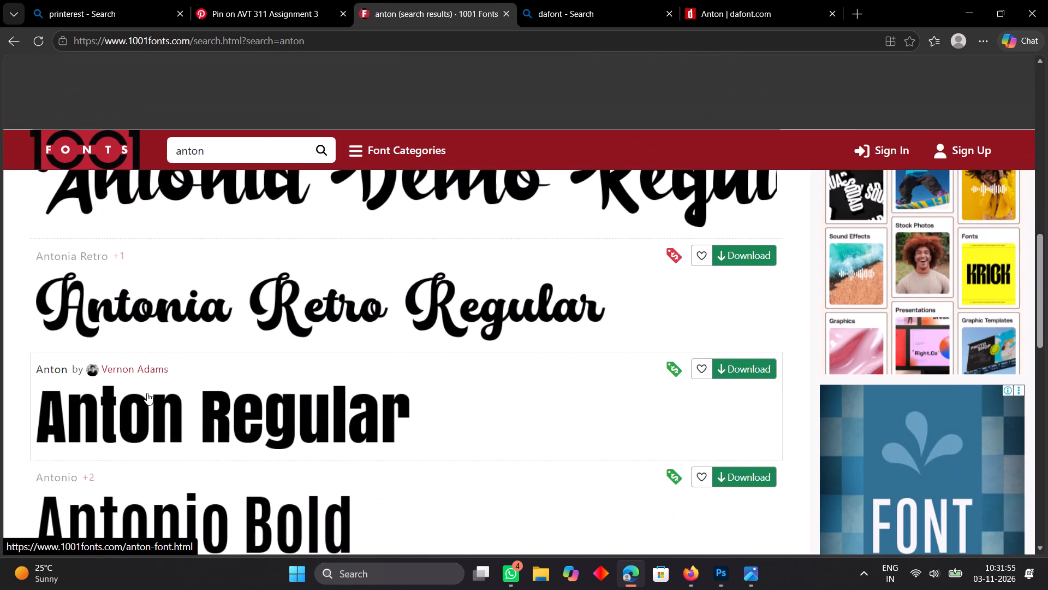
scroll(237, 429, down, 1)
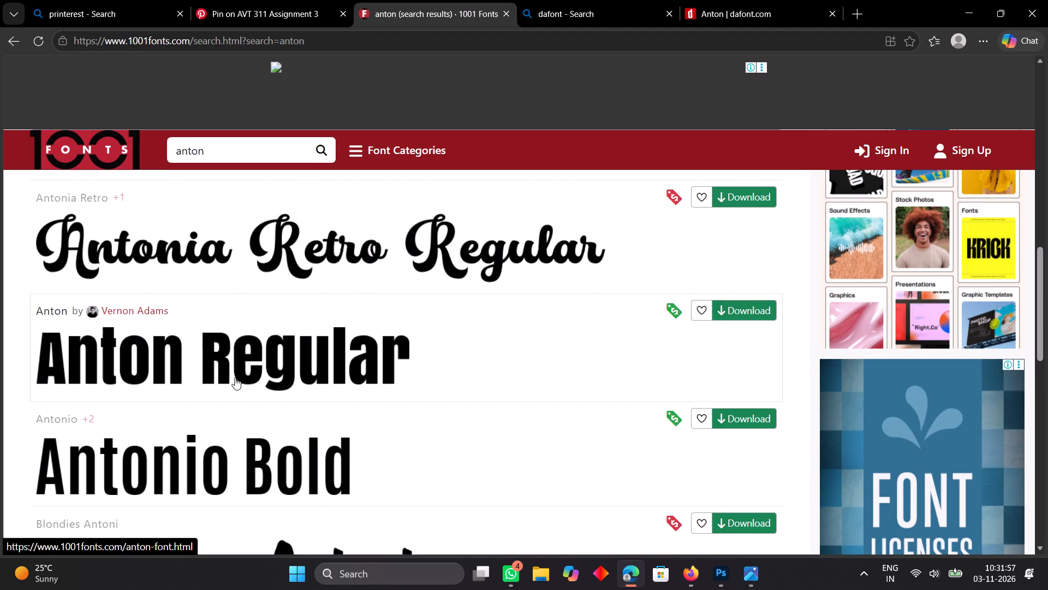
scroll(221, 432, down, 4)
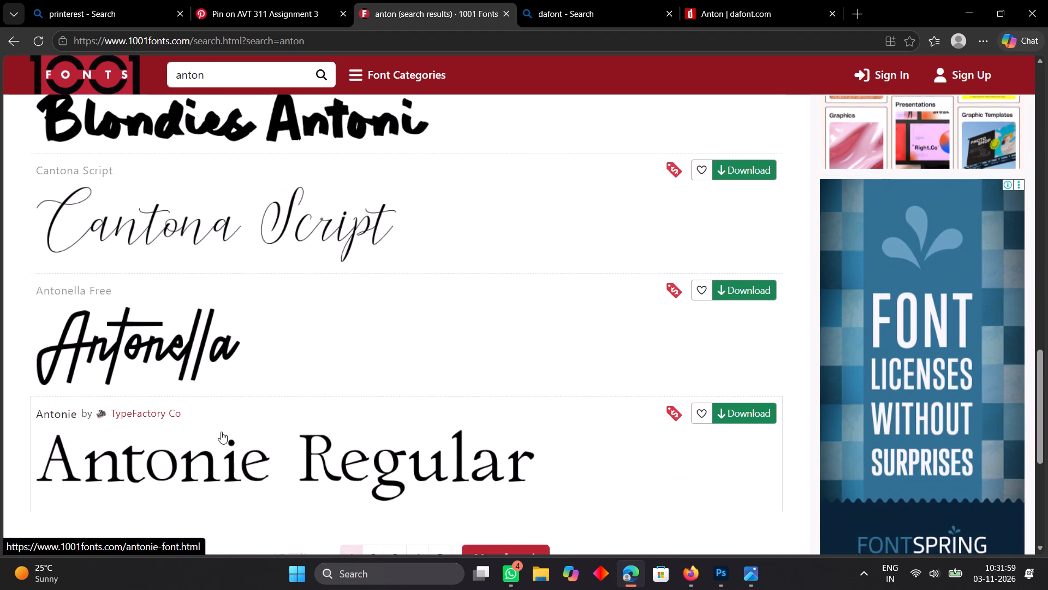
Look over the Anton font's own page, return to the 1001 Fonts results for "anton" and download the Anton font.
scroll(221, 432, down, 1)
scroll(221, 432, up, 4)
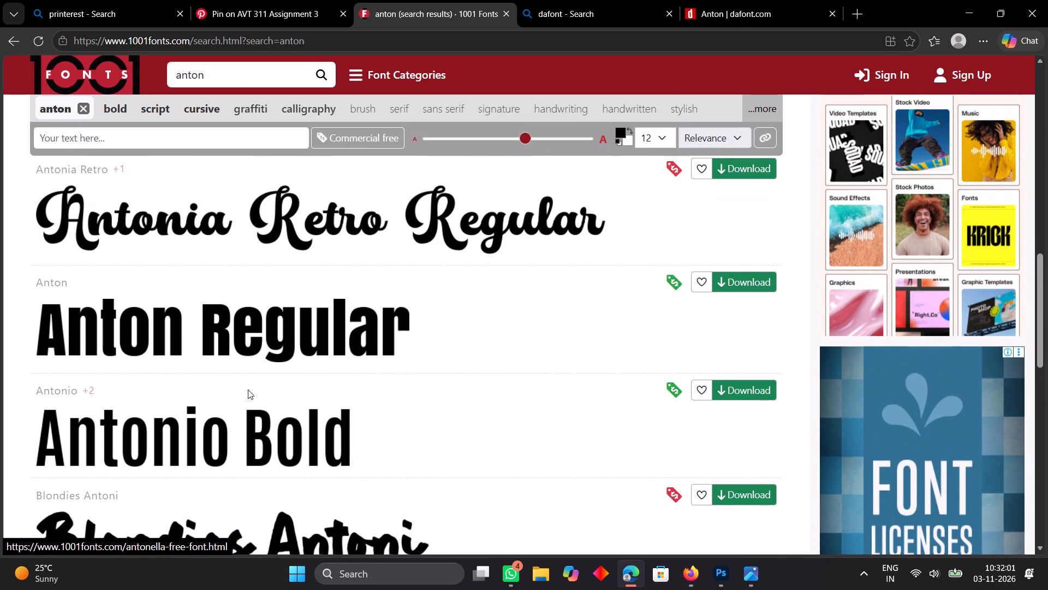
click(255, 339)
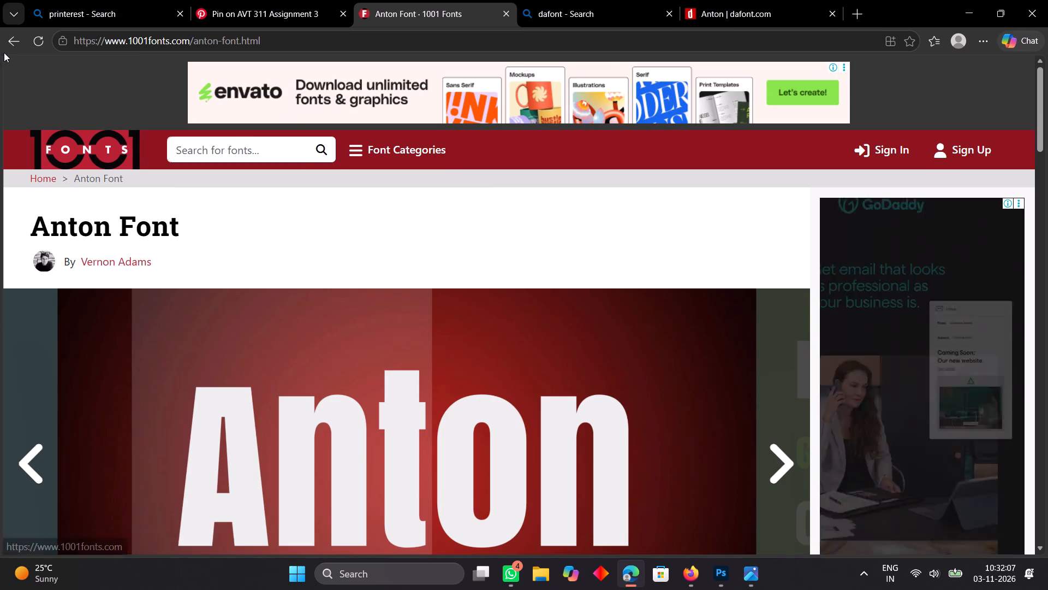
click(9, 48)
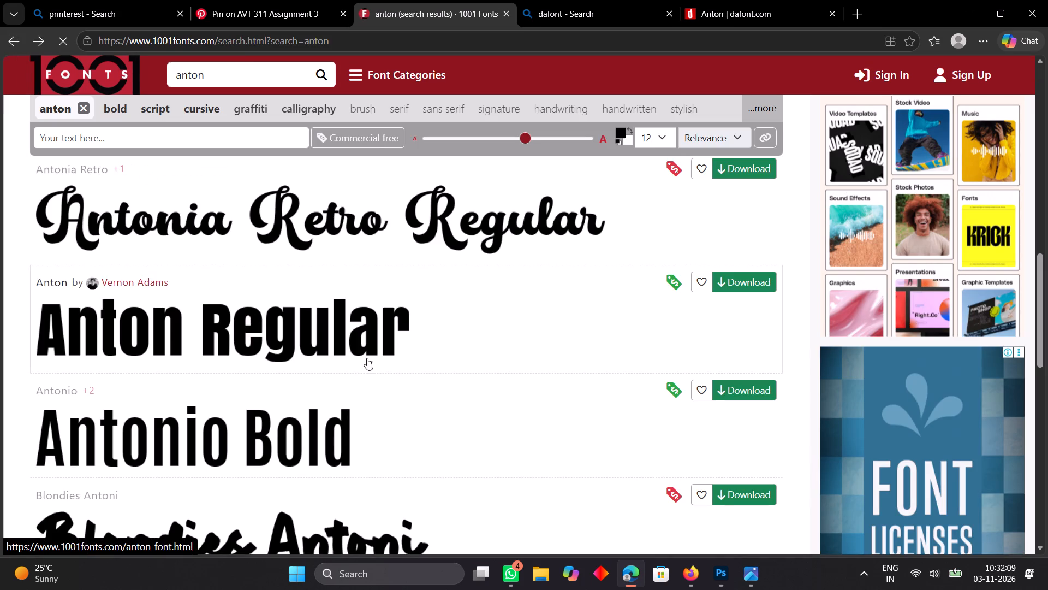
click(730, 280)
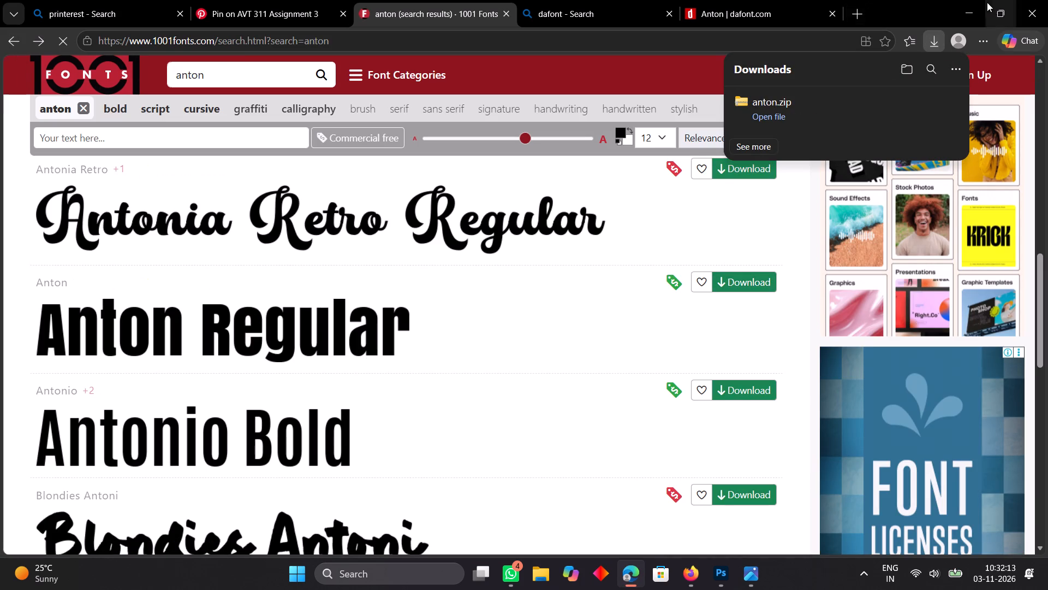
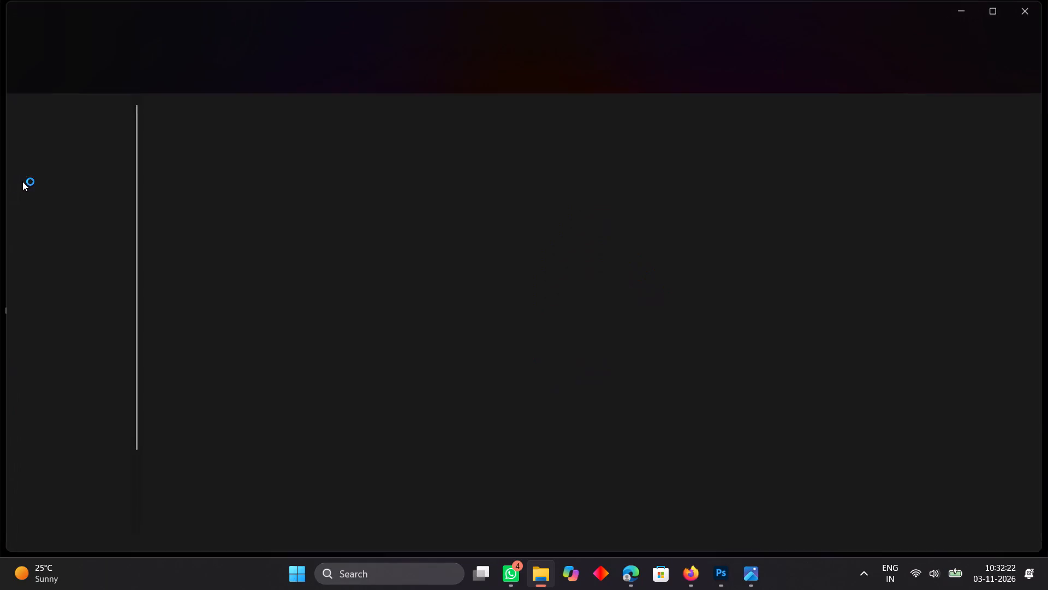
click(56, 304)
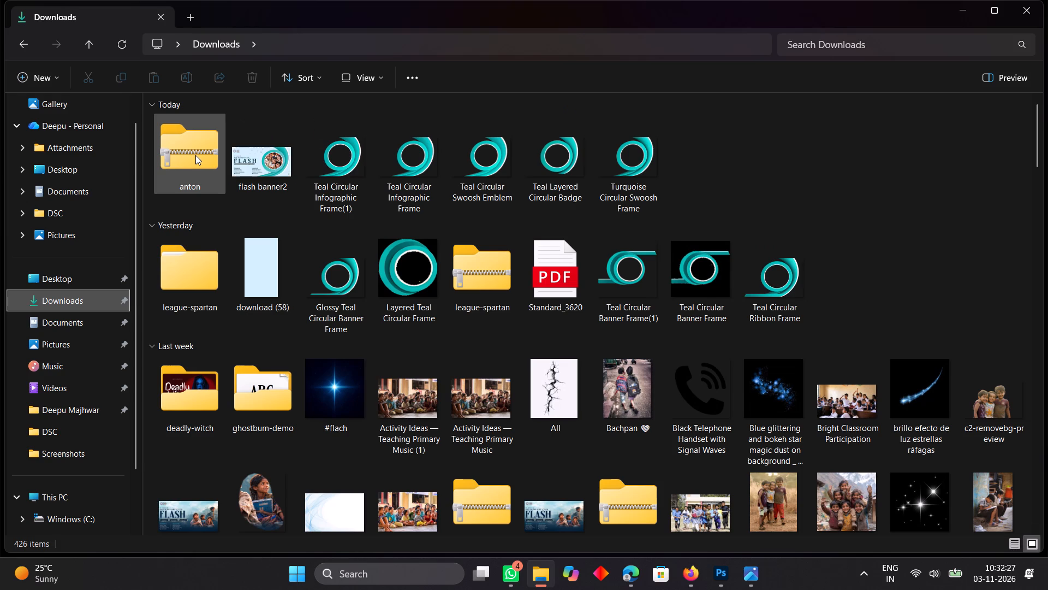
double_click(195, 155)
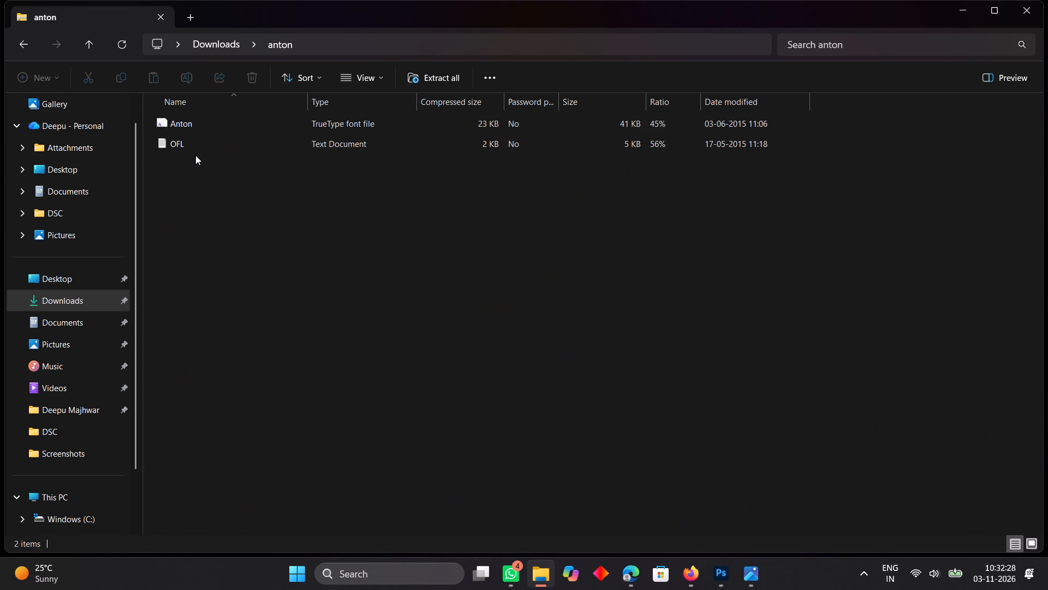
Select both the Anton TrueType font file and the OFL text document inside the archive.
right_click(189, 125)
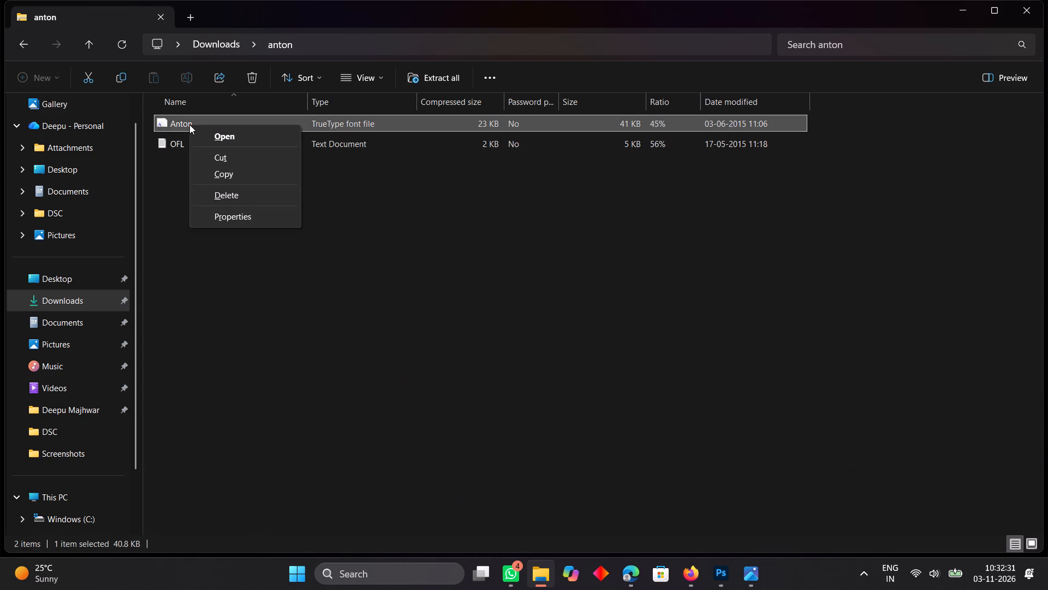
drag(160, 252, 219, 123)
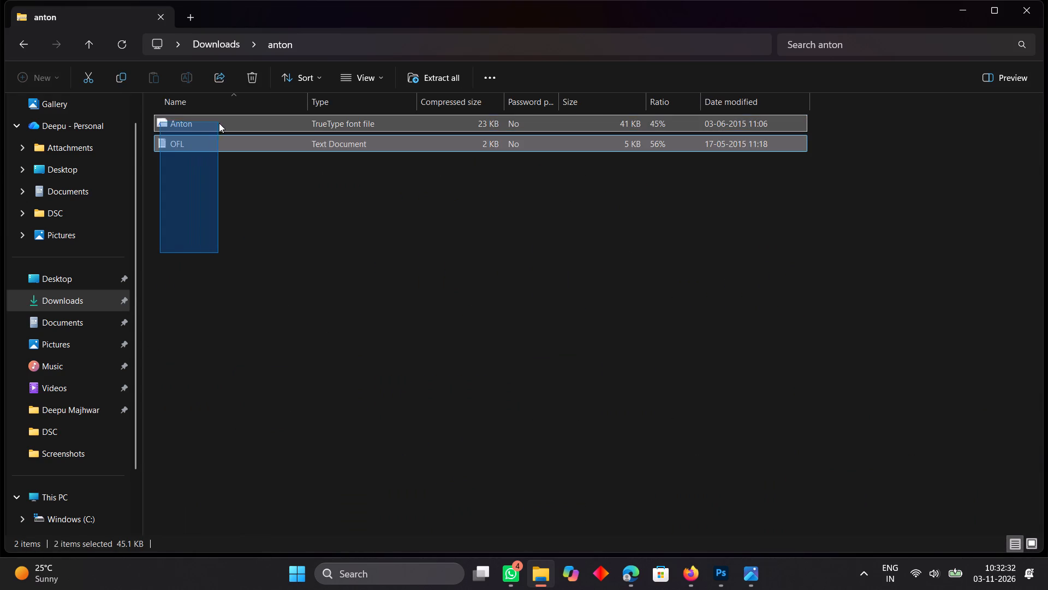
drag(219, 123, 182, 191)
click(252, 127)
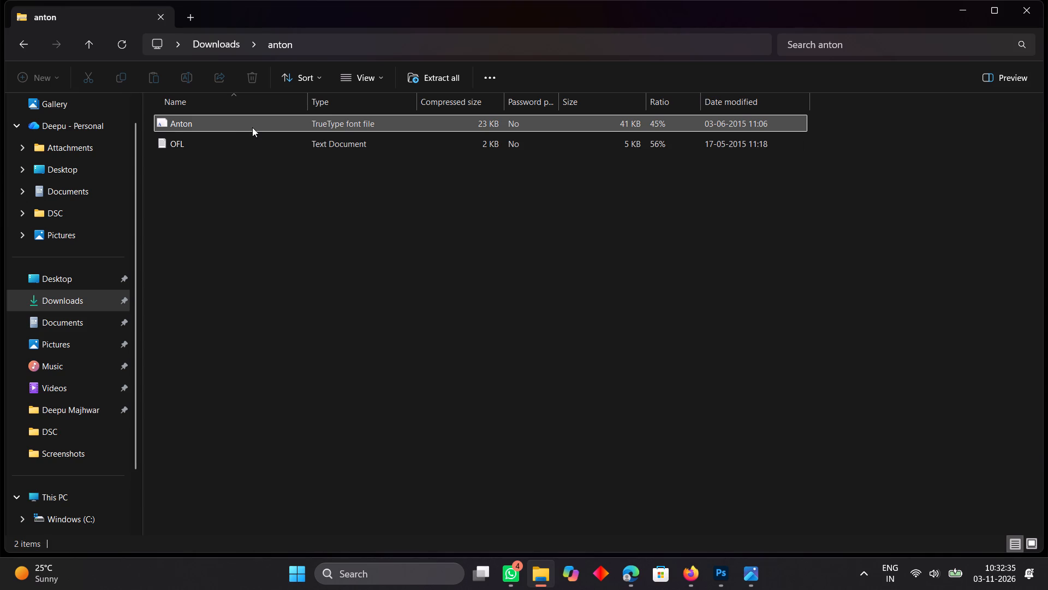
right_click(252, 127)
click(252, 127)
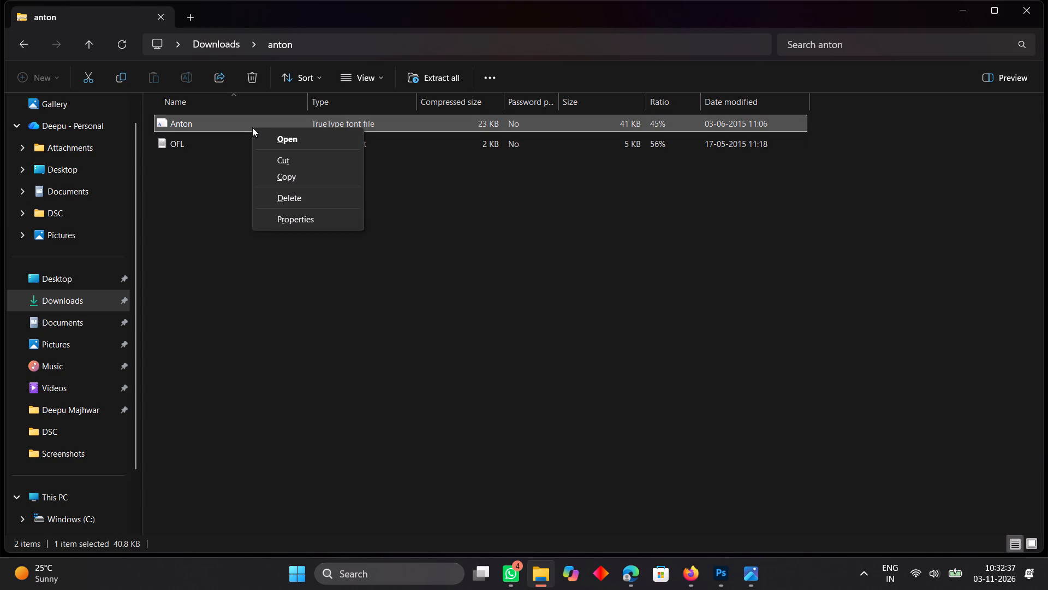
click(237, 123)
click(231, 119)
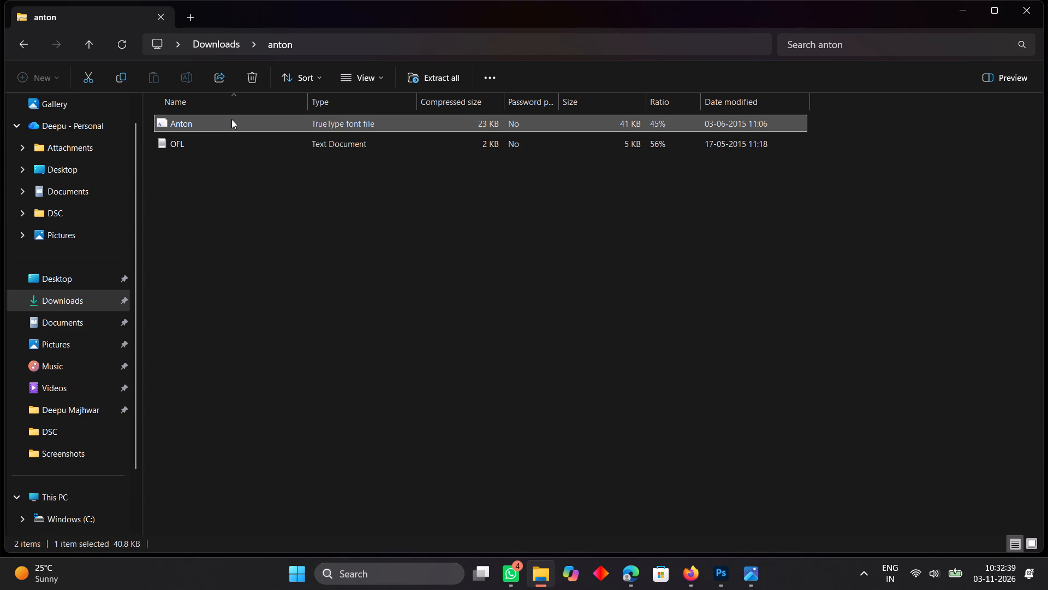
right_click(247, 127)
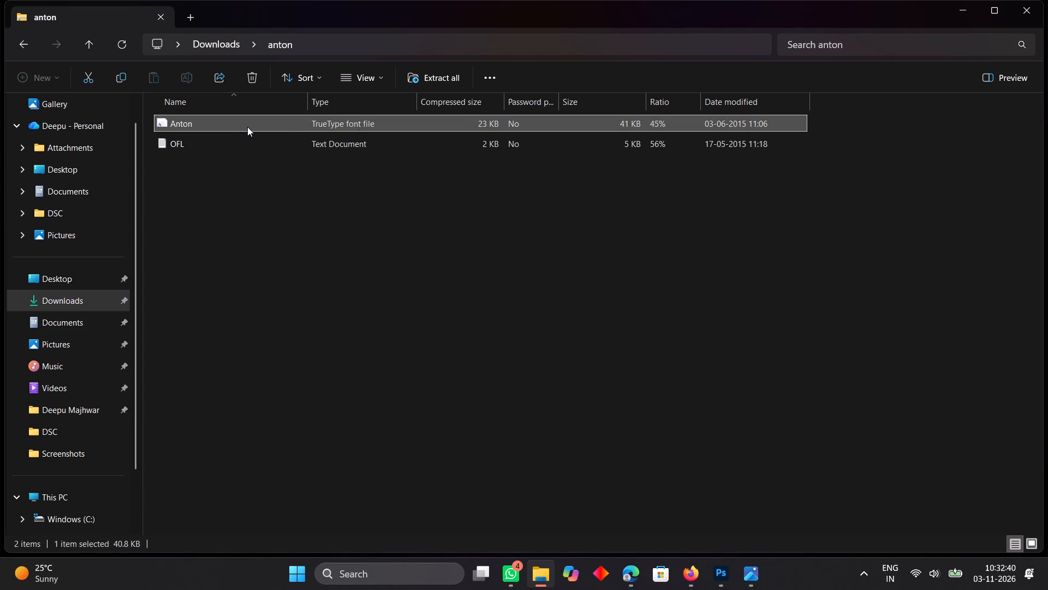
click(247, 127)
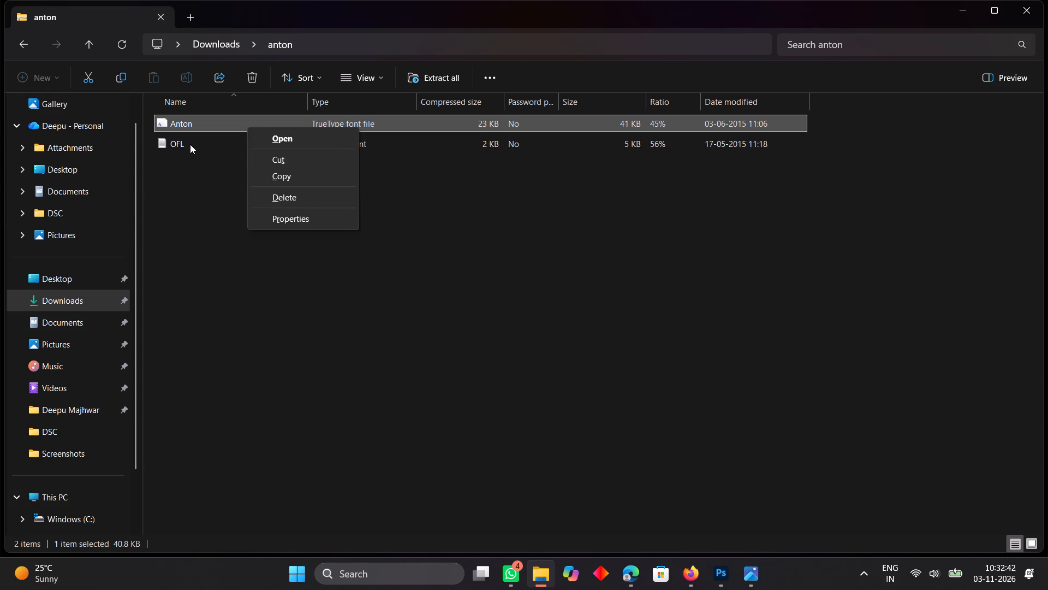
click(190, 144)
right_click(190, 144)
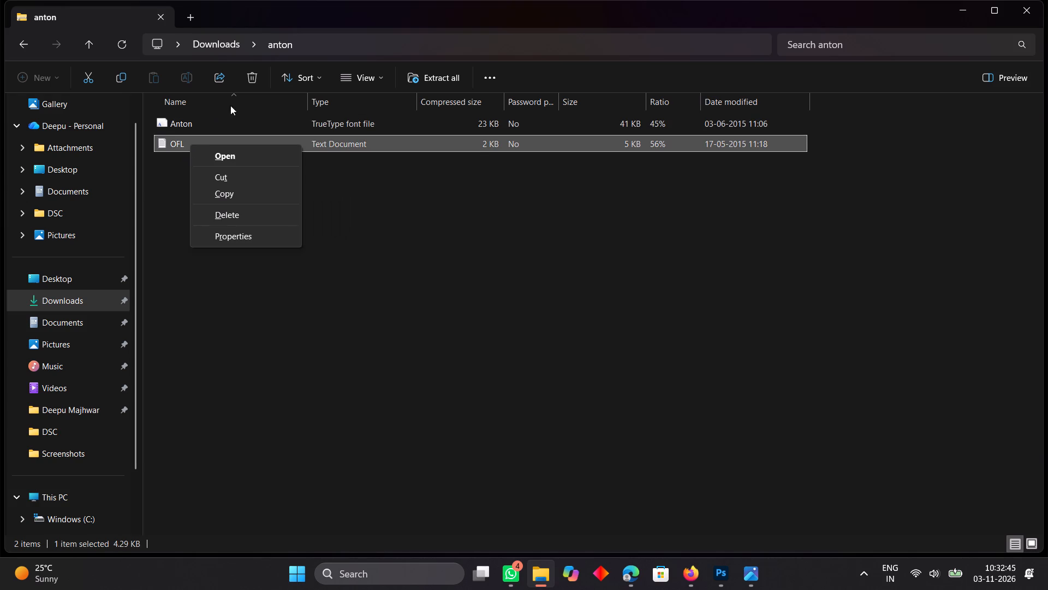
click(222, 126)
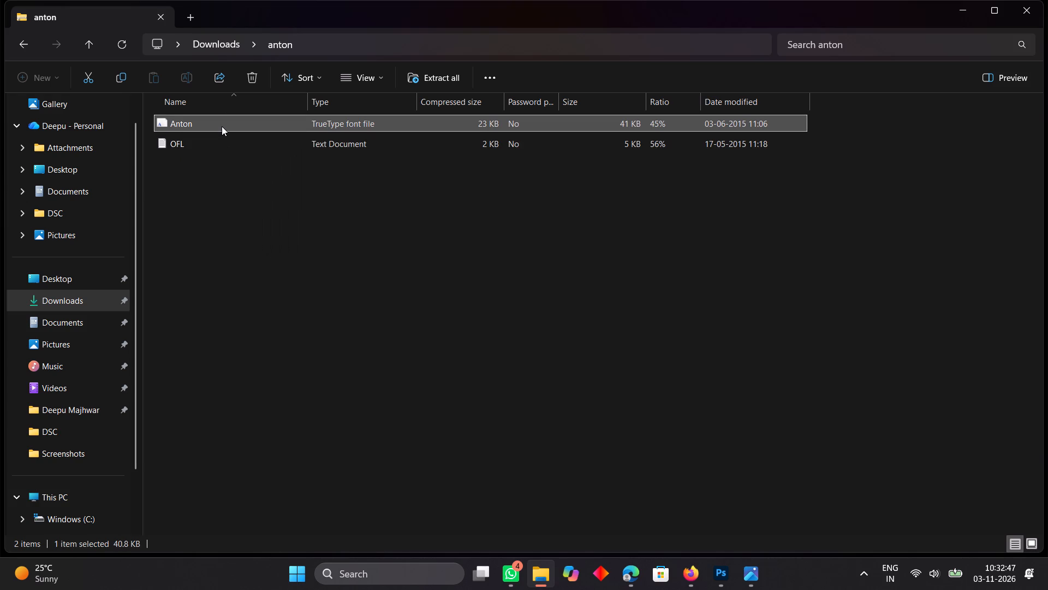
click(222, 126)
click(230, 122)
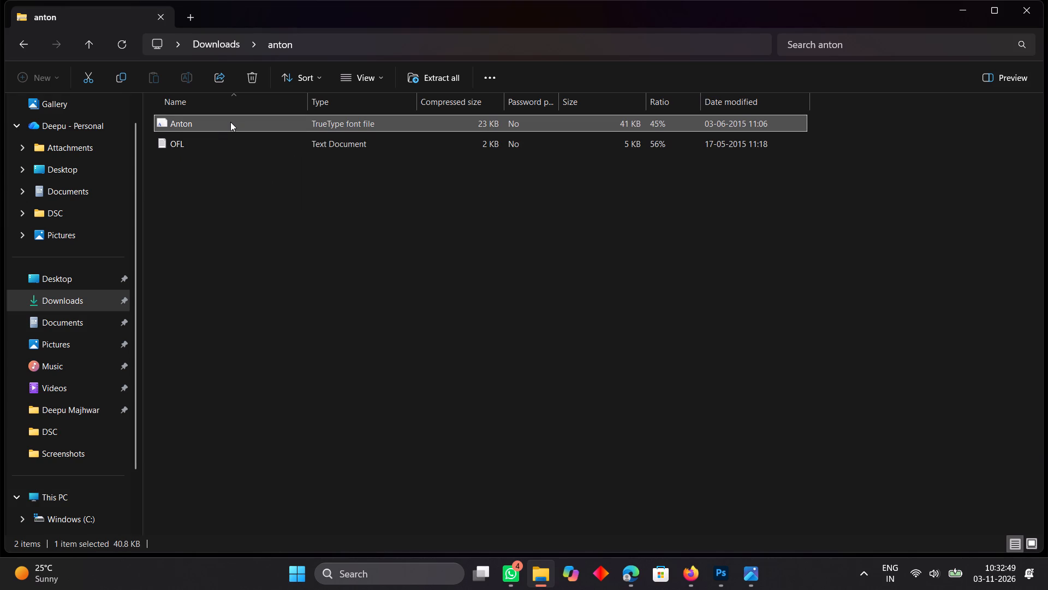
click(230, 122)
Extract the whole downloaded anton archive into the anton folder in Downloads.
click(433, 76)
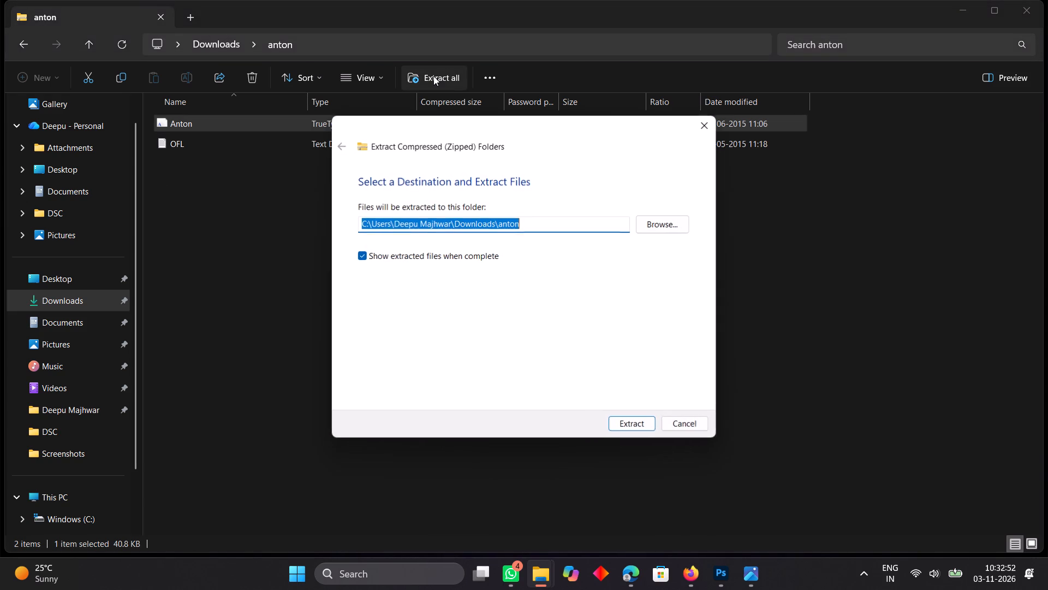
click(628, 421)
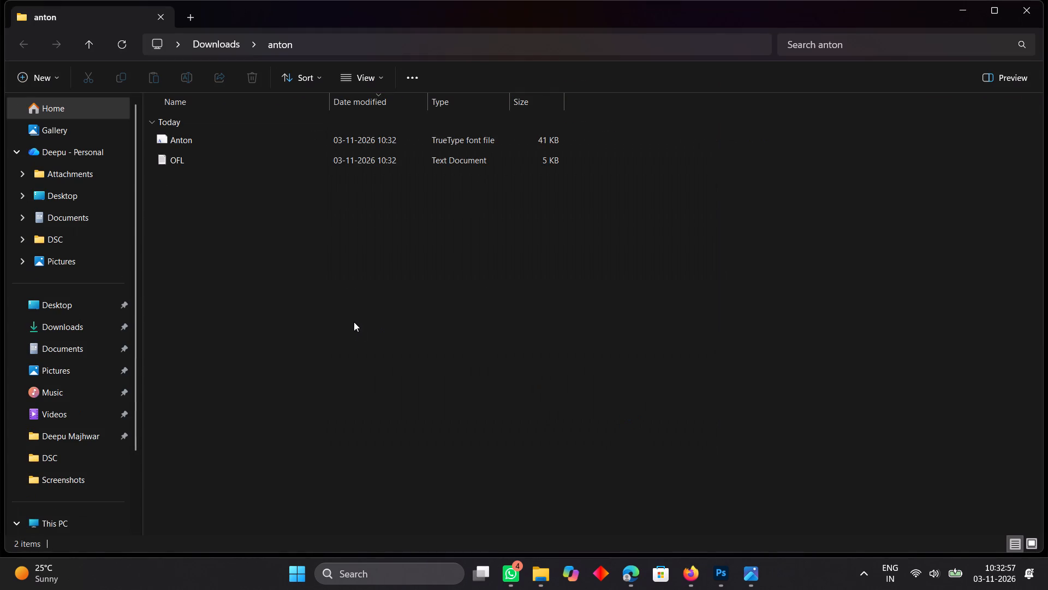
Open the extracted Anton TrueType font file, install it, and clear the file windows away.
double_click(222, 140)
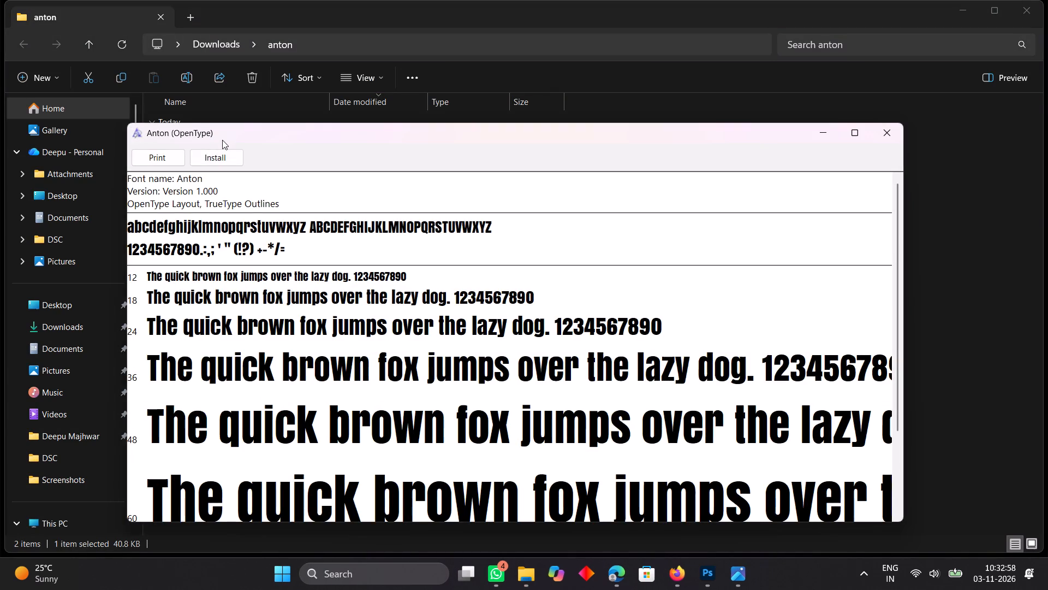
click(203, 156)
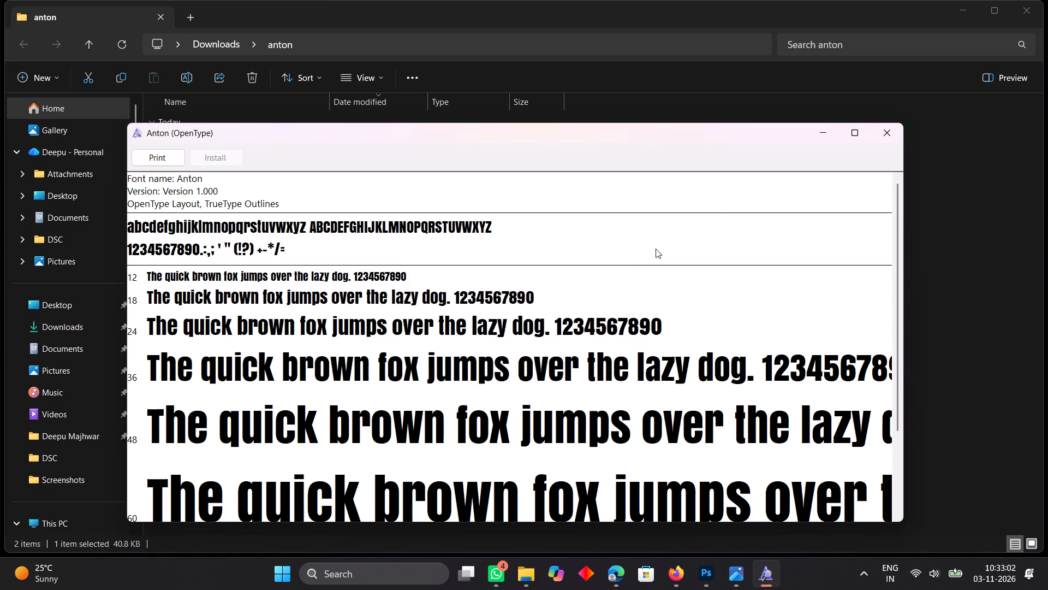
click(961, 10)
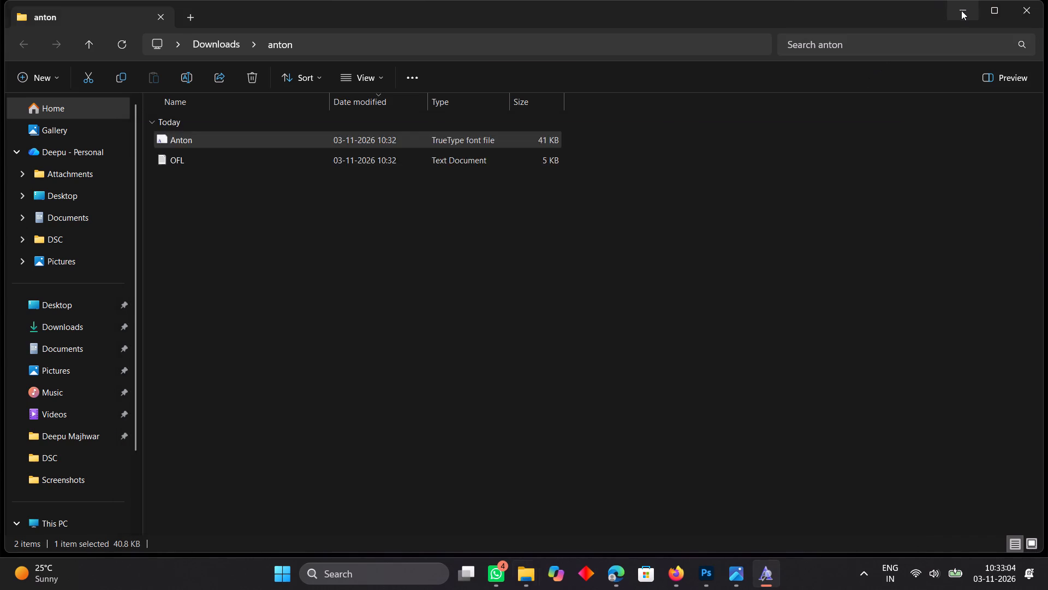
click(970, 13)
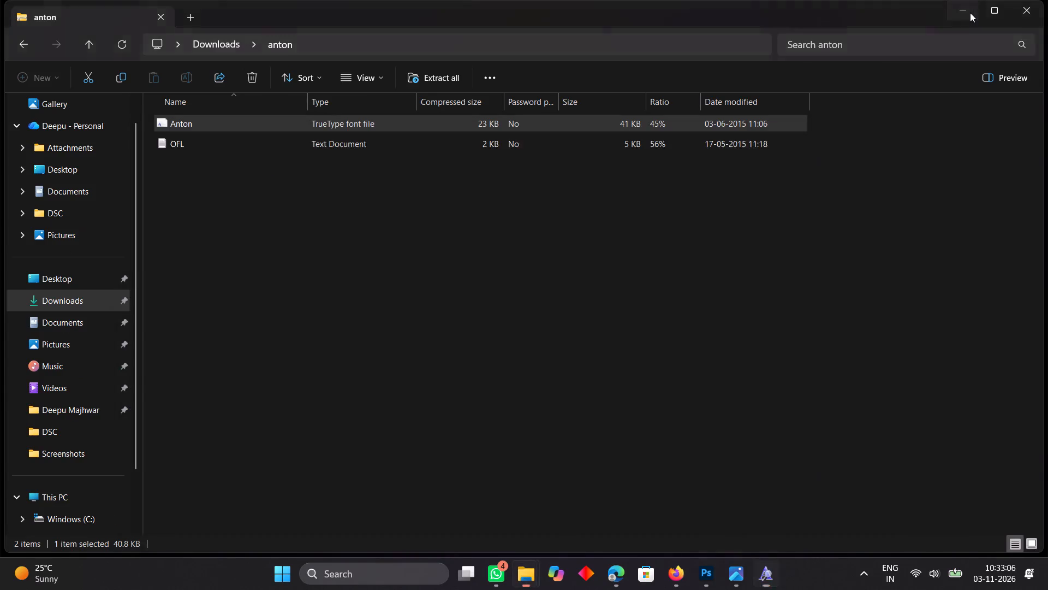
Switch to Photoshop, show transform controls for the FLASH title, and change its font to Anton Regular.
click(705, 583)
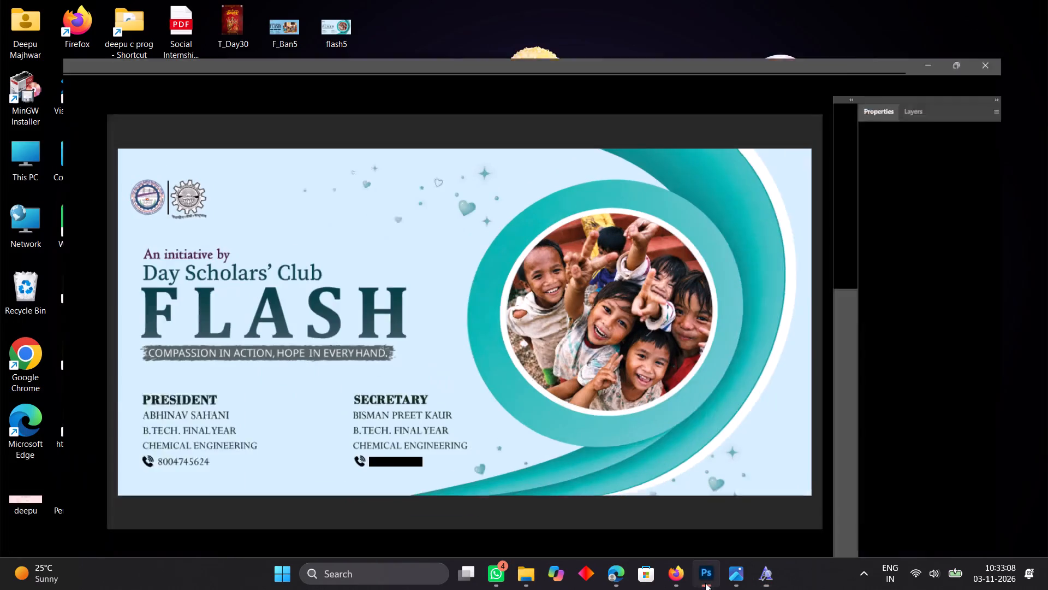
click(370, 301)
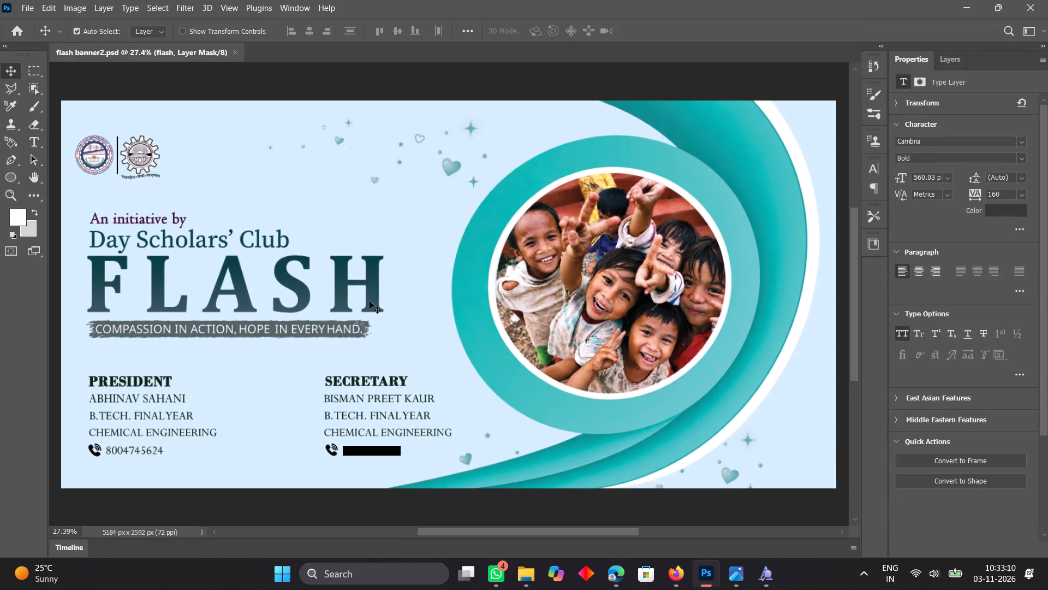
click(370, 301)
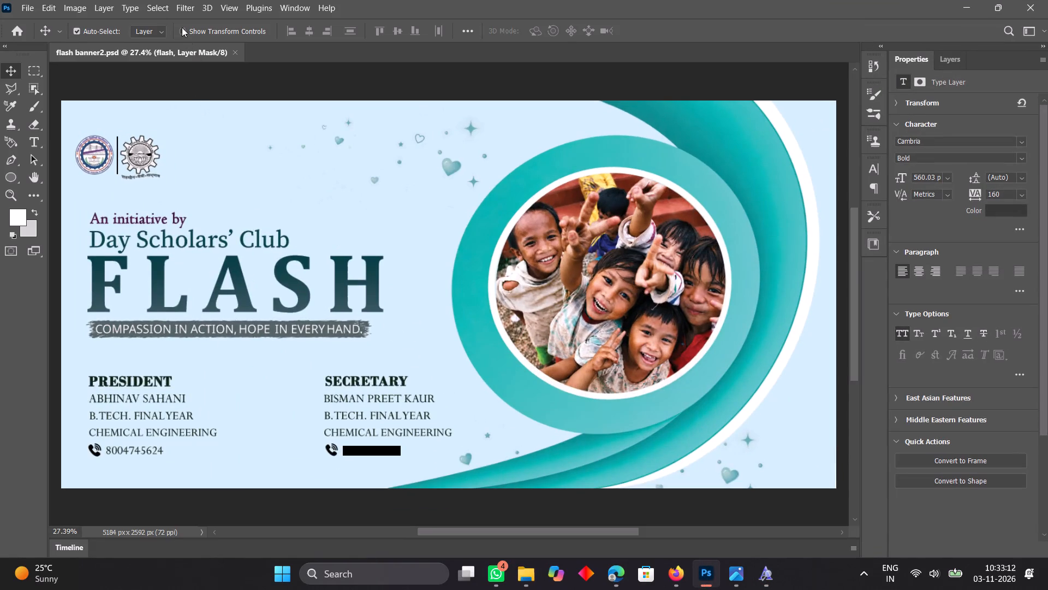
click(181, 27)
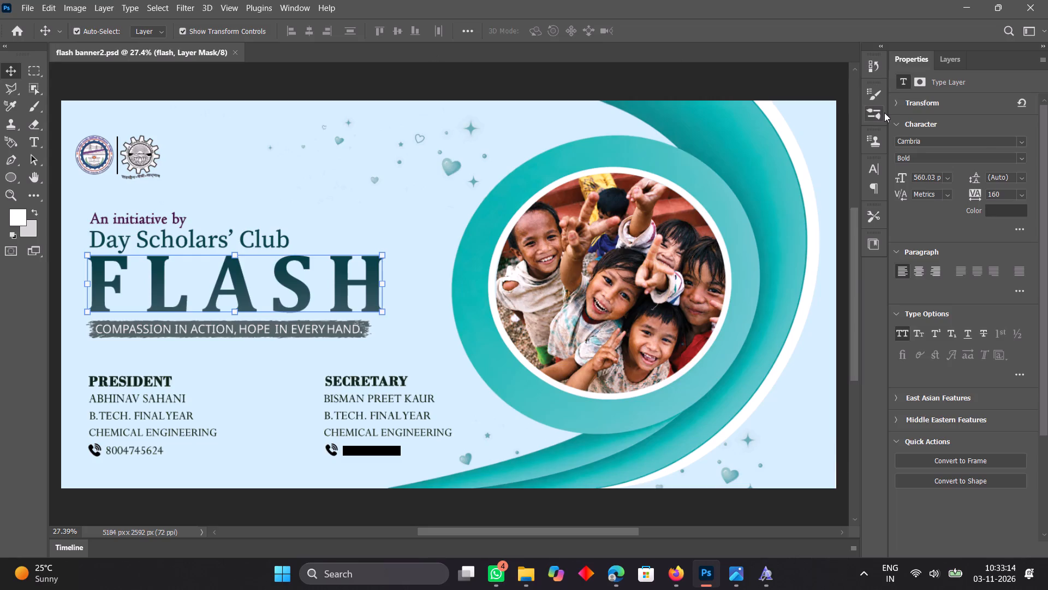
click(923, 140)
key(BackSpace)
text(Ano)
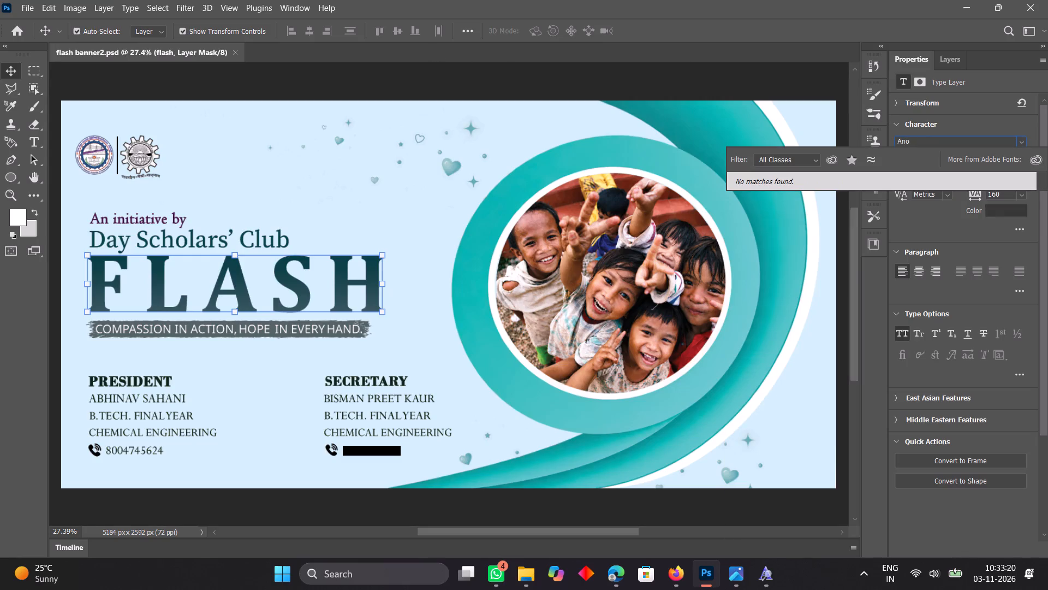
key(BackSpace)
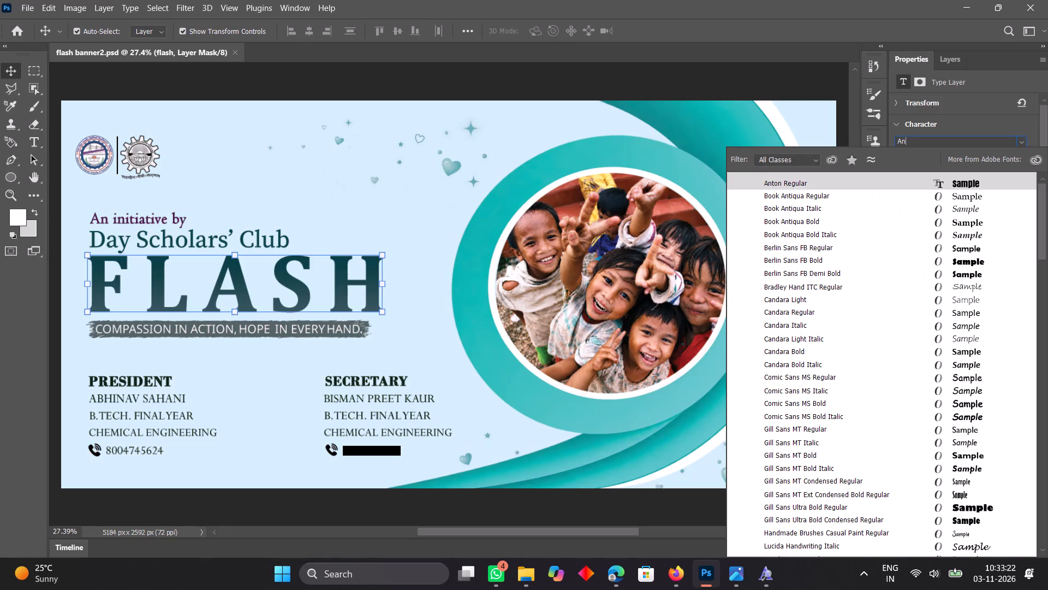
click(872, 179)
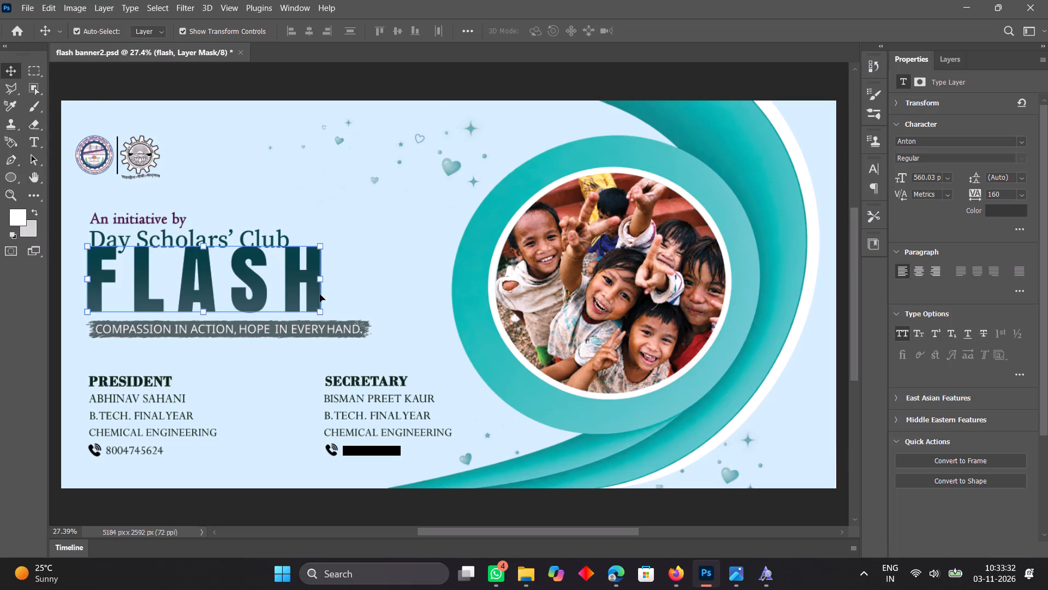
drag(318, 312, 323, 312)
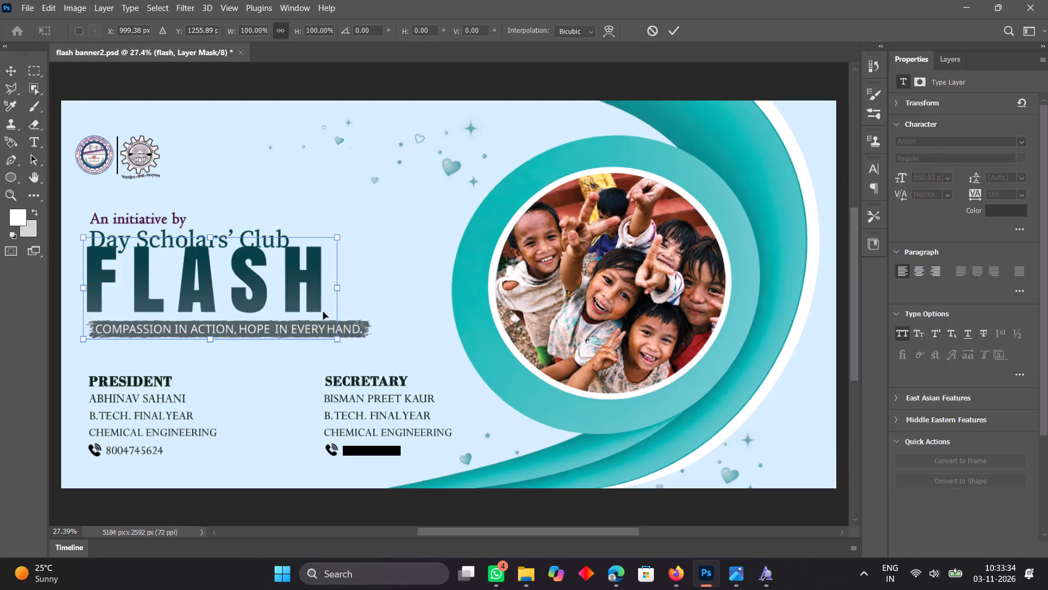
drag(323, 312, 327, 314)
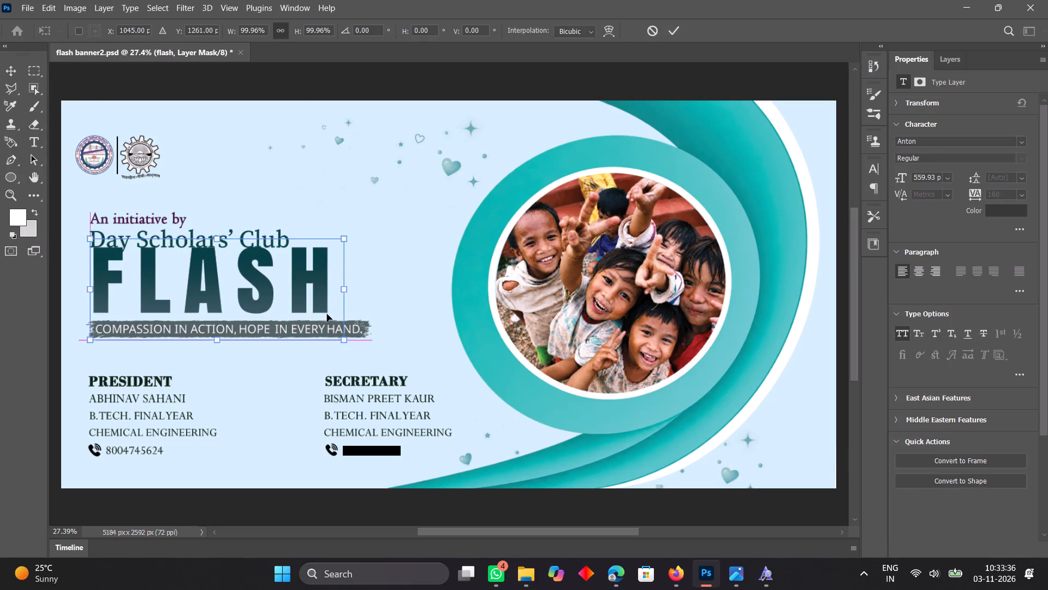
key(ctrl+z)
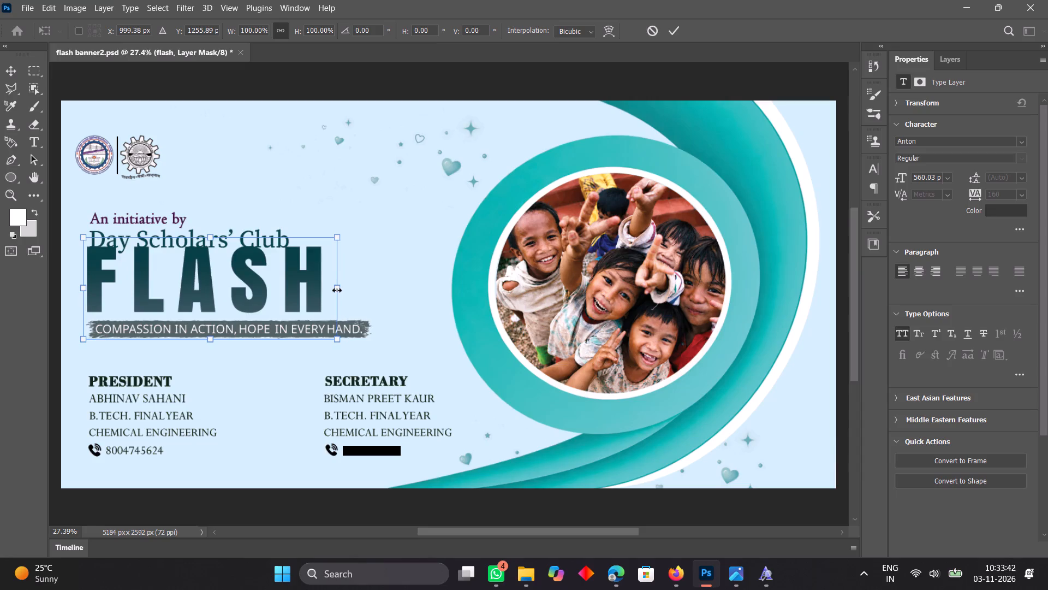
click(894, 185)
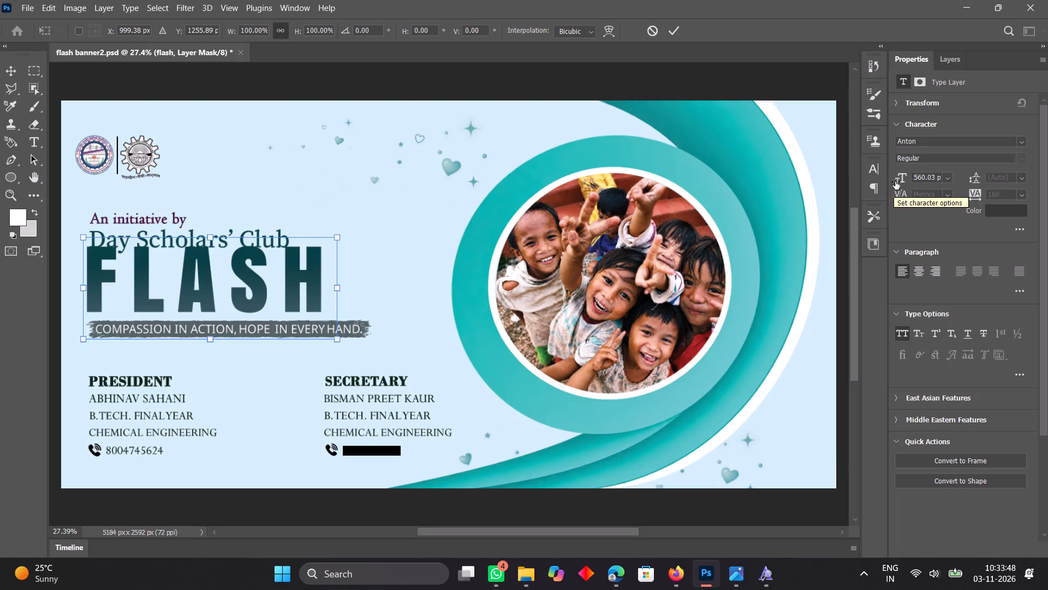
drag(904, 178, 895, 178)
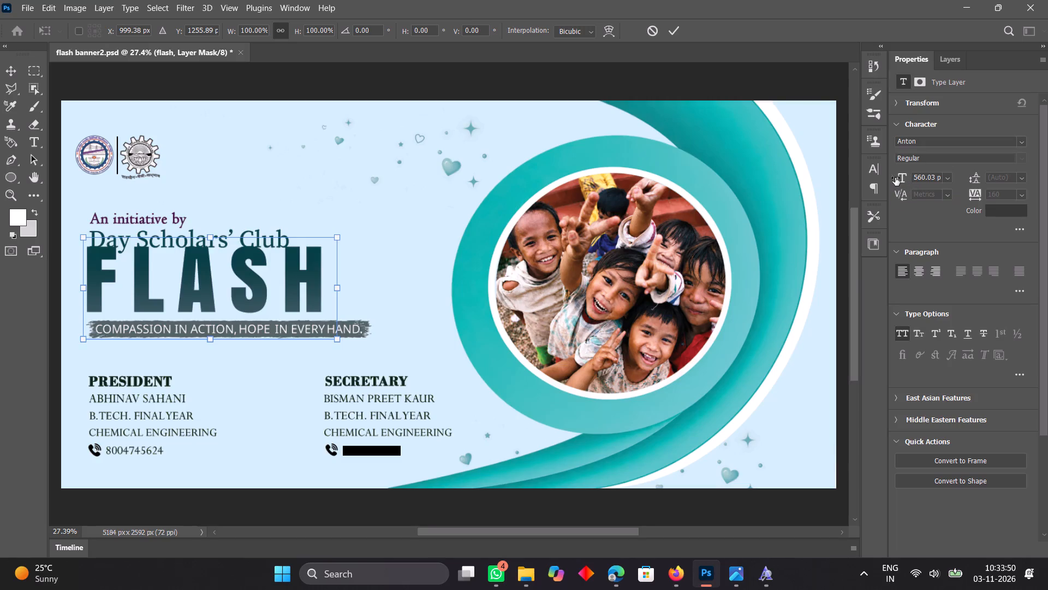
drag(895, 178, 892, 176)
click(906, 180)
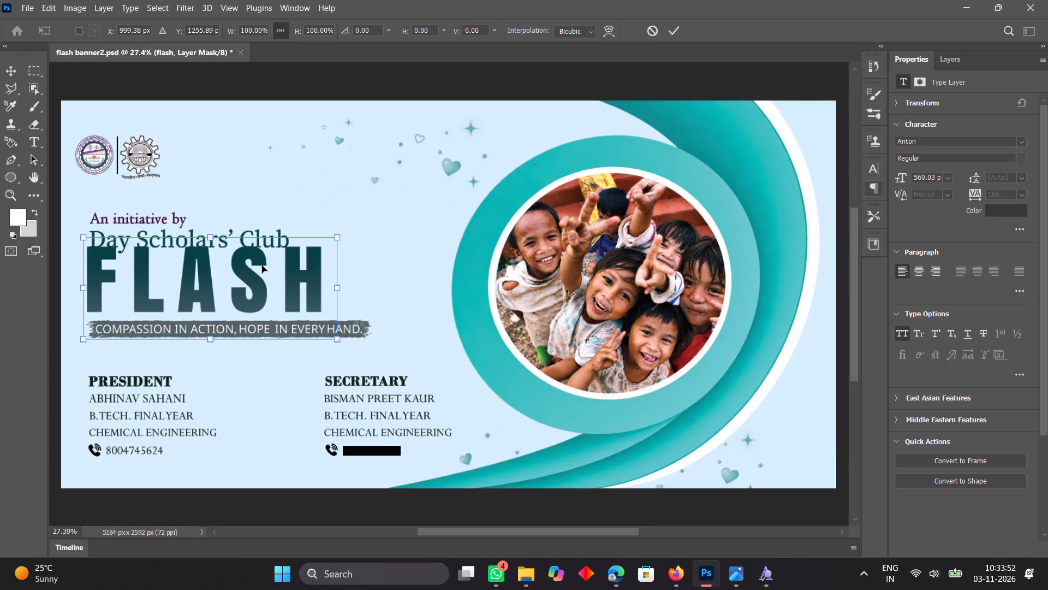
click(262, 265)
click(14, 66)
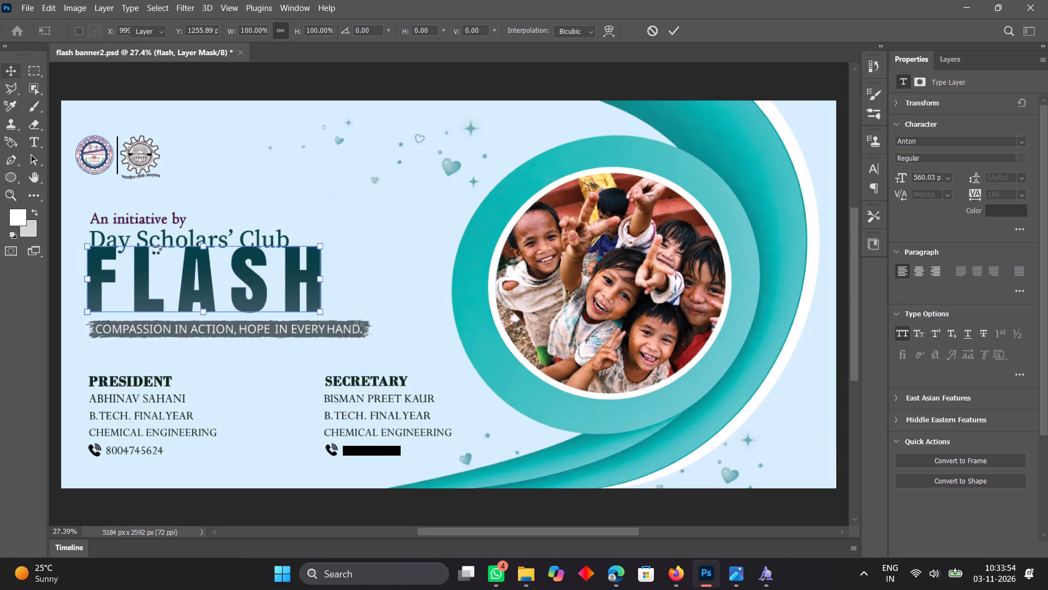
Move the FLASH title straight down about 35 px, between "Day Scholars' Club" and the tagline strip.
drag(186, 275, 186, 281)
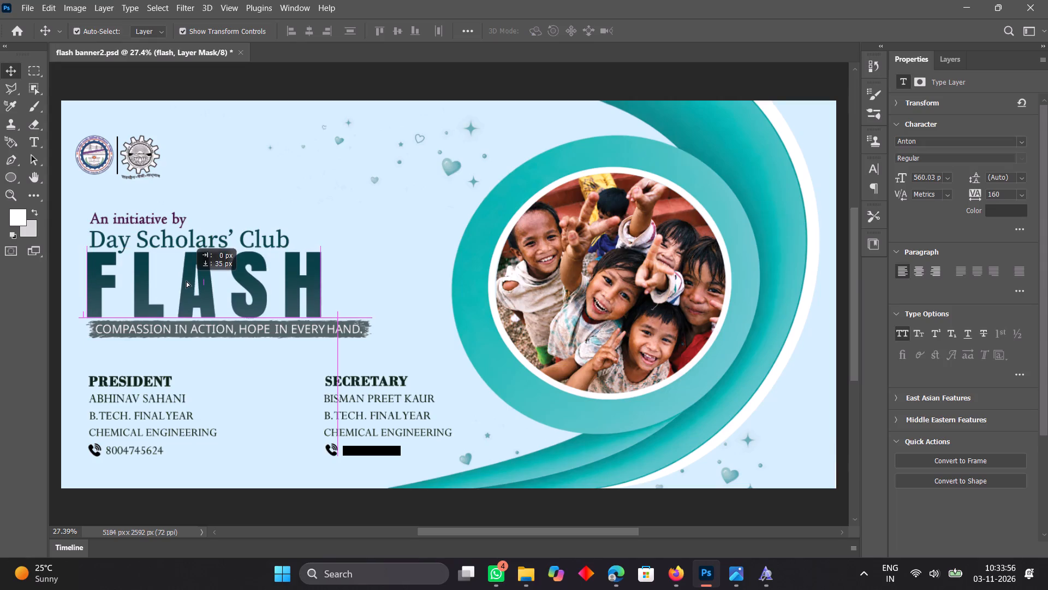
drag(186, 281, 186, 280)
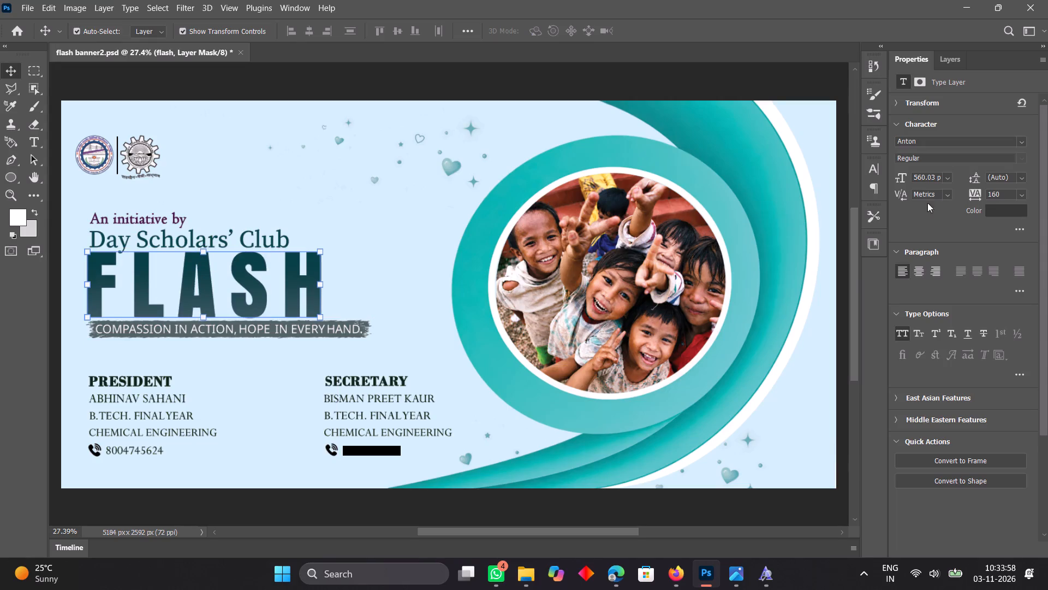
Set the FLASH title's font size to 550 pt and its tracking to 80.
drag(904, 179, 897, 179)
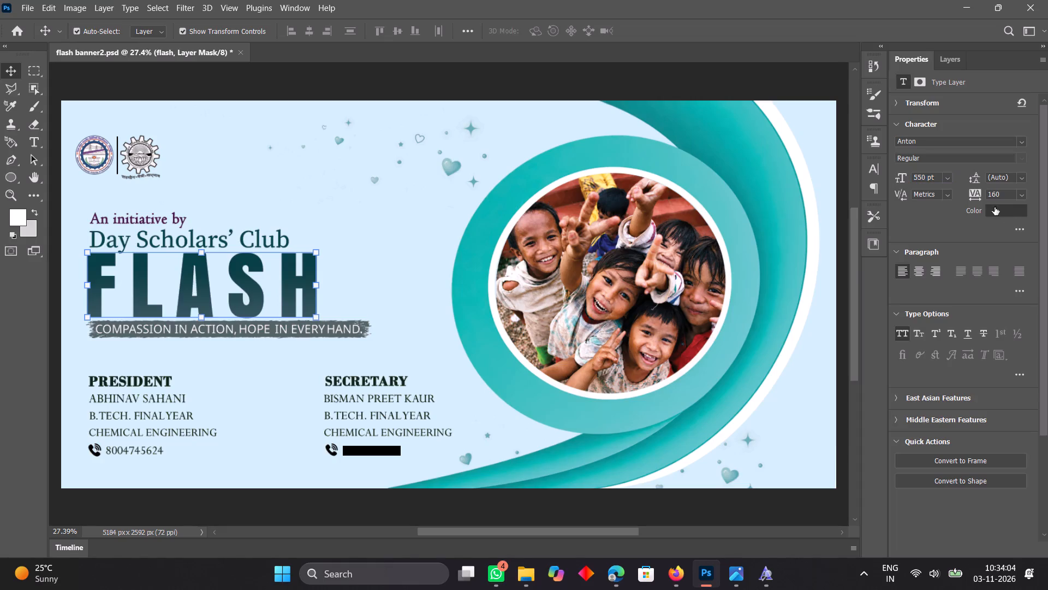
click(975, 196)
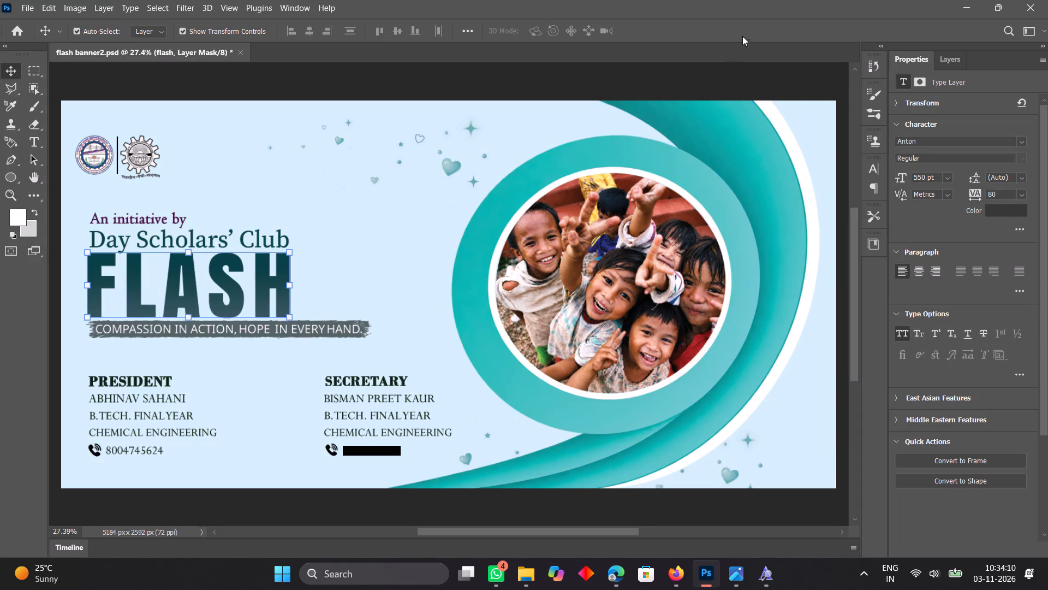
click(769, 3)
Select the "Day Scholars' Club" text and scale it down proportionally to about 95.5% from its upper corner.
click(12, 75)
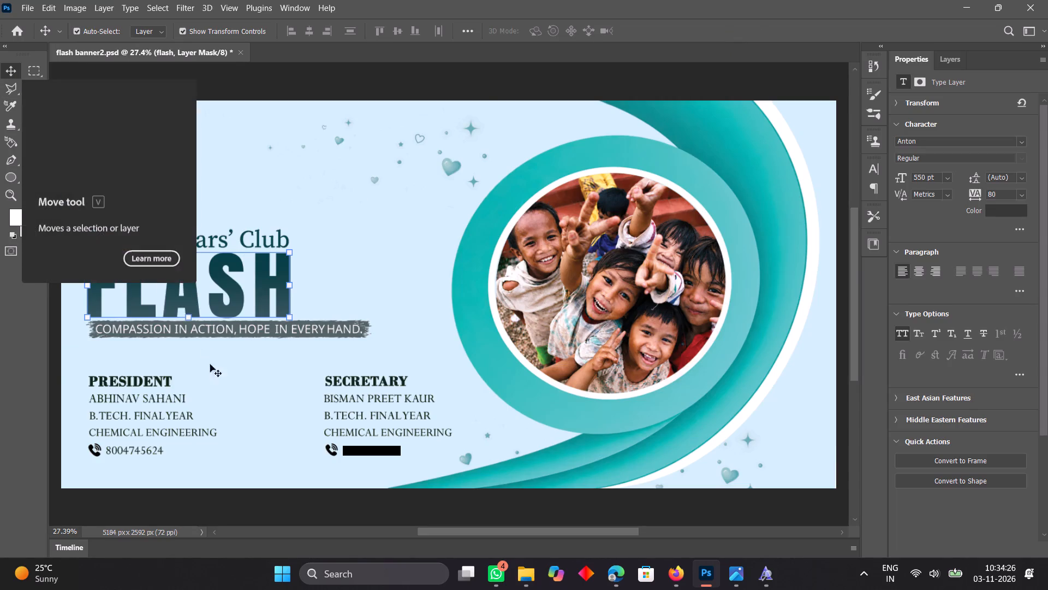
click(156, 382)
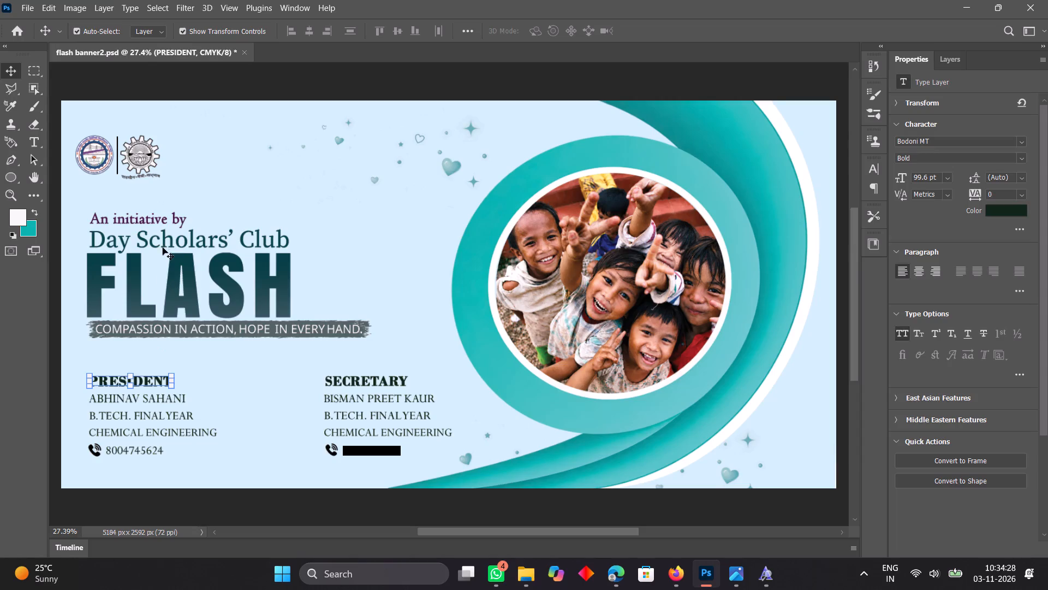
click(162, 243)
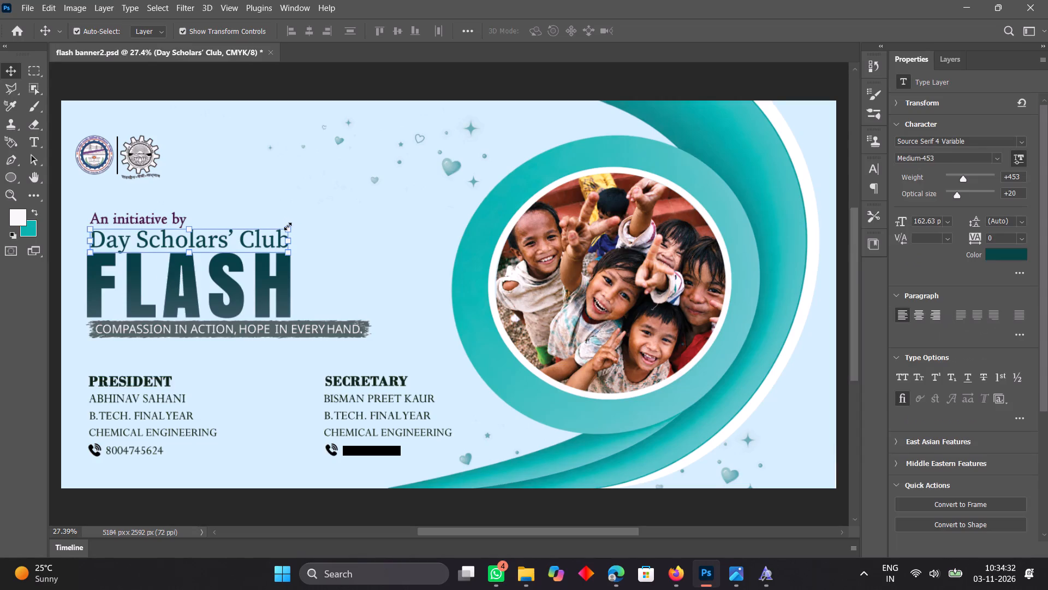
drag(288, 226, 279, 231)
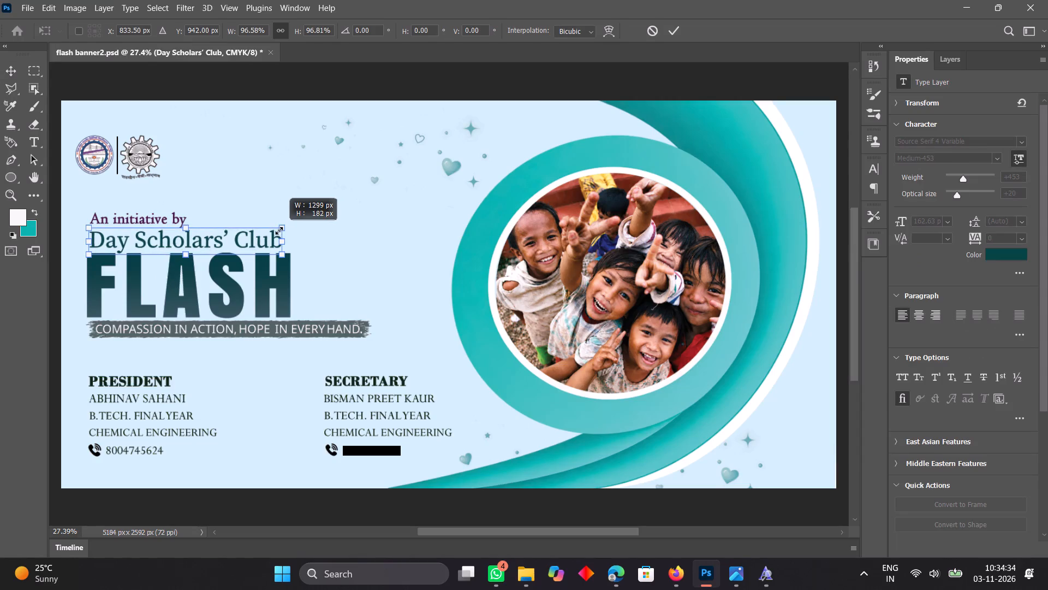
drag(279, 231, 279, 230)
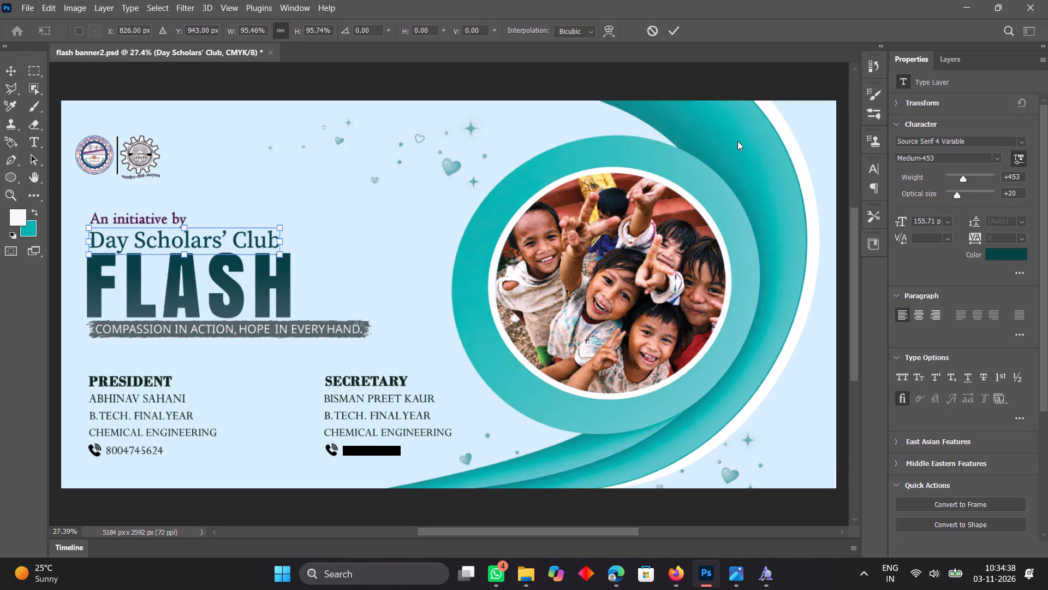
Apply the scaling and set the font weight of the "Day Scholars' Club" text to 443.
click(964, 180)
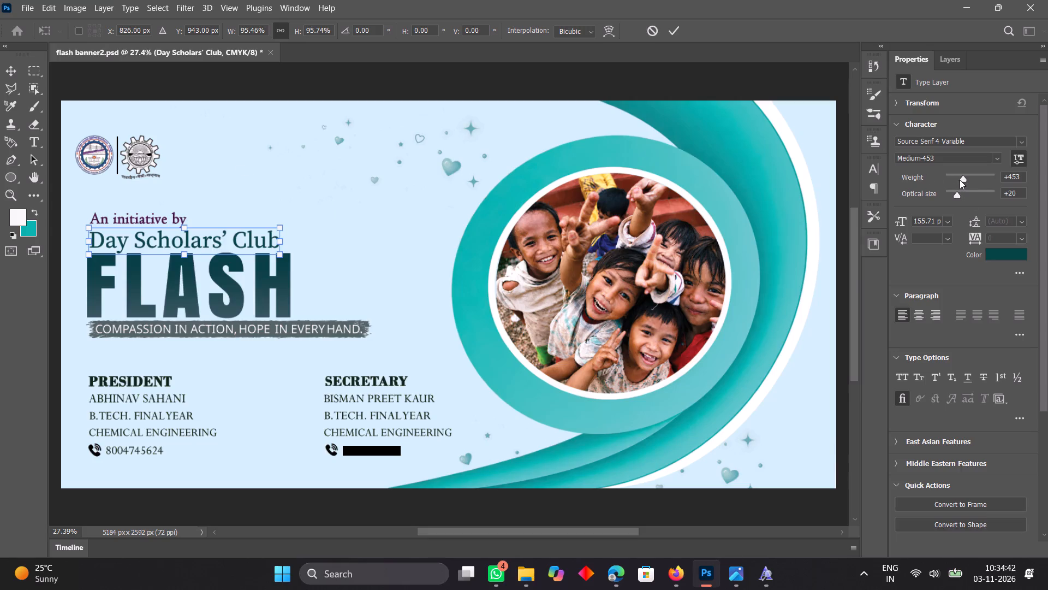
click(960, 180)
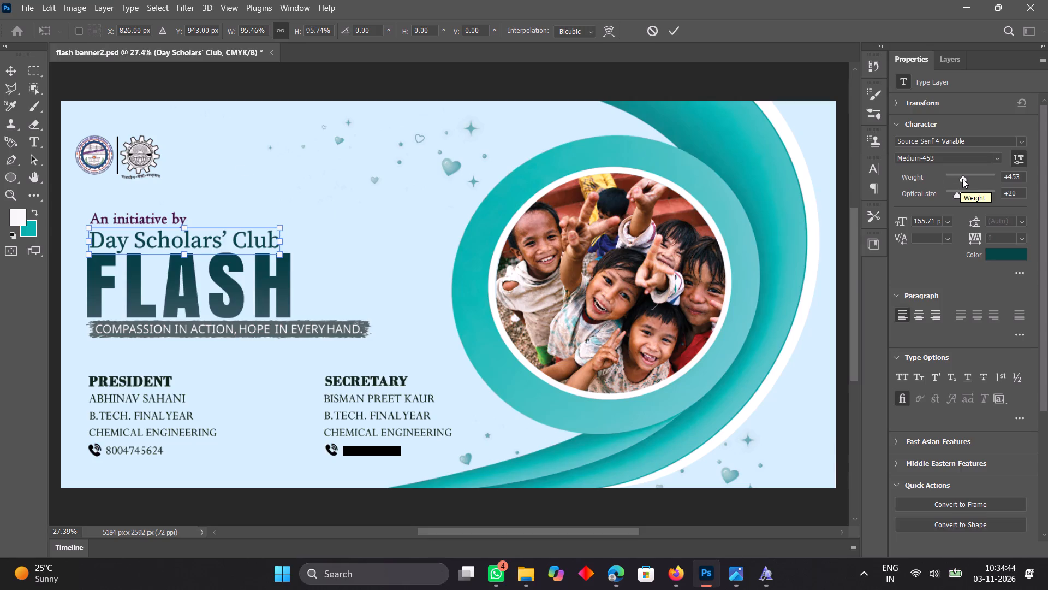
click(962, 179)
click(961, 179)
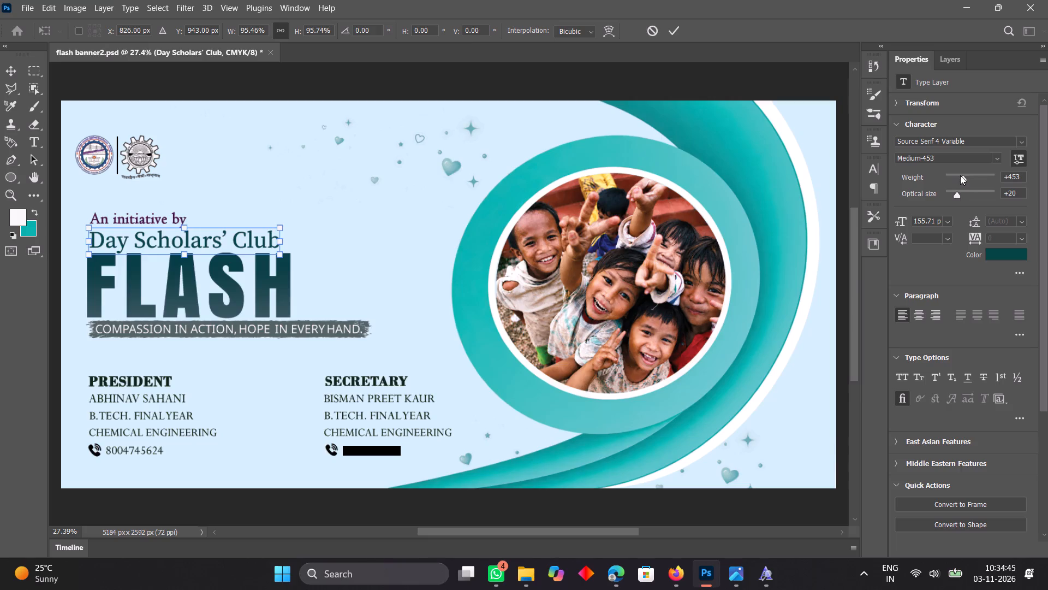
click(961, 175)
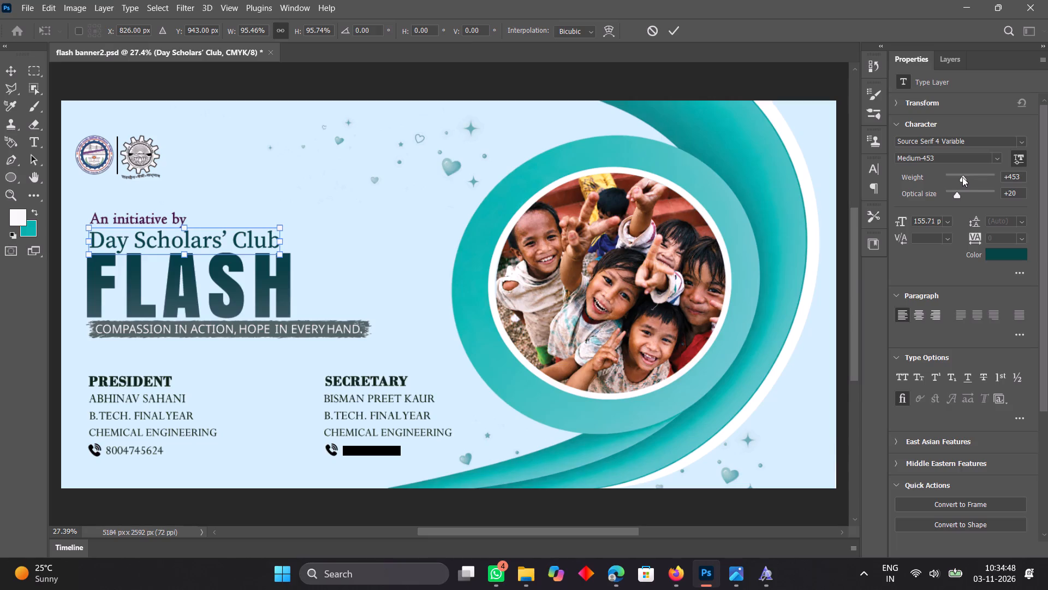
click(962, 177)
drag(1018, 177, 1002, 178)
drag(1002, 178, 1005, 178)
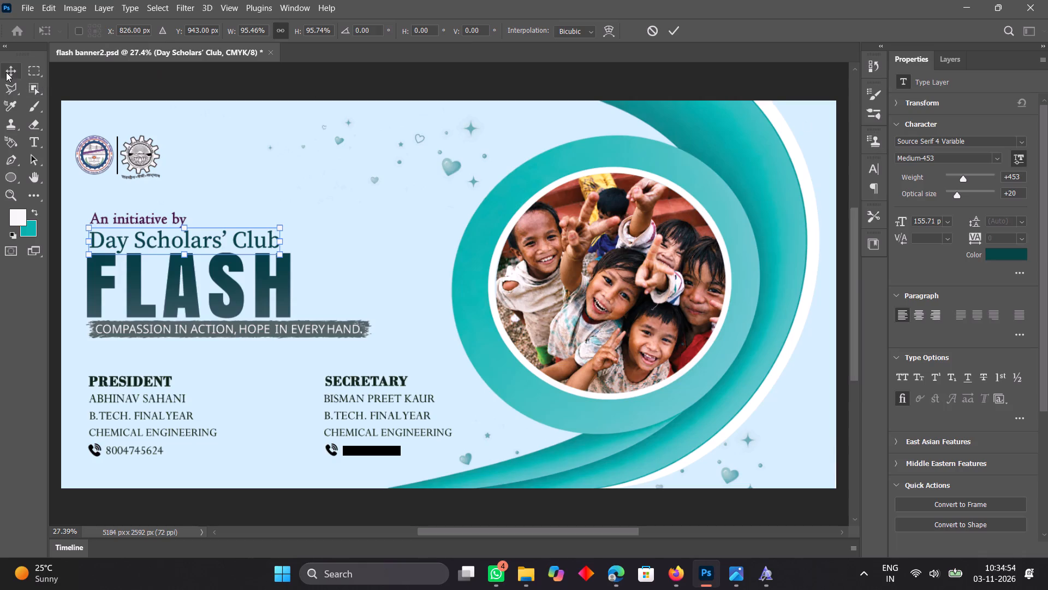
click(6, 72)
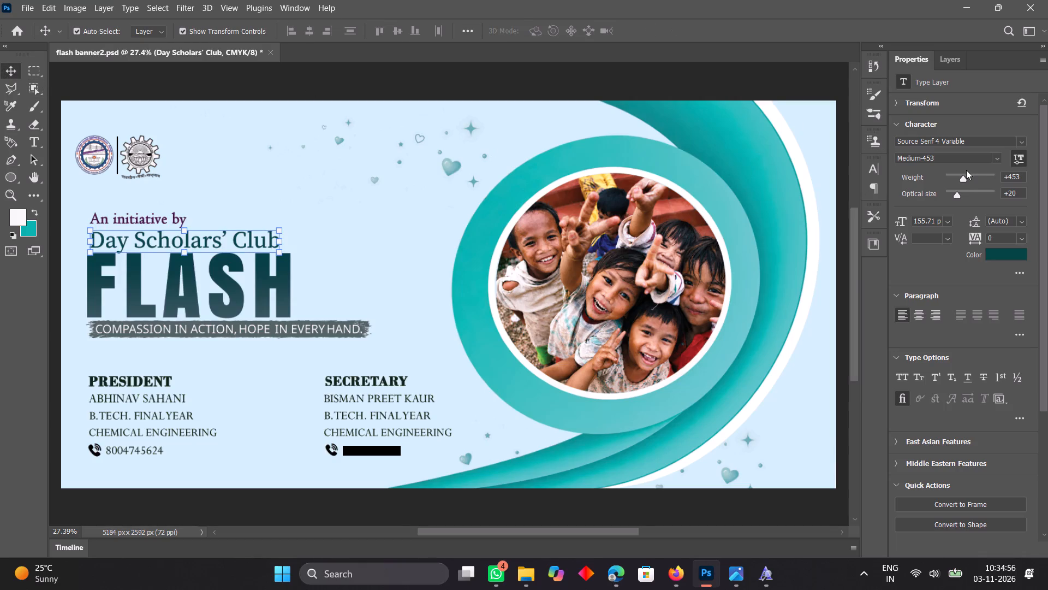
click(963, 179)
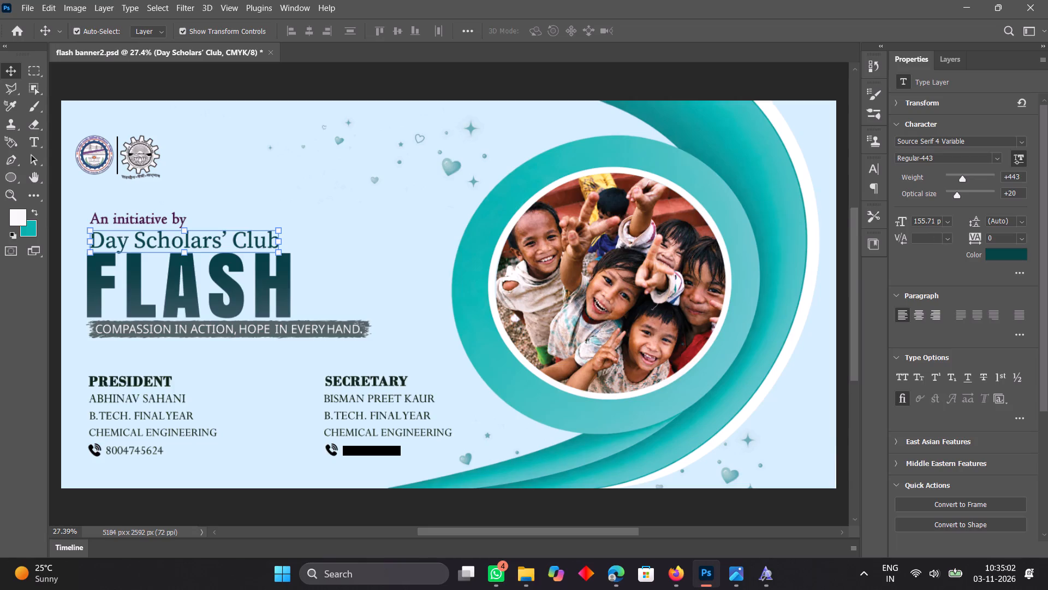
Set the font size of the "Day Scholars' Club" text to 149 pt.
click(904, 221)
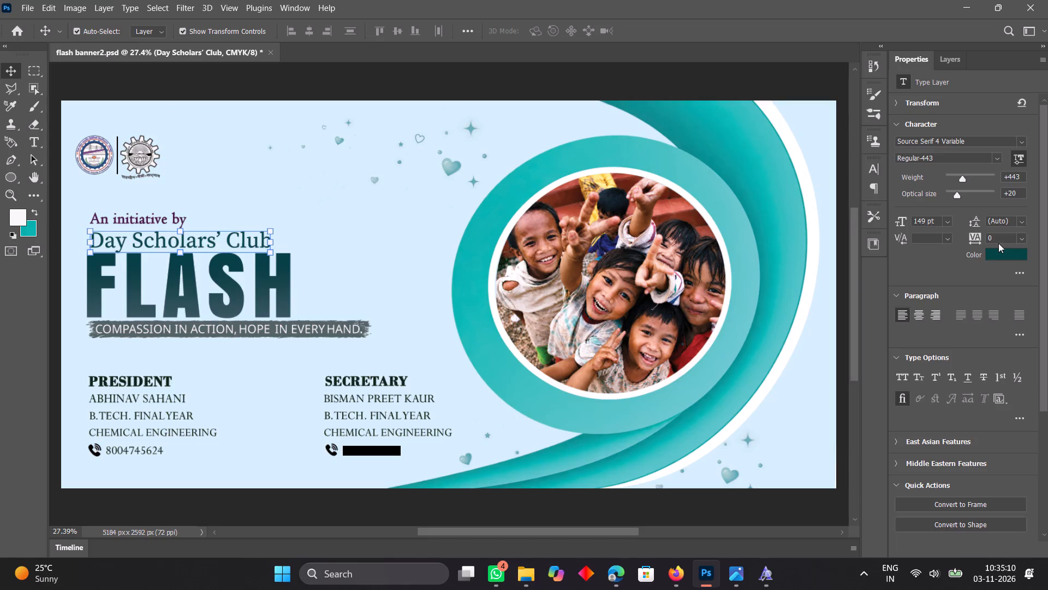
key(ctrl+0)
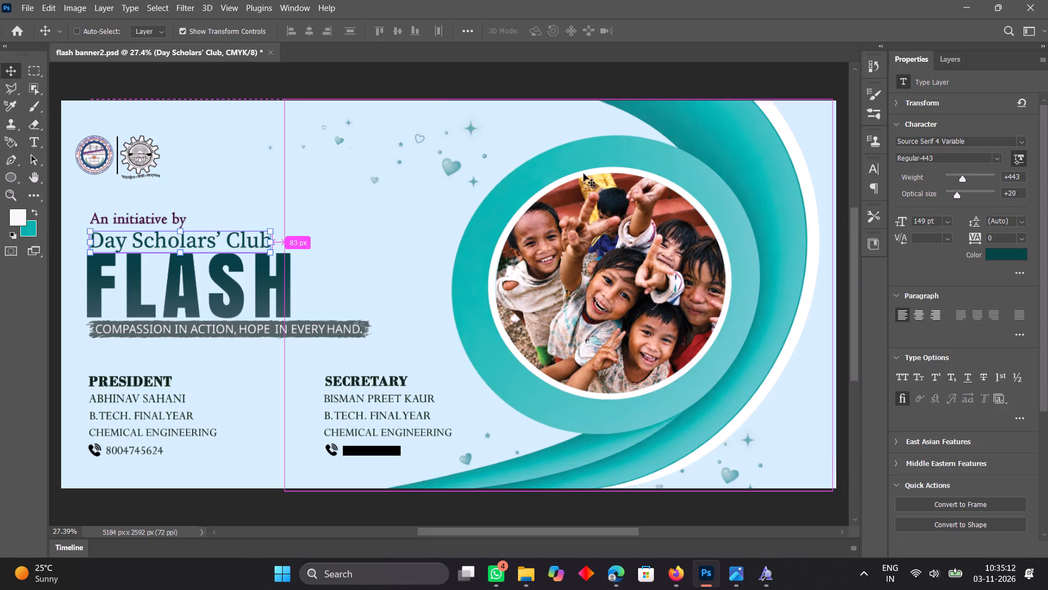
Hide the transform controls, then add a vertical guide and place it at the FLASH title's outer left edge.
click(180, 33)
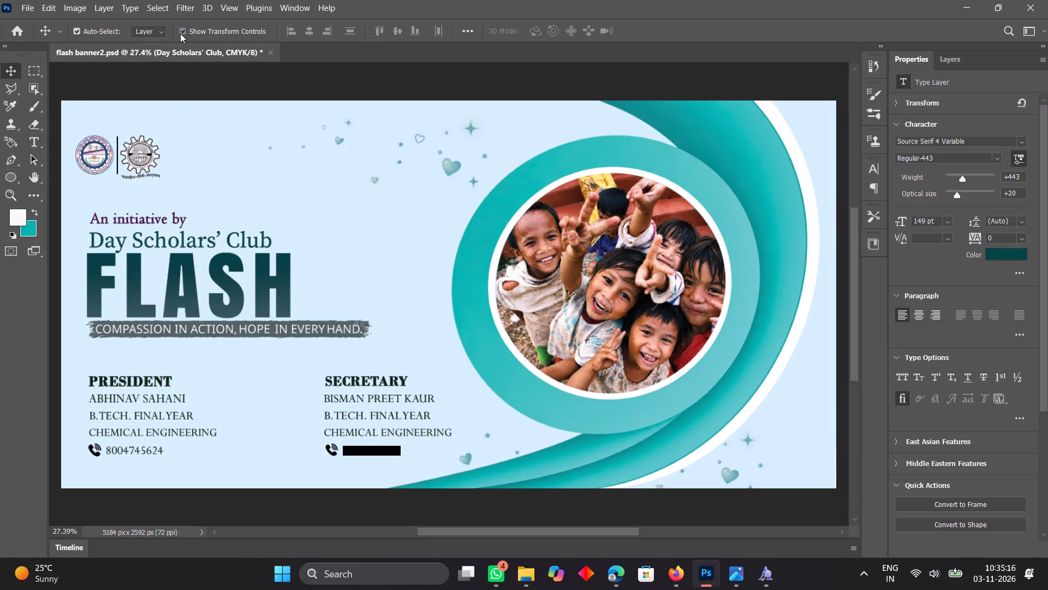
click(106, 259)
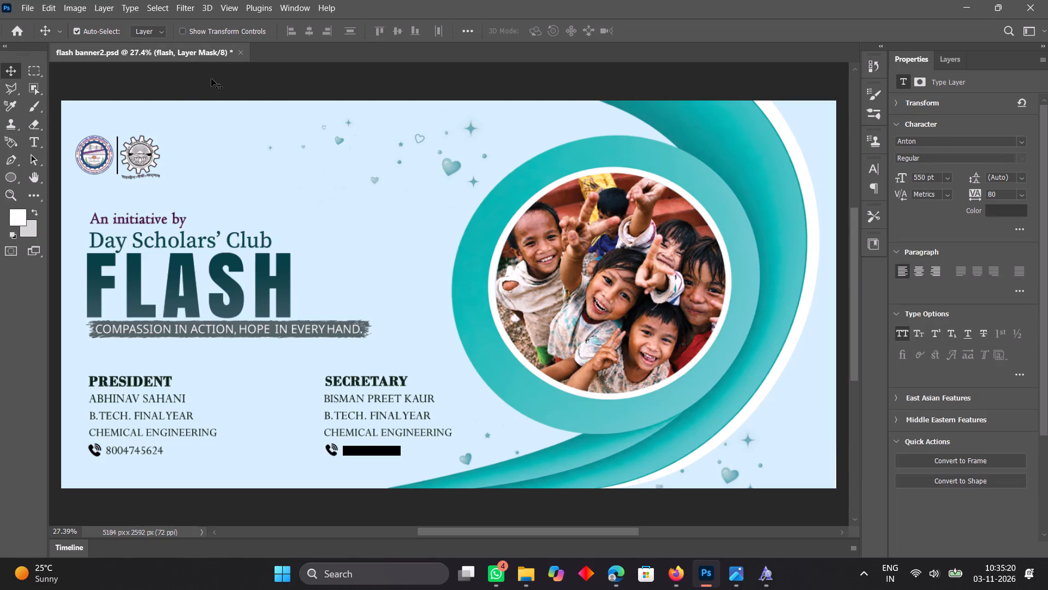
click(224, 4)
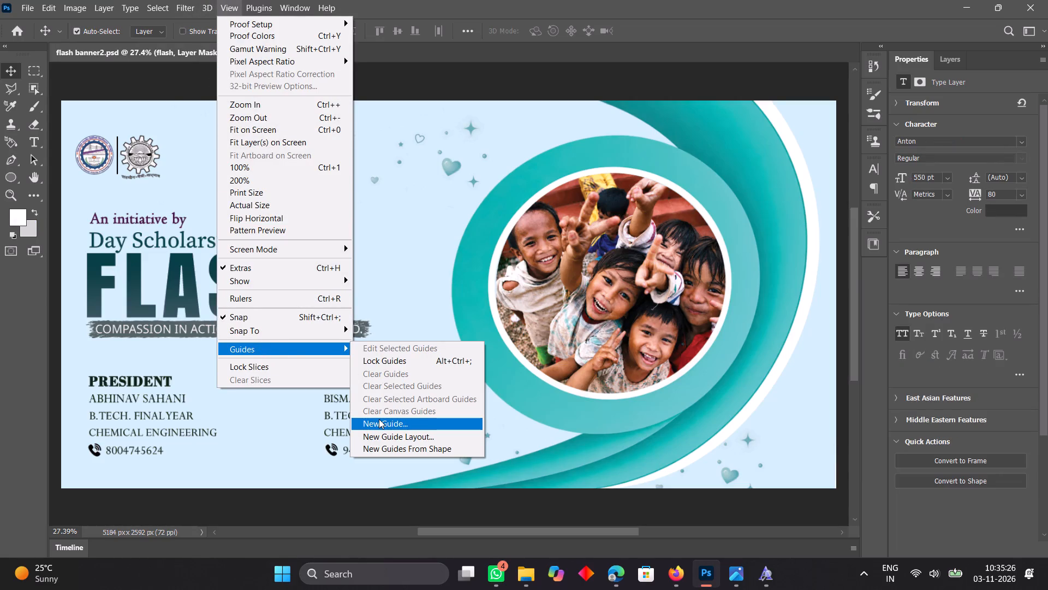
click(379, 419)
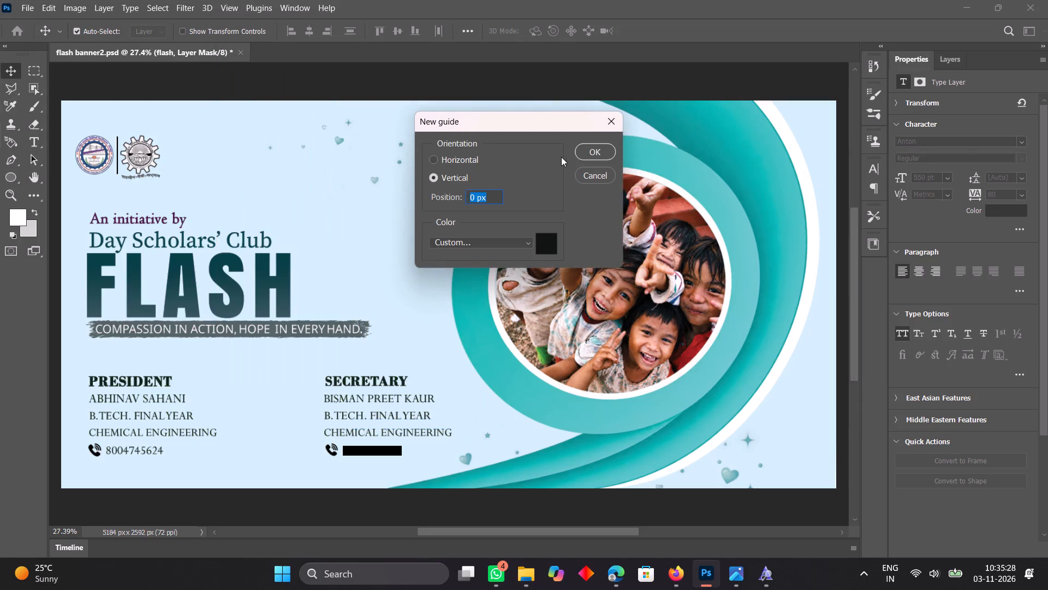
click(596, 152)
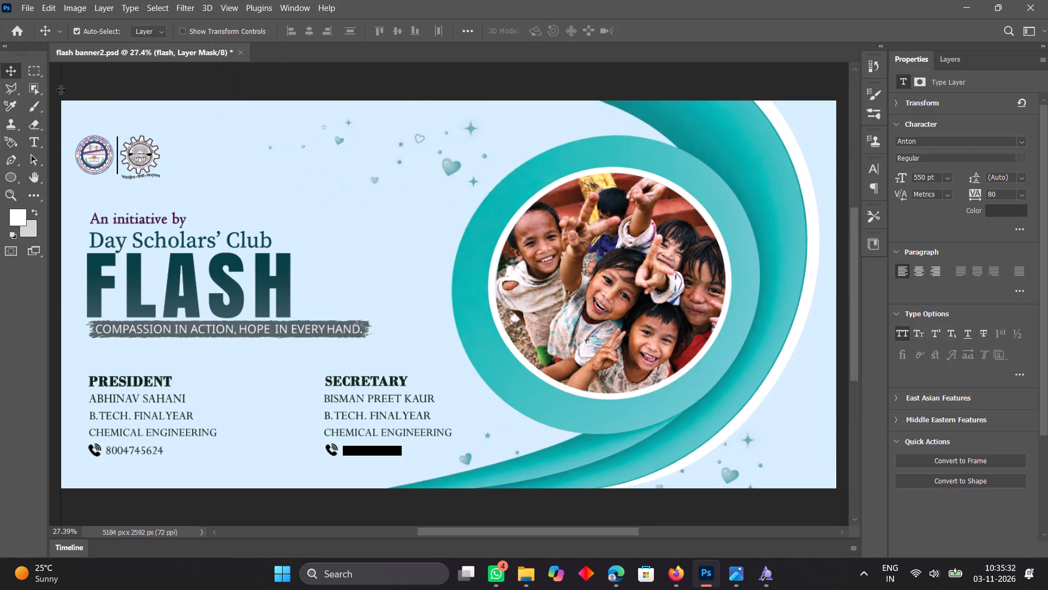
drag(61, 90, 88, 93)
click(86, 203)
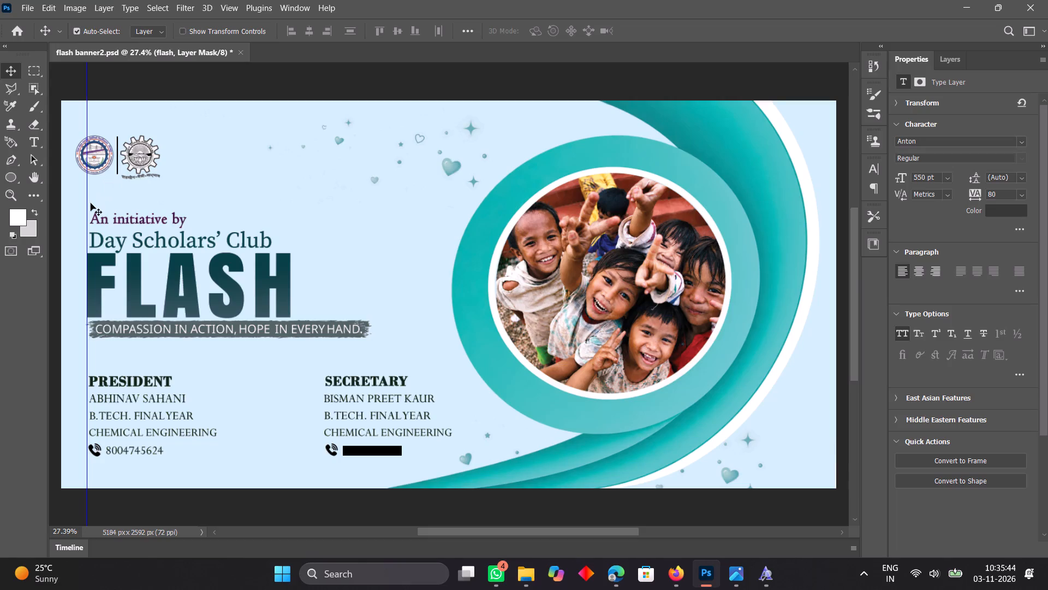
Nudge the FLASH title to the right by seven small increments, lining it up with the club name above.
click(103, 262)
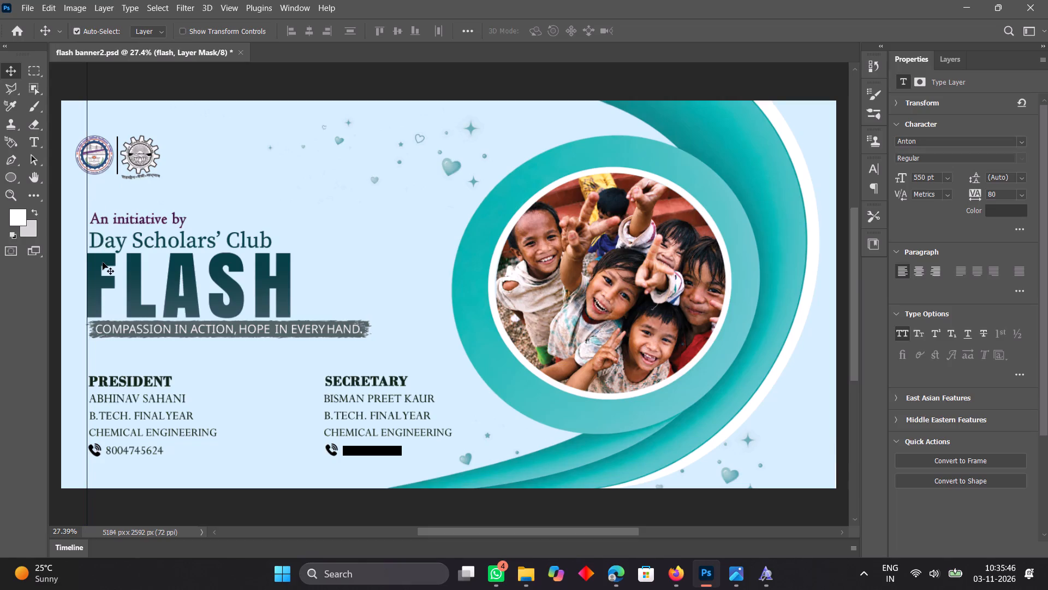
key(Right)
key(Right)
key(Right)
key(Right)
key(Right)
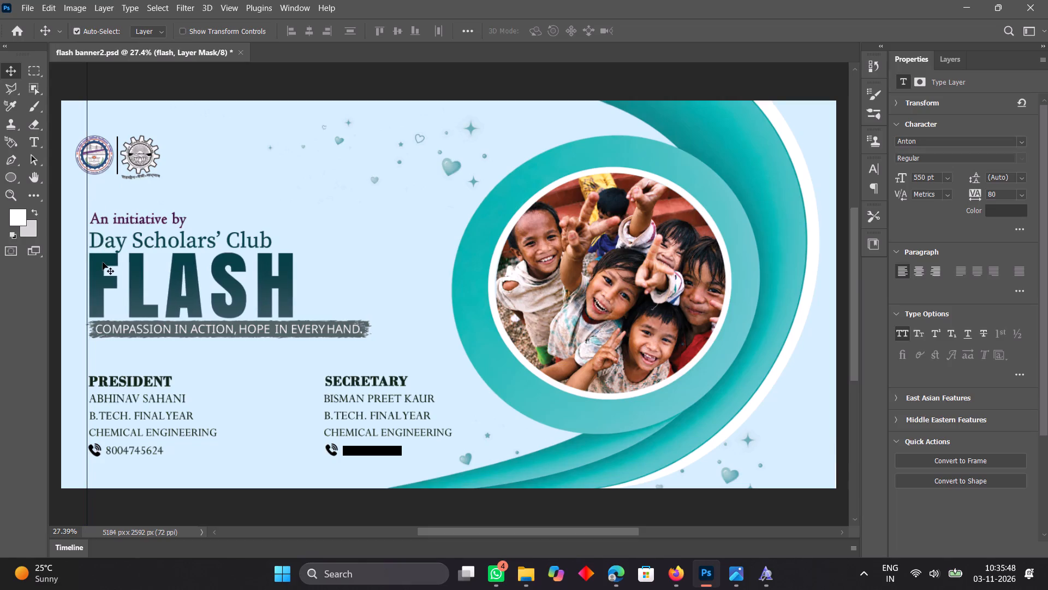
key(Right)
key(Right)
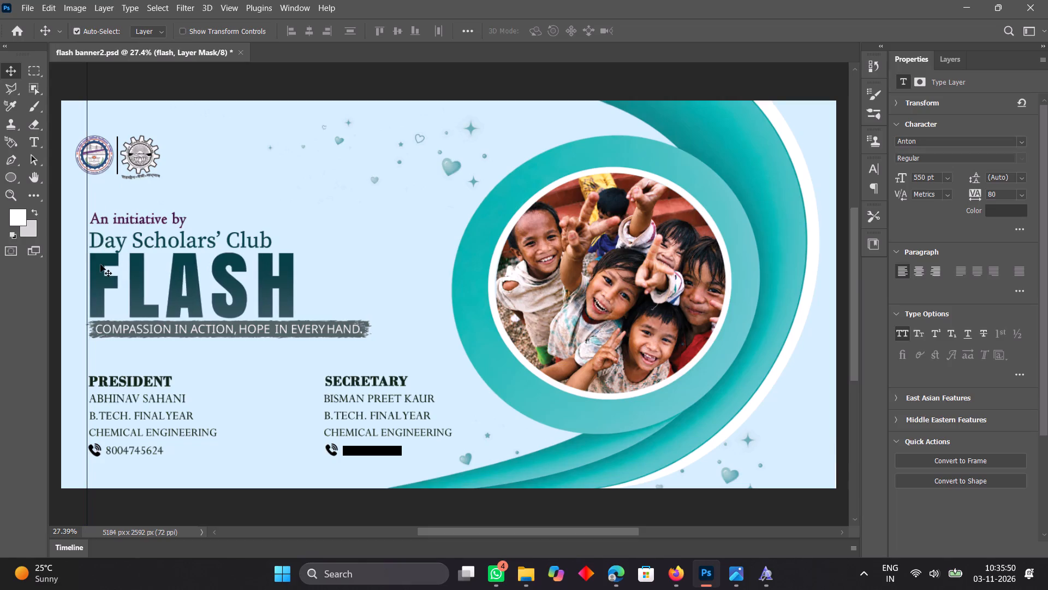
Shift the vertical guide slightly right onto the new left edge of the FLASH title.
click(88, 199)
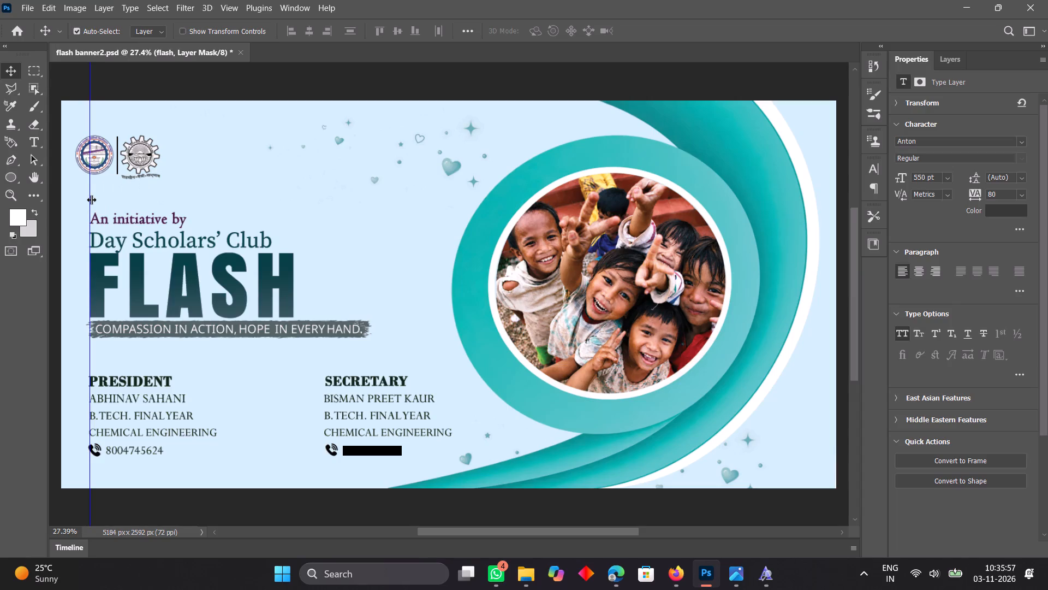
Save the banner document under its existing name.
click(29, 4)
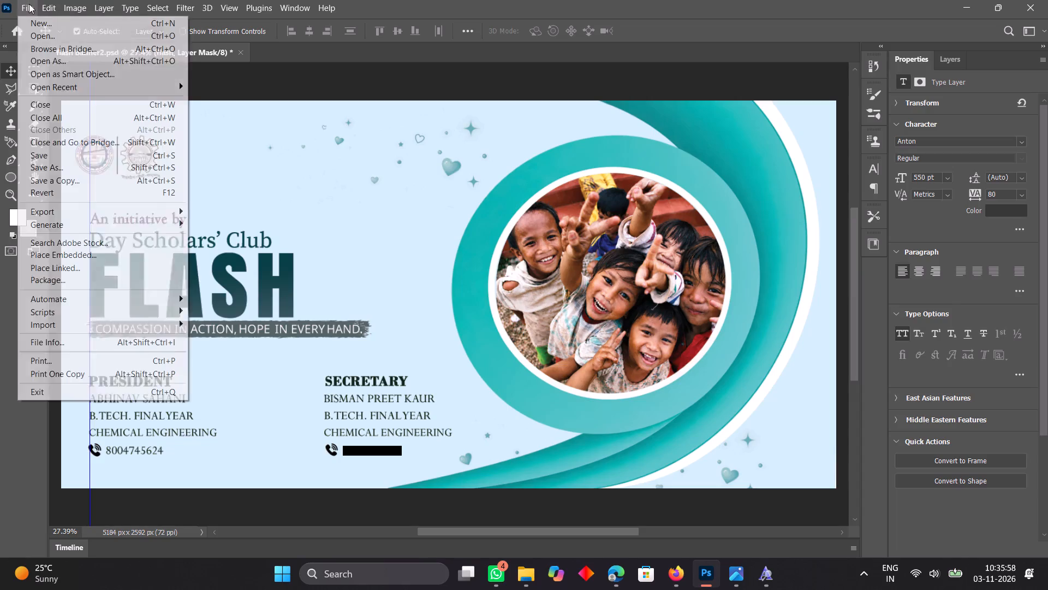
click(59, 152)
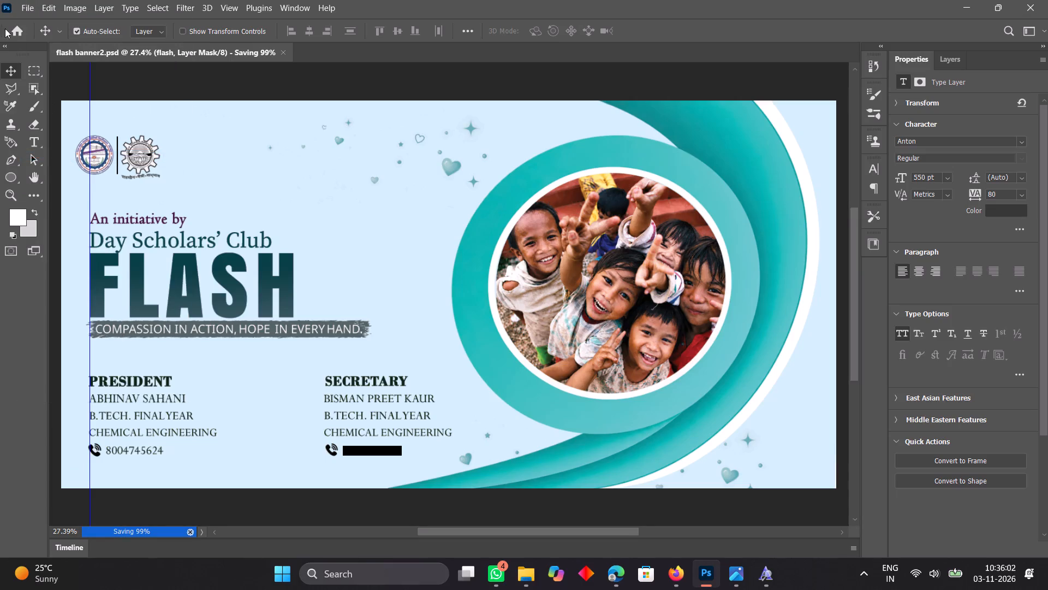
Export the banner as a JPG named "flash banner8" to the Desktop.
click(26, 8)
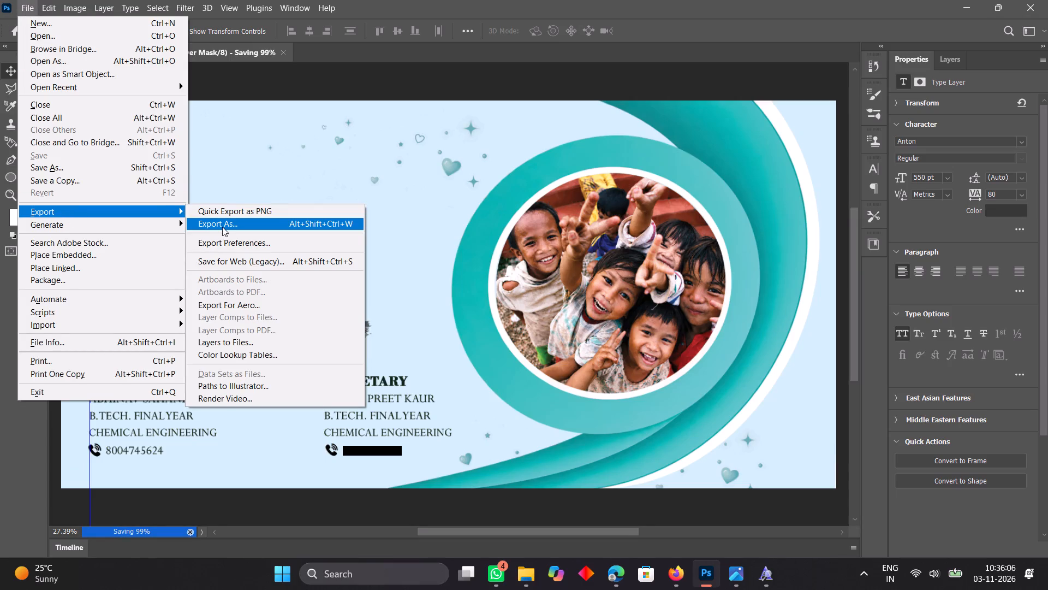
click(222, 227)
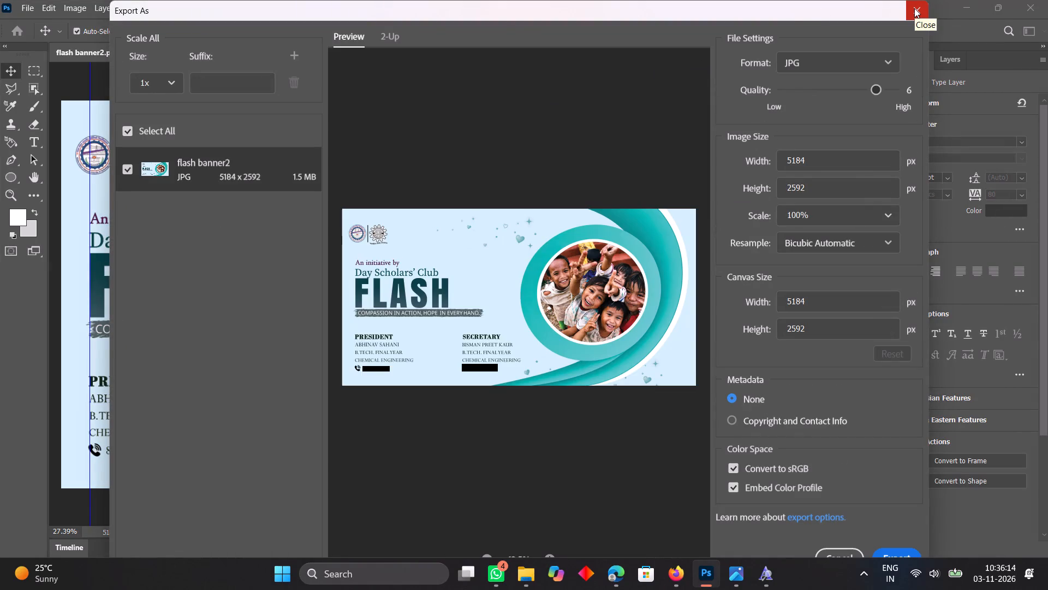
click(888, 548)
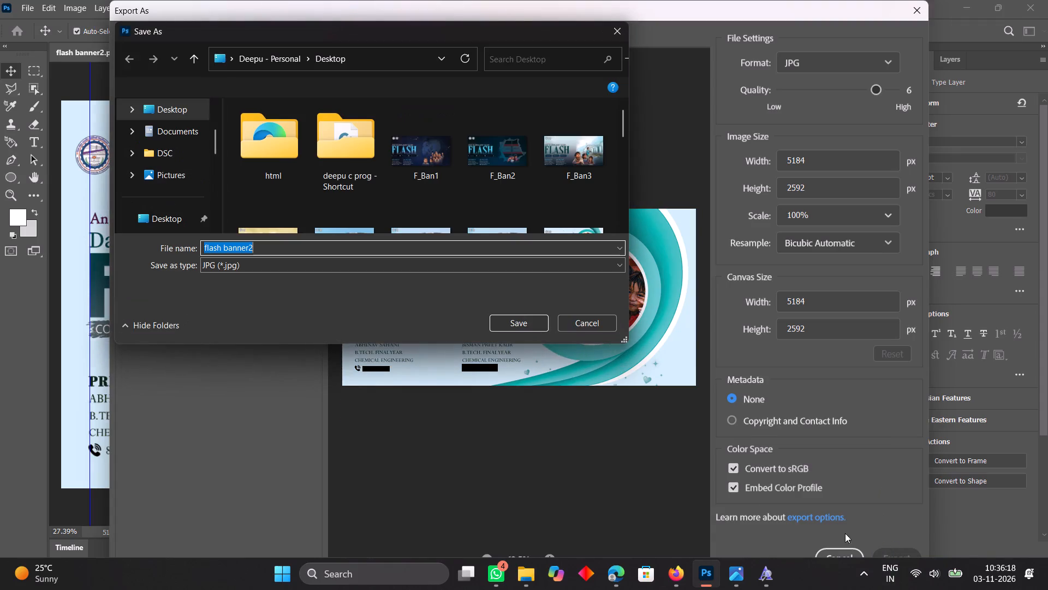
click(255, 246)
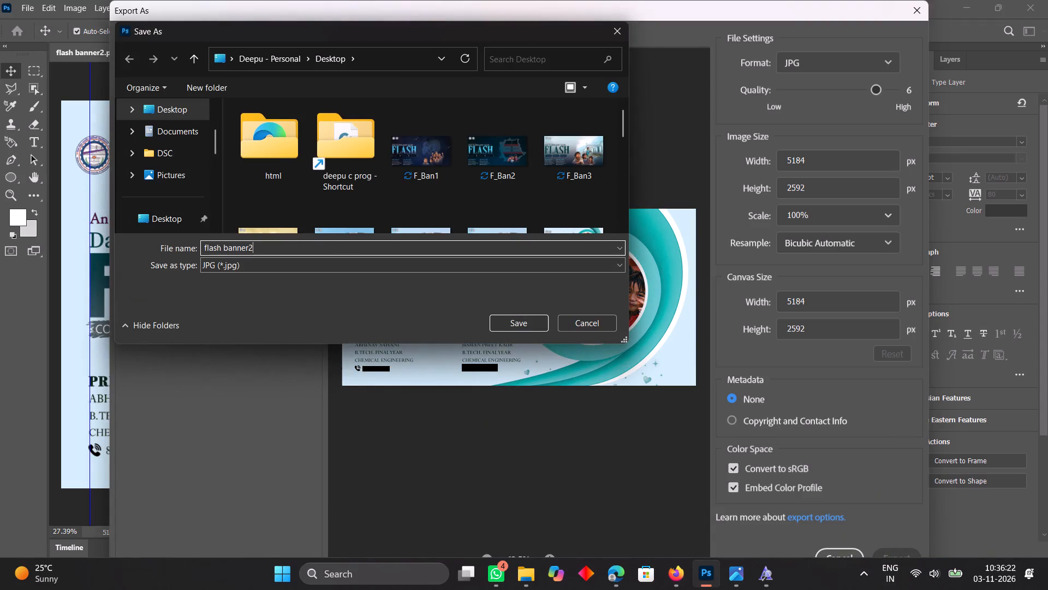
key(BackSpace)
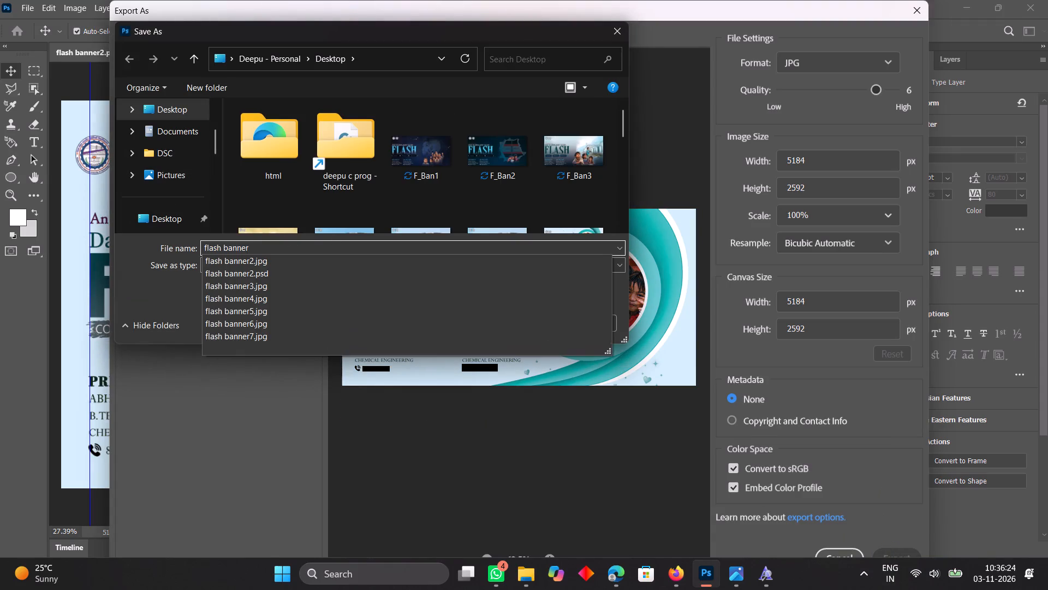
key(8)
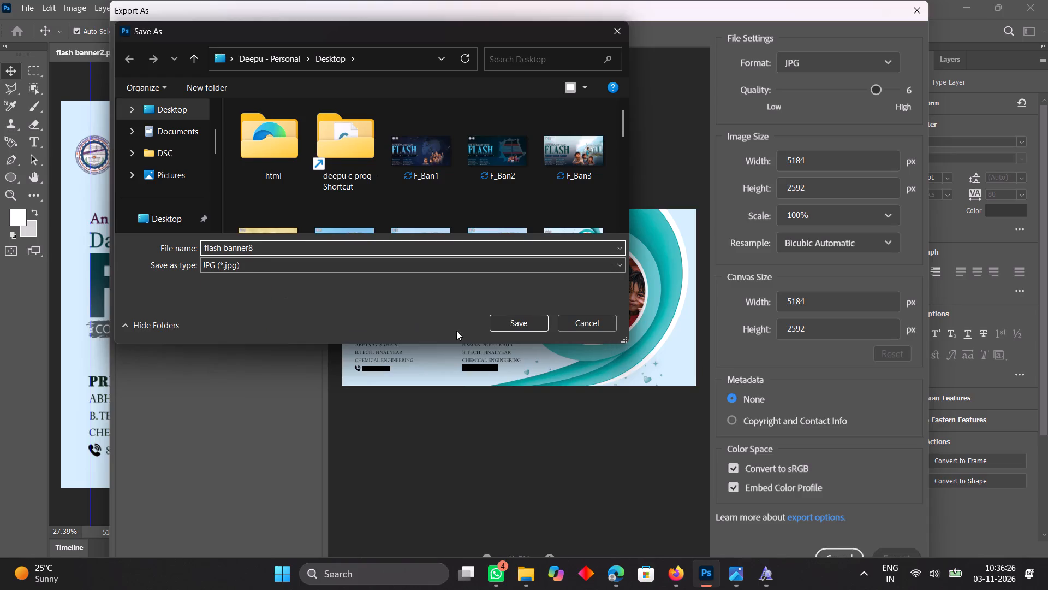
click(521, 325)
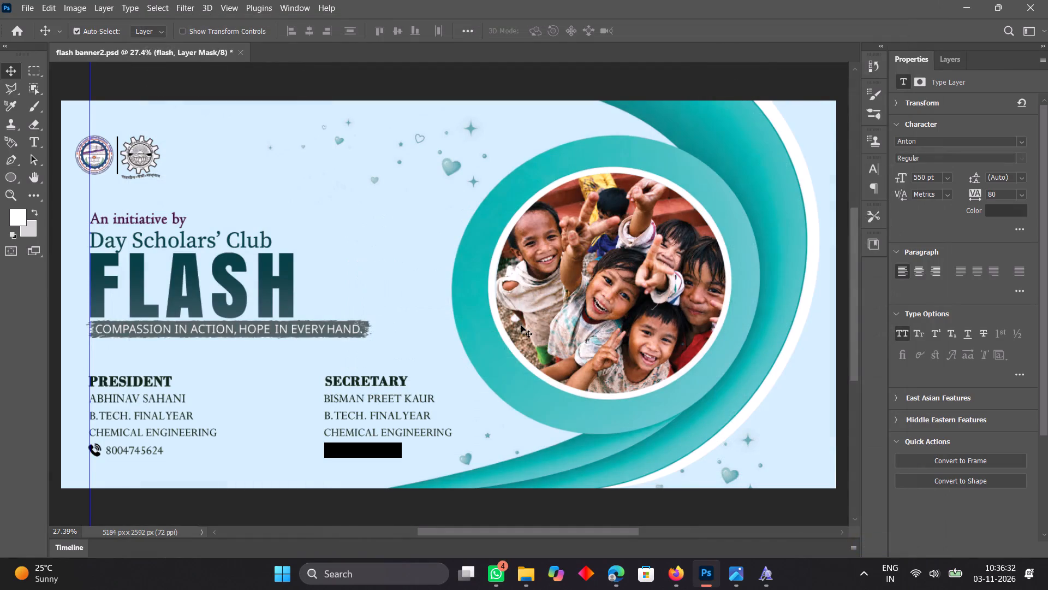
Open the exported "flash banner8" image from the desktop in Photos to review it, then minimize the viewer.
click(974, 6)
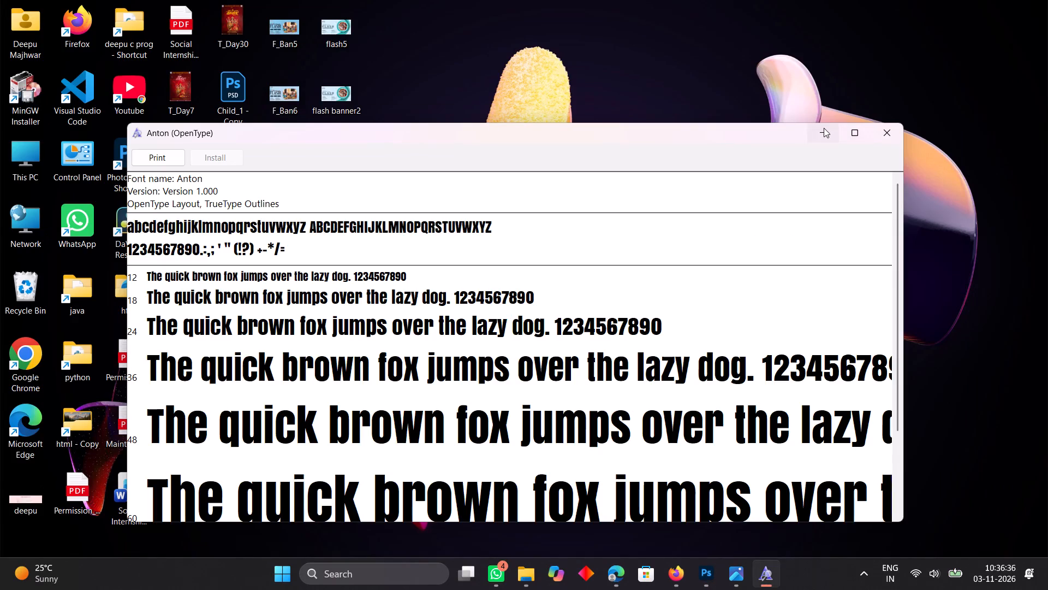
click(824, 128)
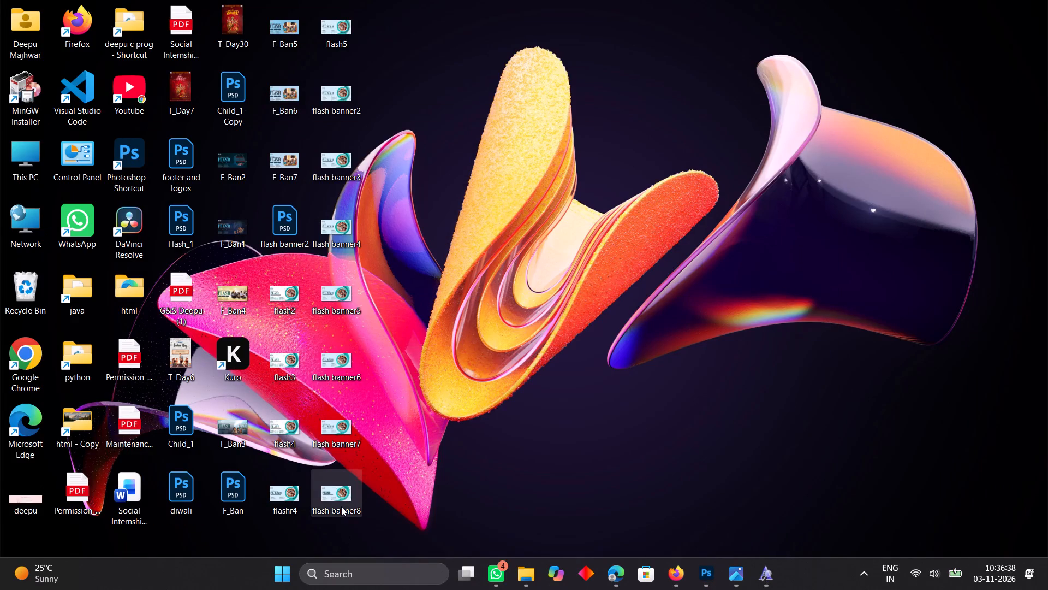
double_click(341, 506)
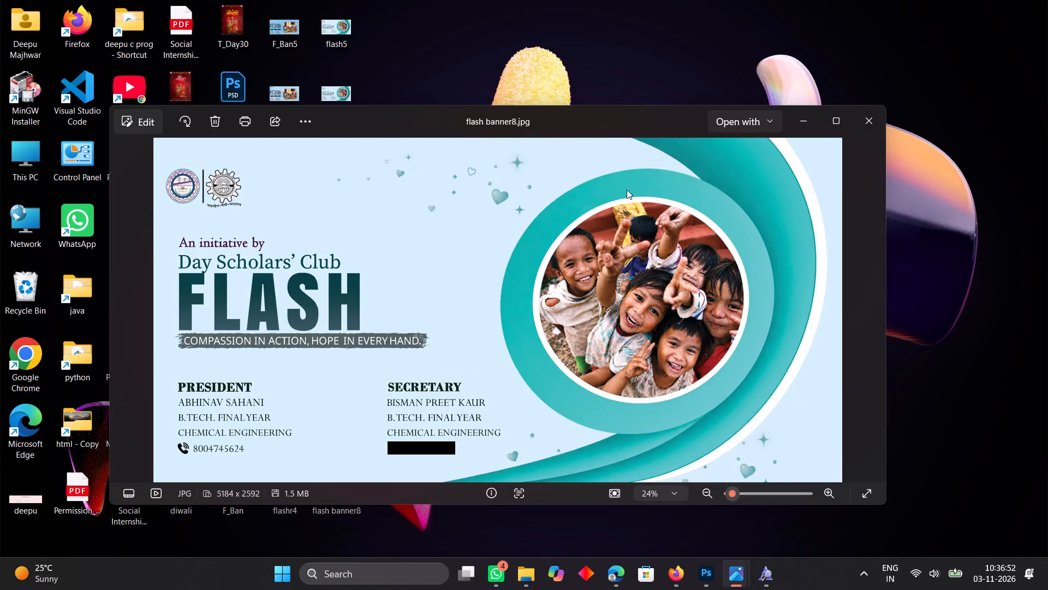
click(805, 120)
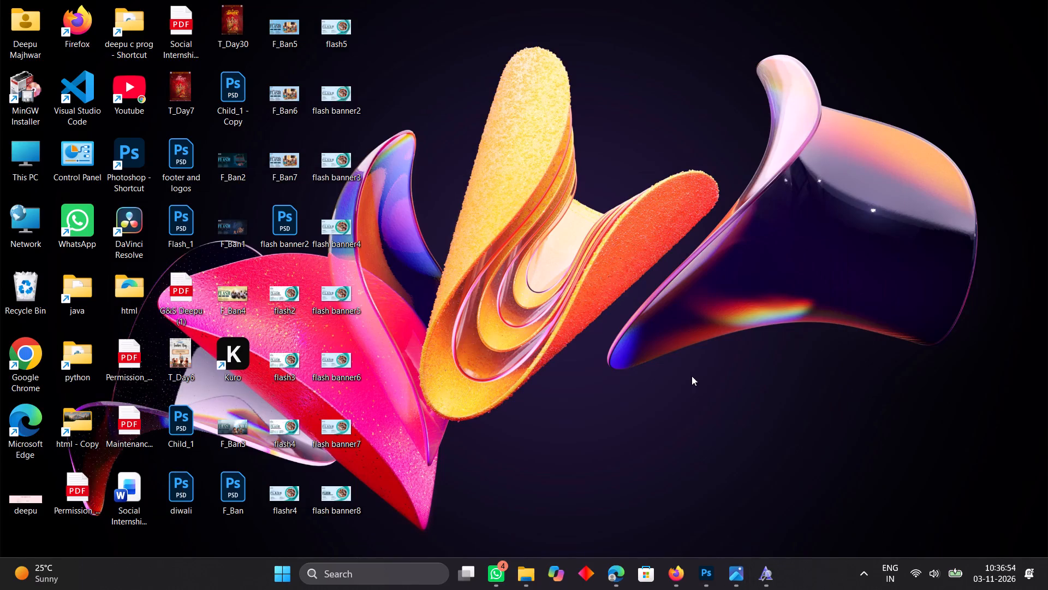
Switch back to Photoshop and nudge the "Day Scholars' Club" text up by two small increments, away from the FLASH title.
click(708, 582)
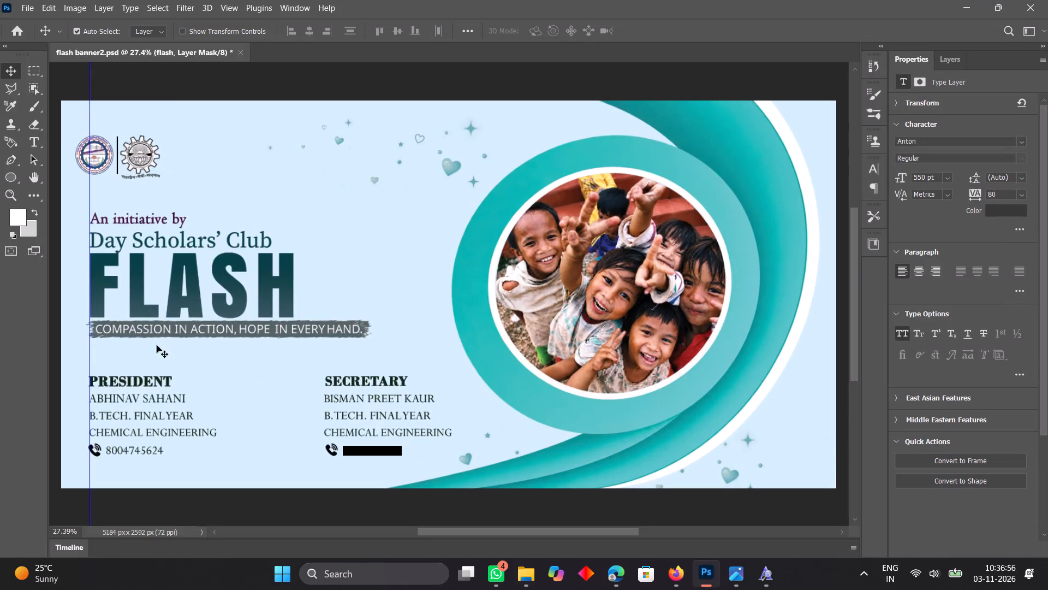
click(135, 233)
key(Up)
key(Up)
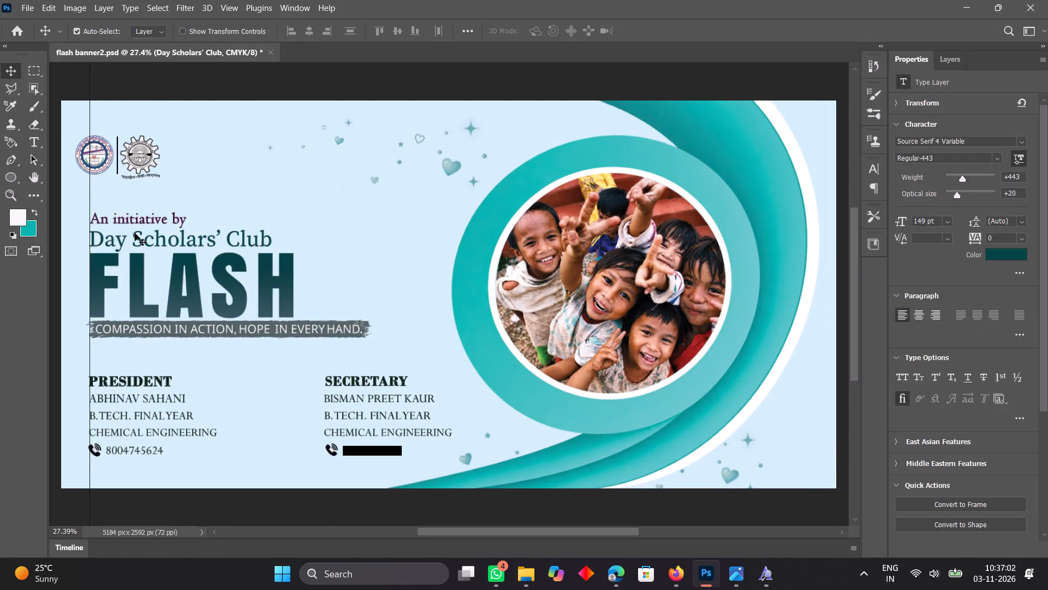
Export the adjusted banner as a JPG named "flash banner9" to the Desktop.
click(21, 6)
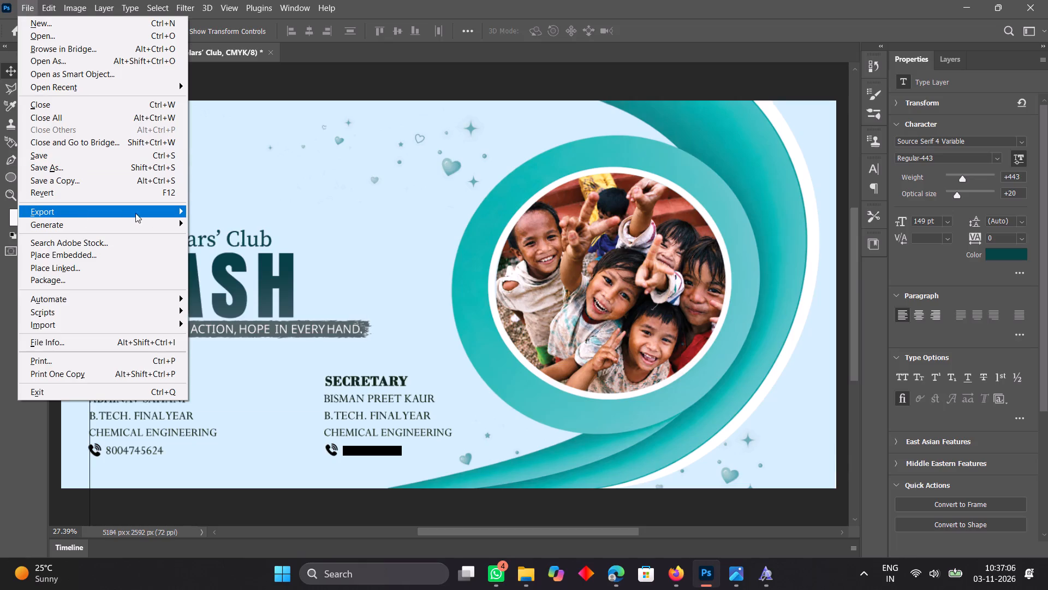
click(202, 227)
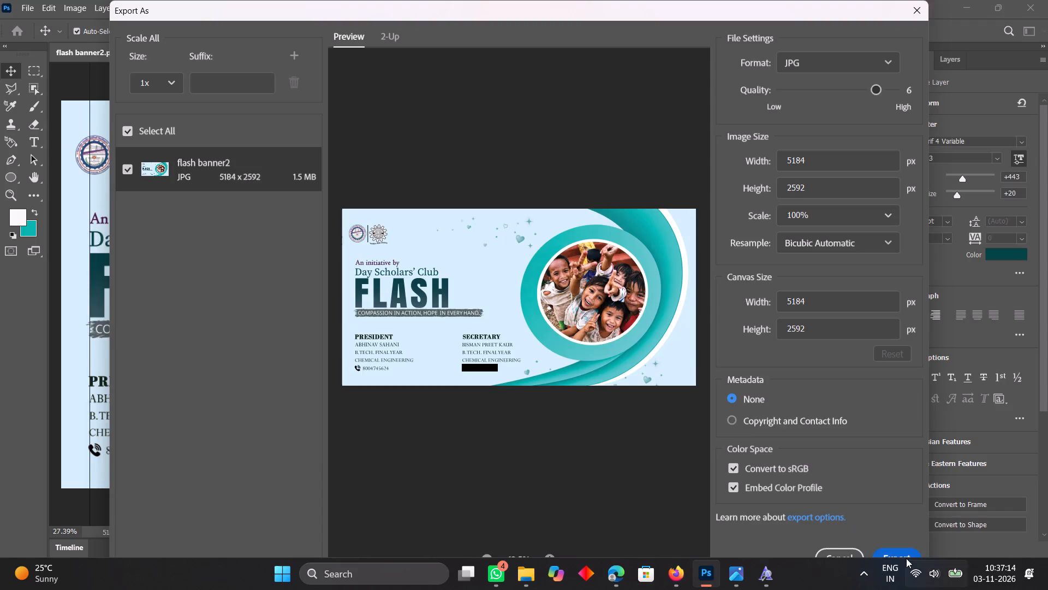
click(892, 550)
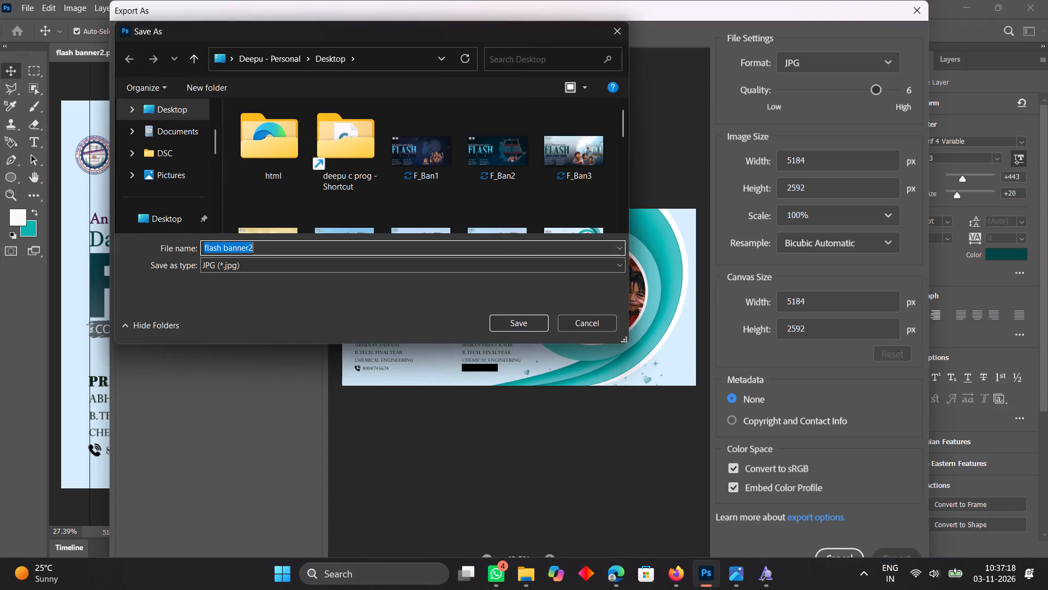
click(257, 244)
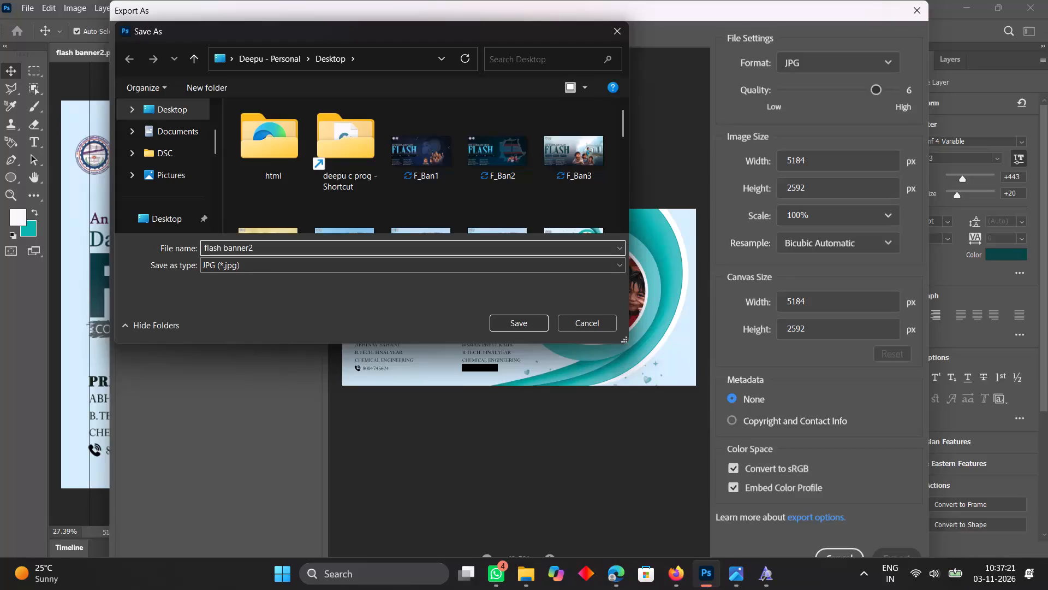
key(BackSpace)
key(9)
click(495, 320)
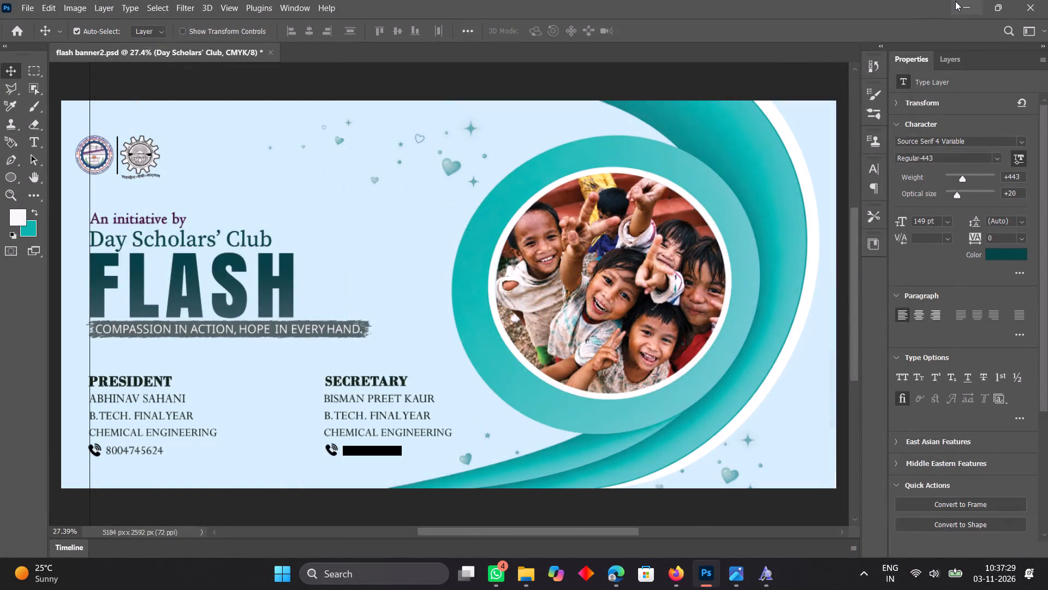
Refresh the desktop and open the exported "flash banner9" image in Photos to review it, then minimize the viewer.
click(955, 1)
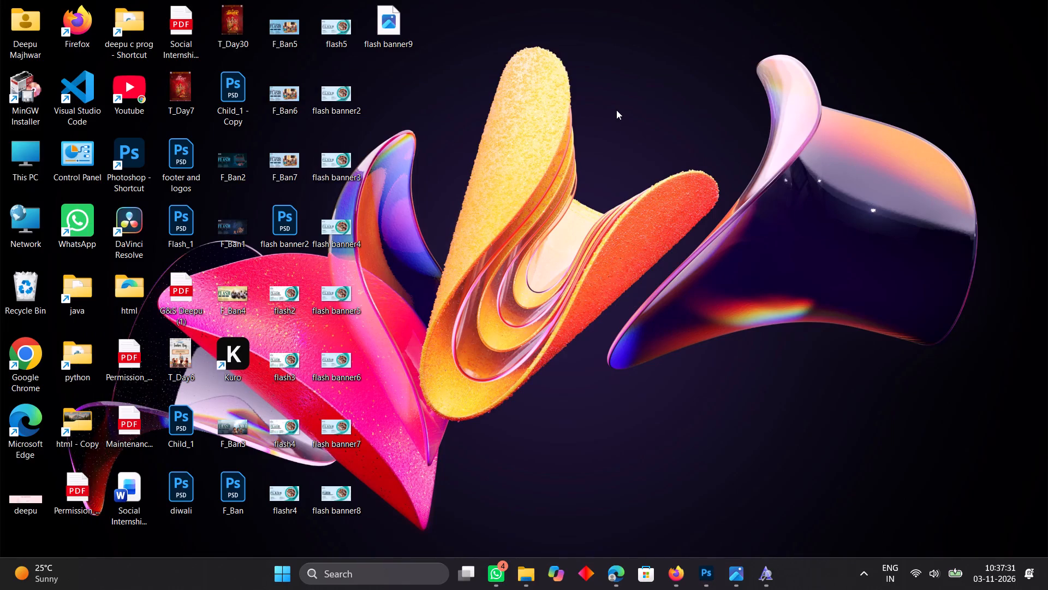
right_click(616, 110)
click(638, 163)
double_click(385, 30)
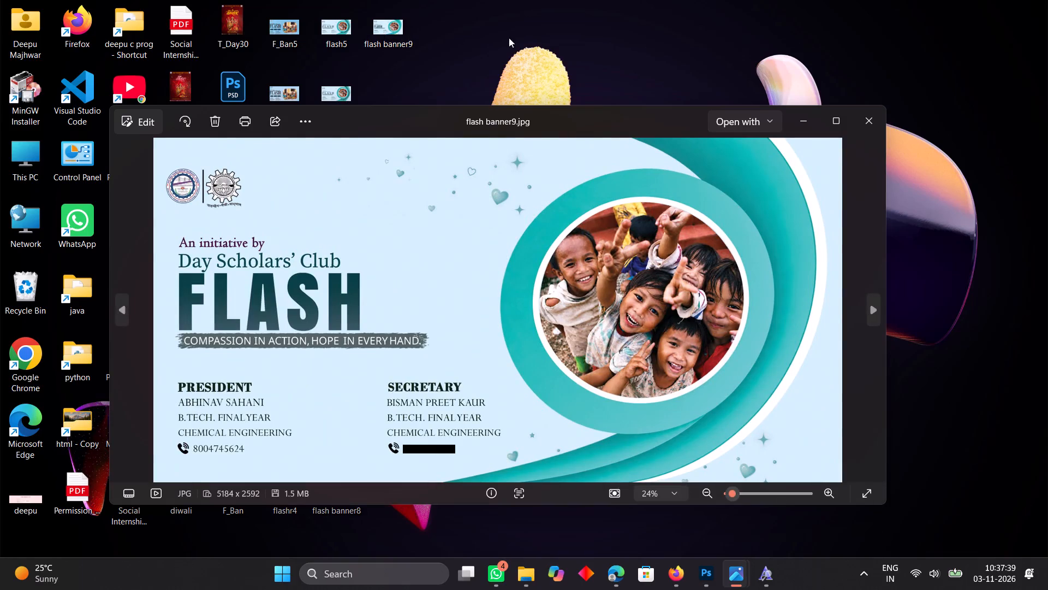
click(811, 126)
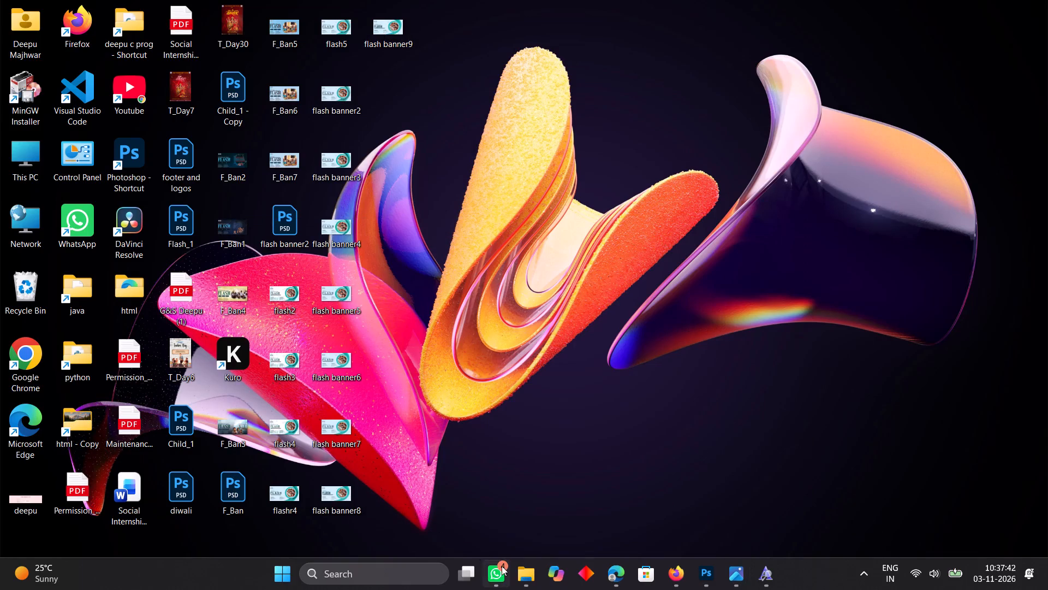